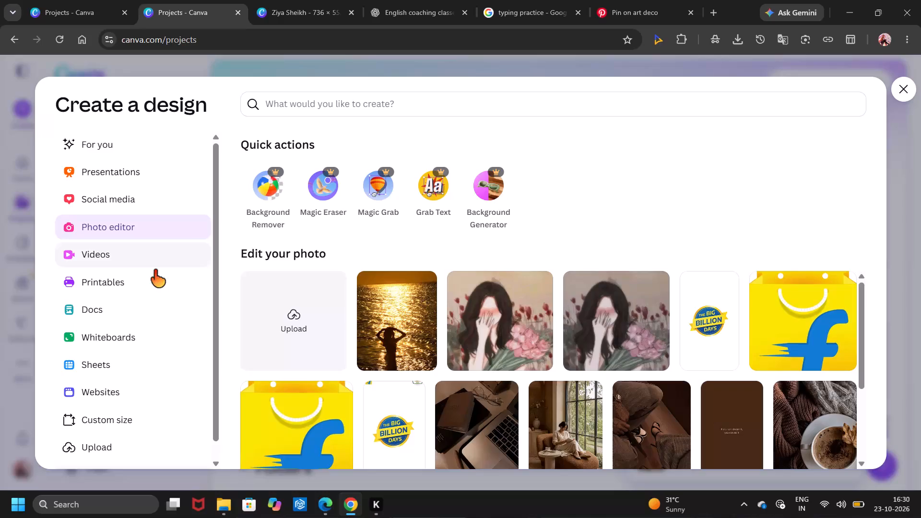
# Upload the photo download (6) from the Downloads folder and create a new design from it.
pyautogui.click(323, 300)
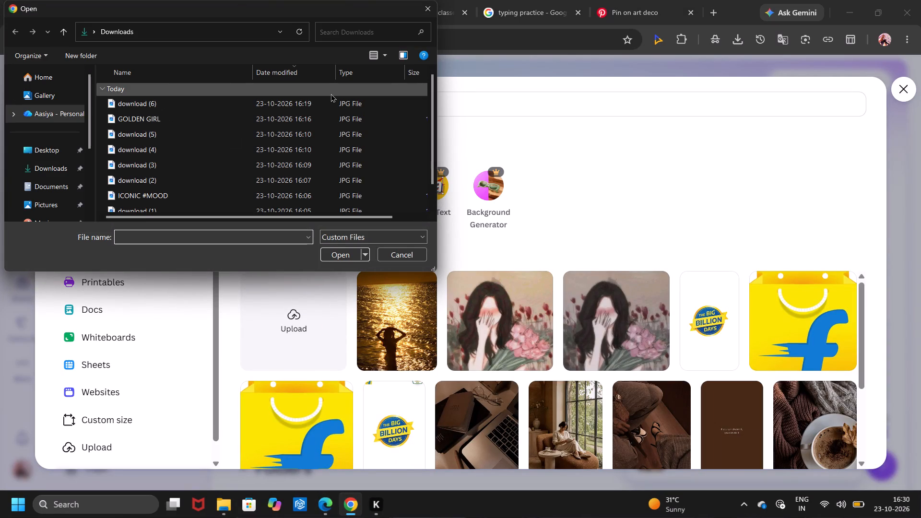
pyautogui.moveTo(295, 108); pyautogui.dragTo(376, 108)
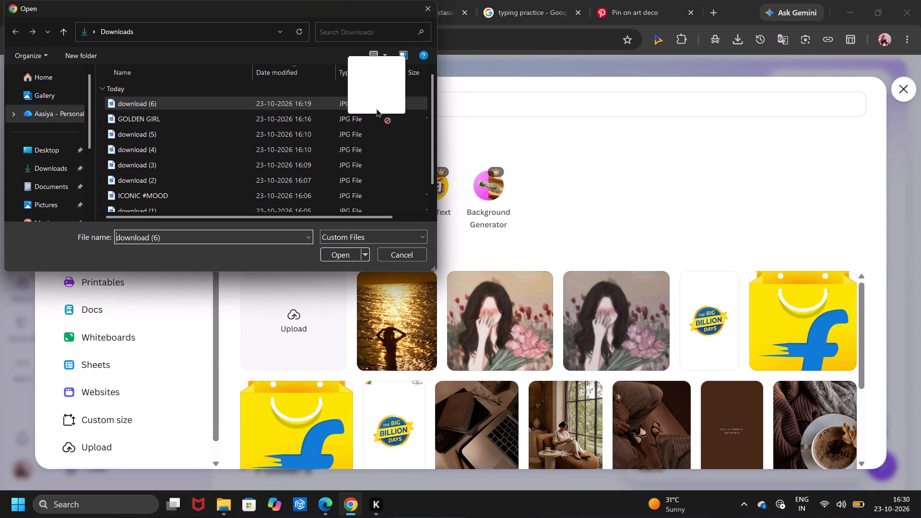
pyautogui.moveTo(376, 108); pyautogui.dragTo(396, 110)
pyautogui.moveTo(329, 104); pyautogui.dragTo(394, 110)
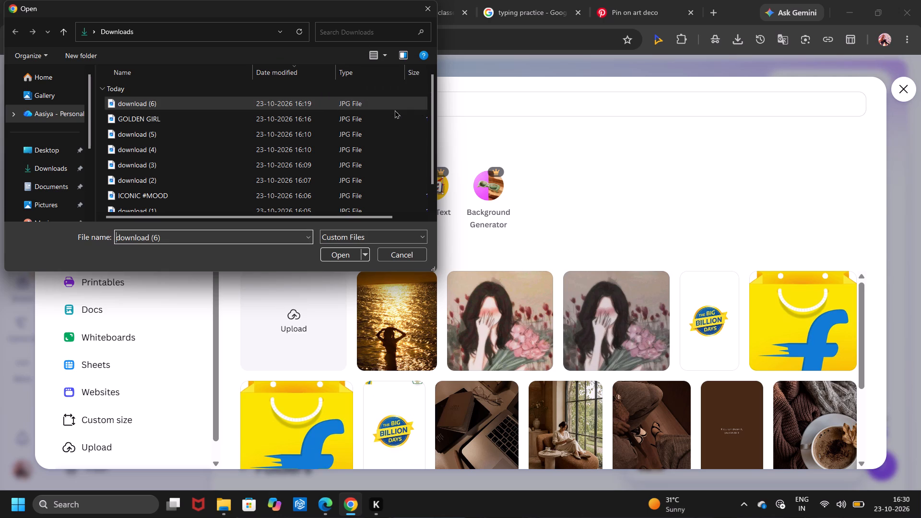
pyautogui.doubleClick(358, 108)
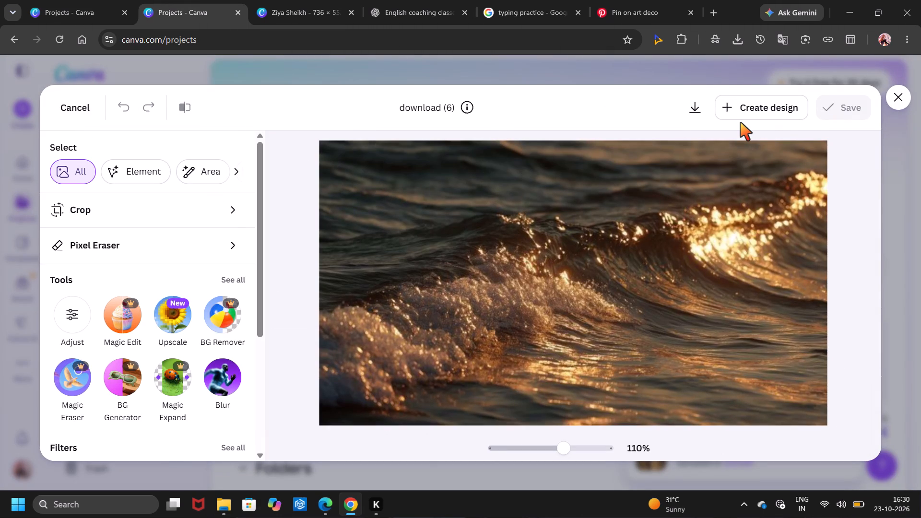
pyautogui.click(781, 102)
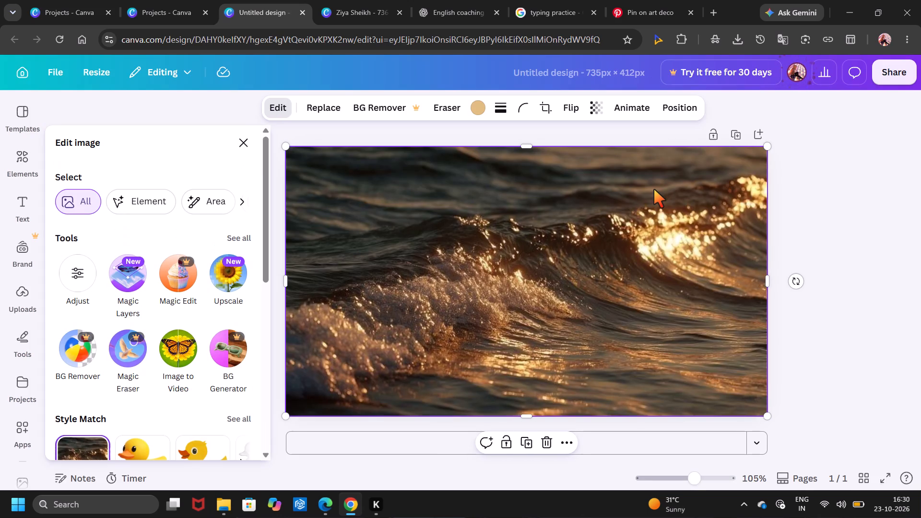
pyautogui.click(240, 147)
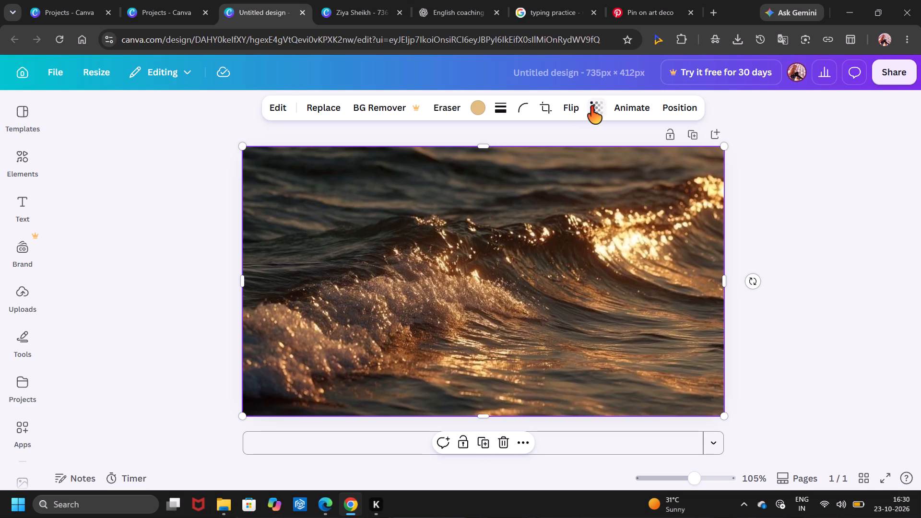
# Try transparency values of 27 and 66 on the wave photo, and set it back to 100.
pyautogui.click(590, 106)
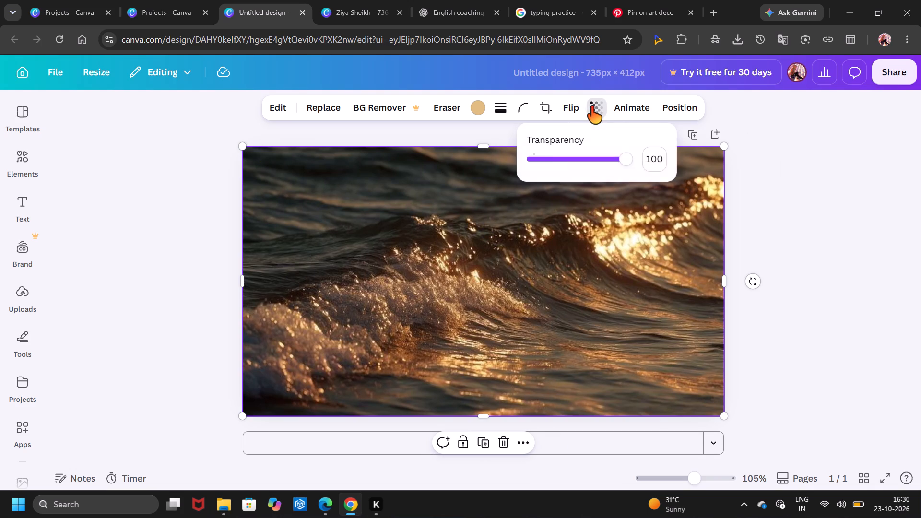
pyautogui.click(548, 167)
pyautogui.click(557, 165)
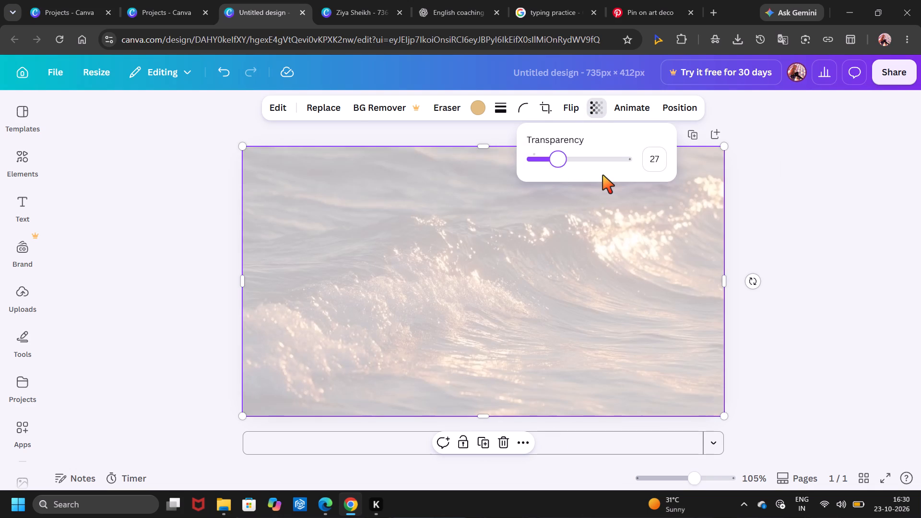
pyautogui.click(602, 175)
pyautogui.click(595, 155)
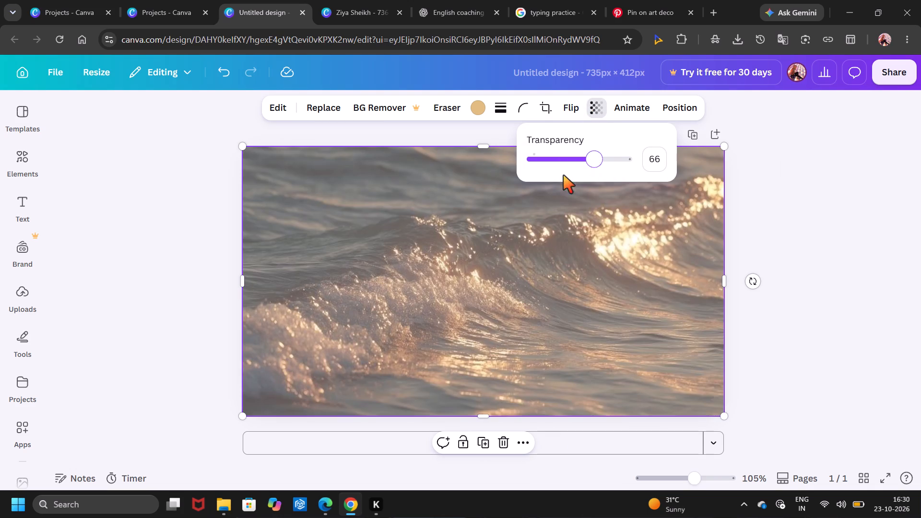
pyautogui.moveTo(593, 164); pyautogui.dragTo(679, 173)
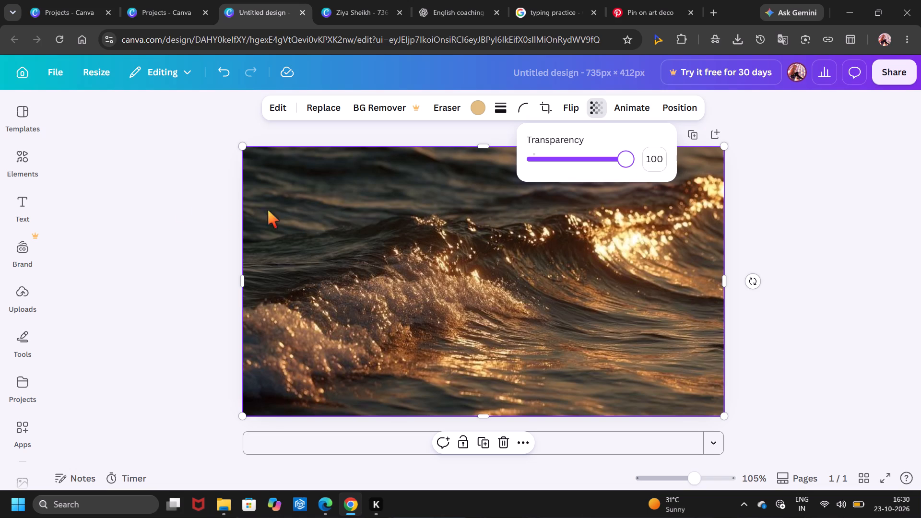
# Add the recently used square shape and stretch it to cover the whole page.
pyautogui.click(36, 112)
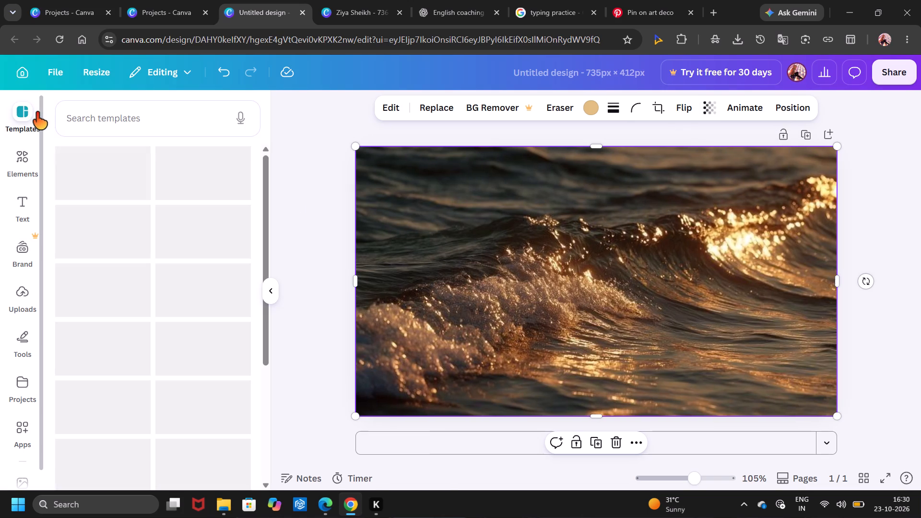
pyautogui.click(23, 137)
pyautogui.click(20, 143)
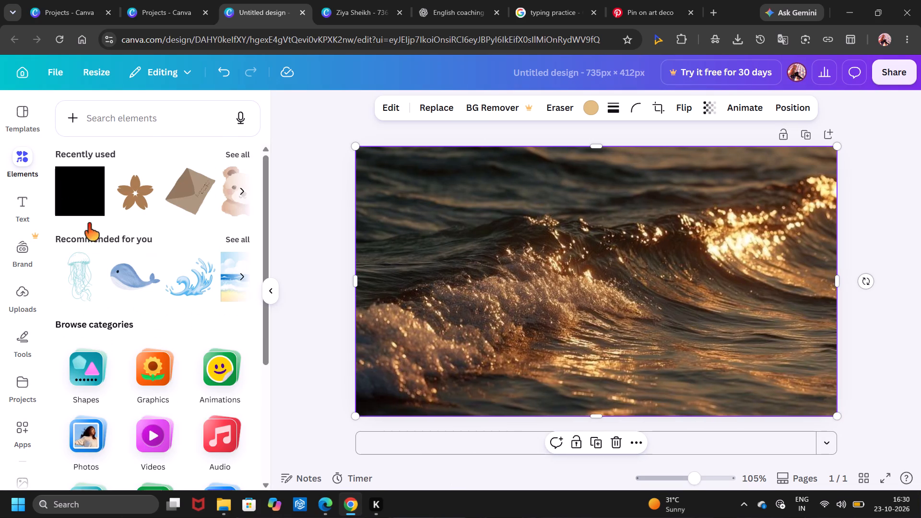
pyautogui.click(68, 186)
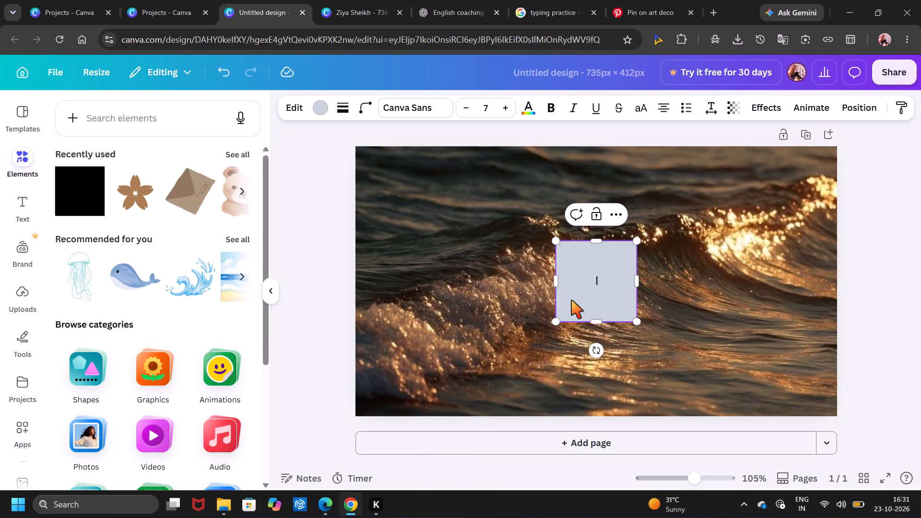
pyautogui.moveTo(557, 282); pyautogui.dragTo(367, 289)
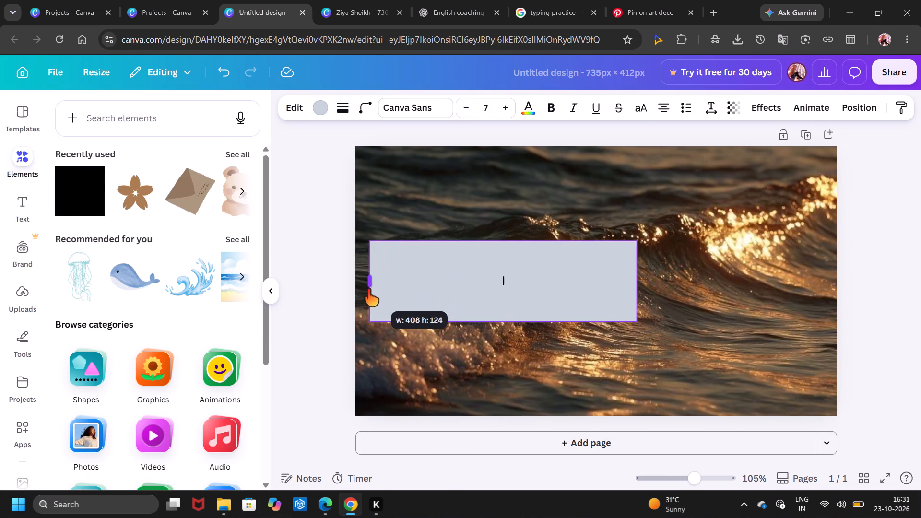
pyautogui.moveTo(367, 289); pyautogui.dragTo(353, 290)
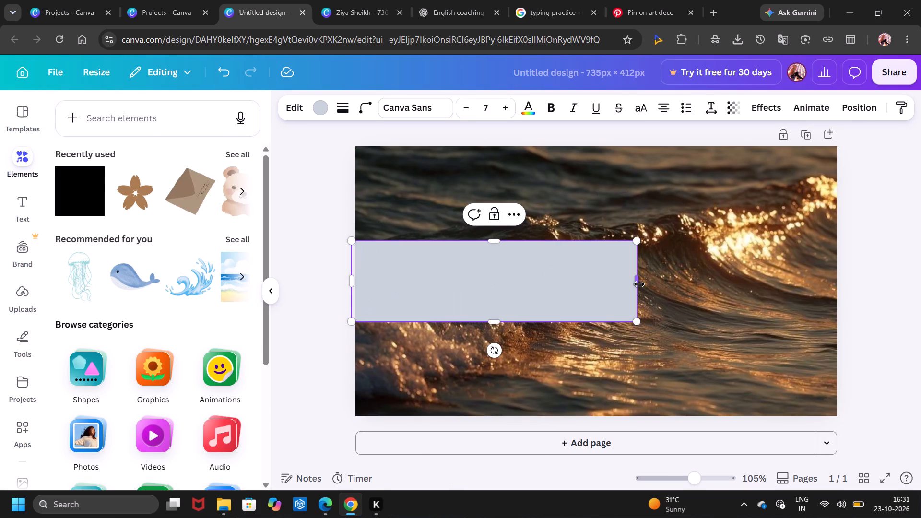
pyautogui.moveTo(639, 284); pyautogui.dragTo(843, 278)
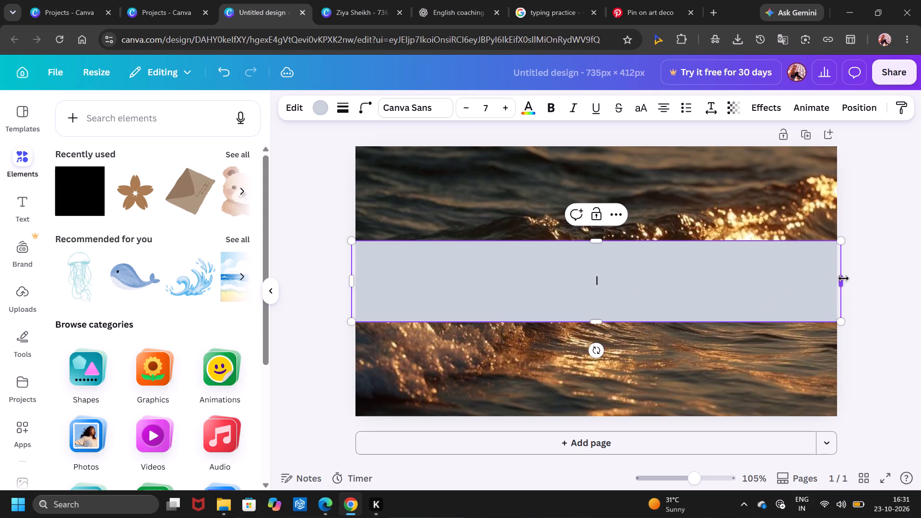
pyautogui.moveTo(596, 244); pyautogui.dragTo(569, 176)
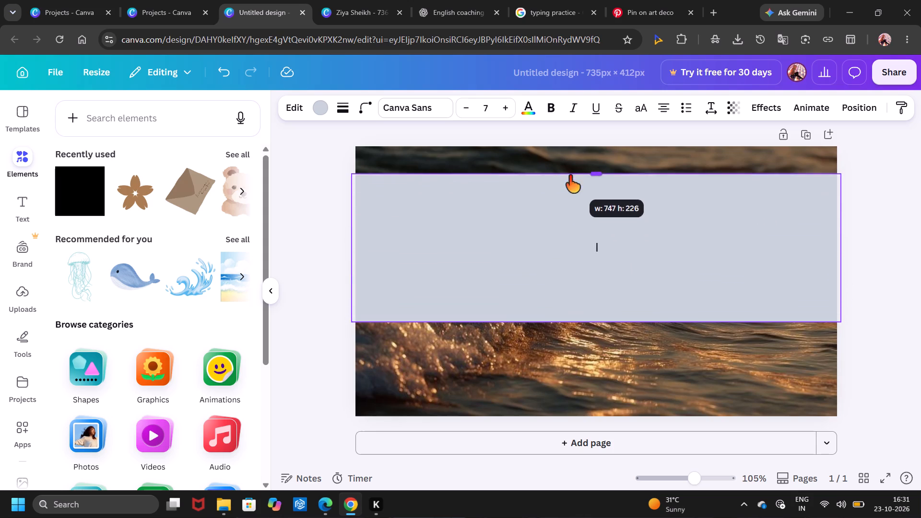
pyautogui.moveTo(569, 176); pyautogui.dragTo(573, 152)
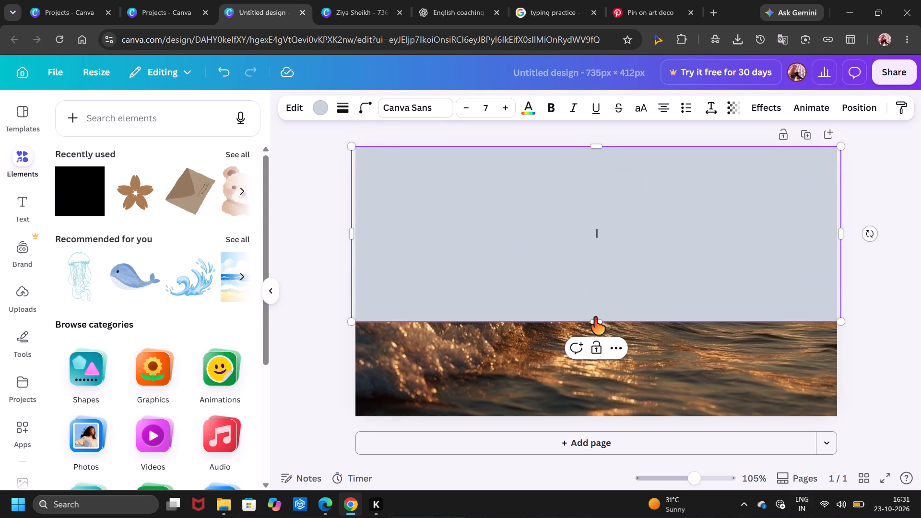
pyautogui.moveTo(594, 318); pyautogui.dragTo(595, 409)
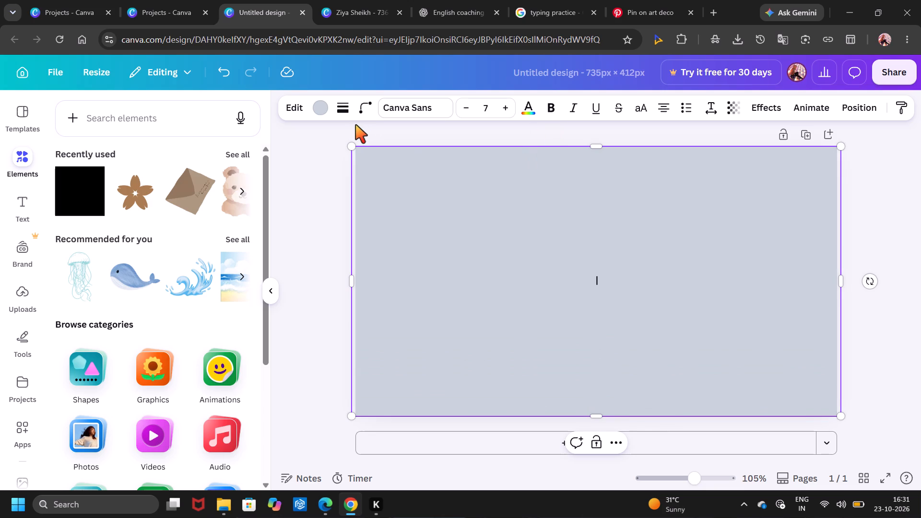
# Fill the full-page shape with black and make it semi-transparent as a dark overlay on the wave photo.
pyautogui.click(320, 115)
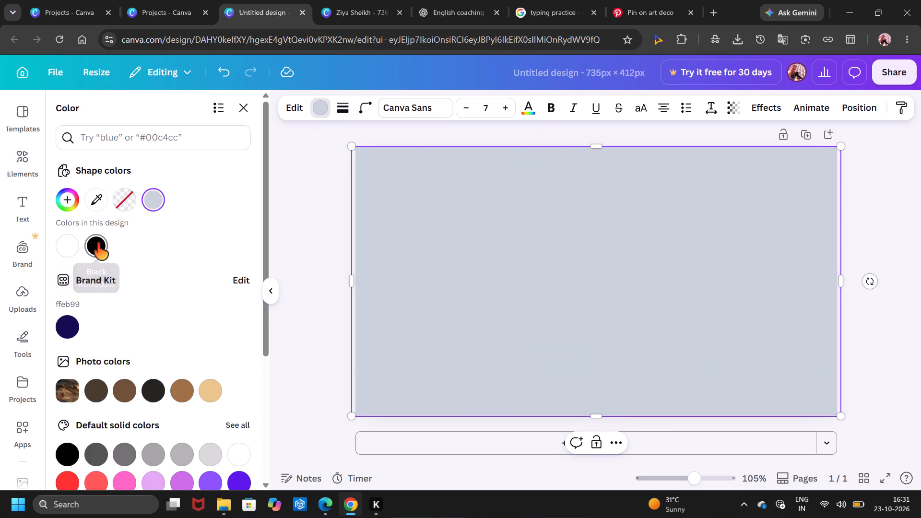
pyautogui.click(97, 243)
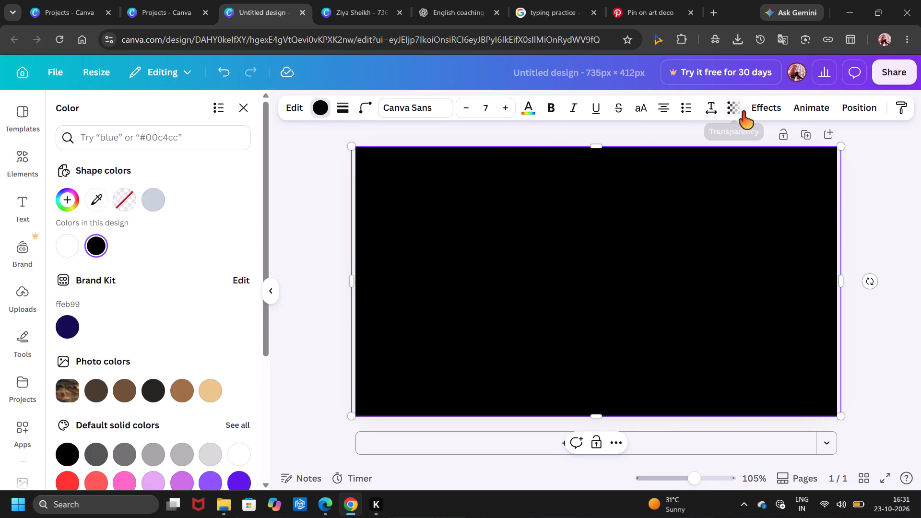
pyautogui.click(742, 112)
pyautogui.moveTo(735, 146); pyautogui.dragTo(733, 156)
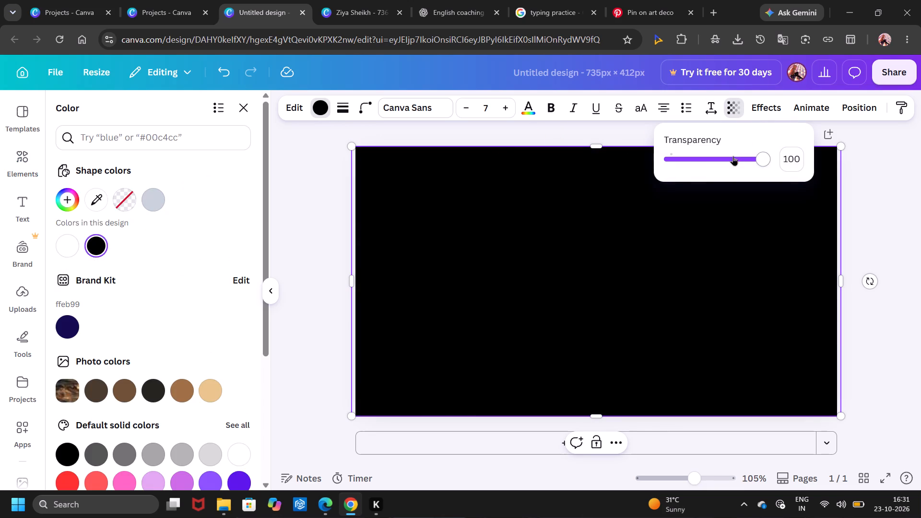
pyautogui.click(733, 156)
pyautogui.click(686, 162)
pyautogui.click(708, 161)
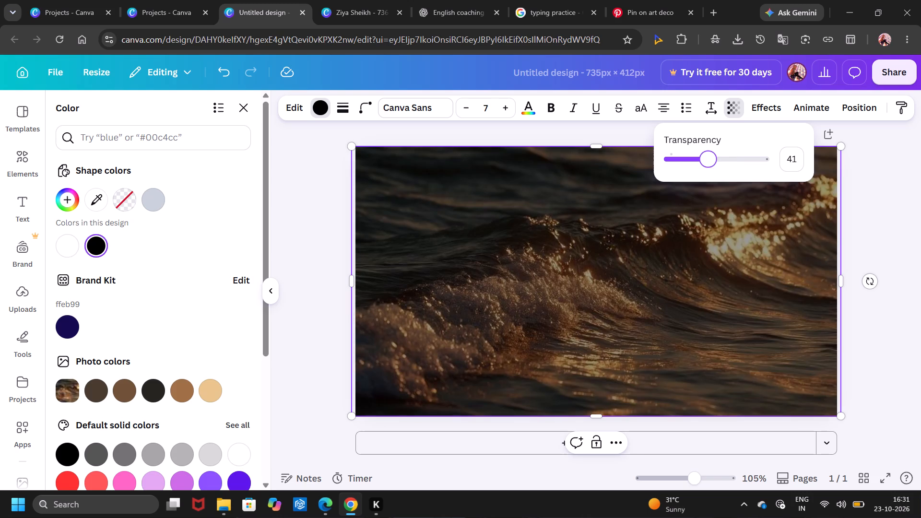
pyautogui.click(720, 159)
pyautogui.click(907, 304)
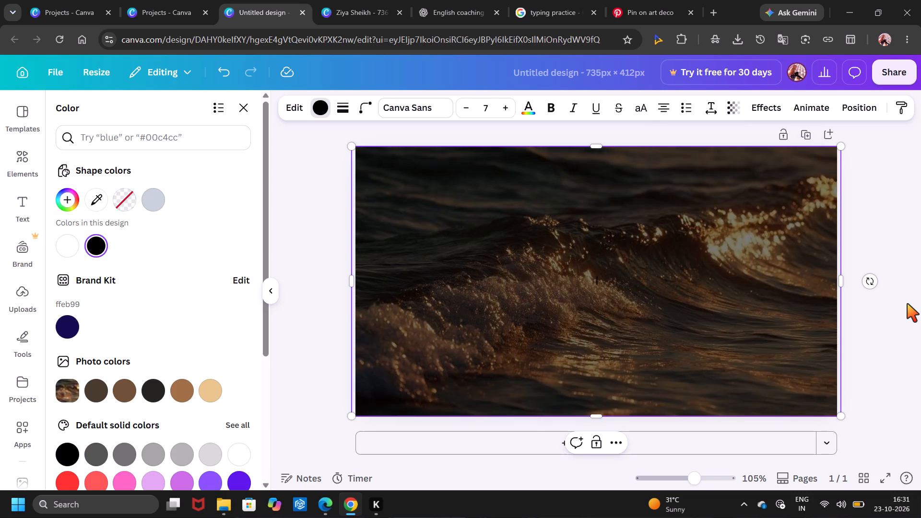
pyautogui.click(907, 304)
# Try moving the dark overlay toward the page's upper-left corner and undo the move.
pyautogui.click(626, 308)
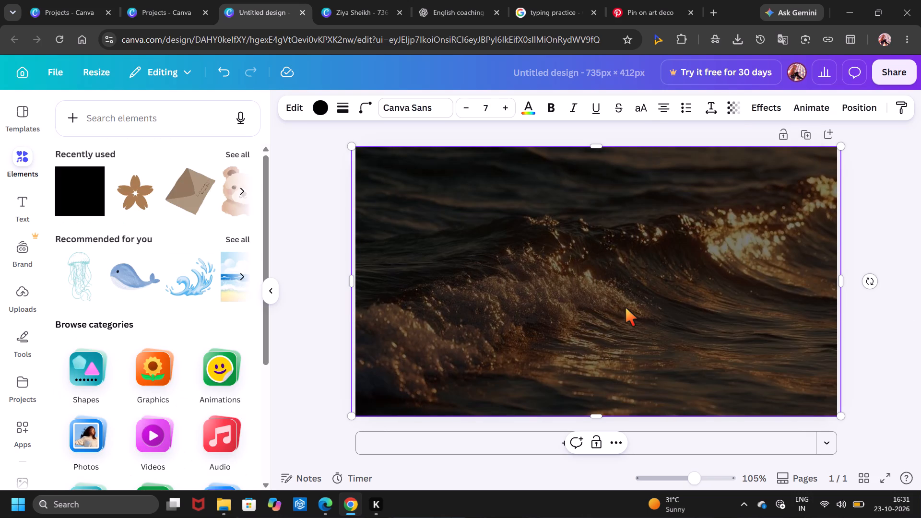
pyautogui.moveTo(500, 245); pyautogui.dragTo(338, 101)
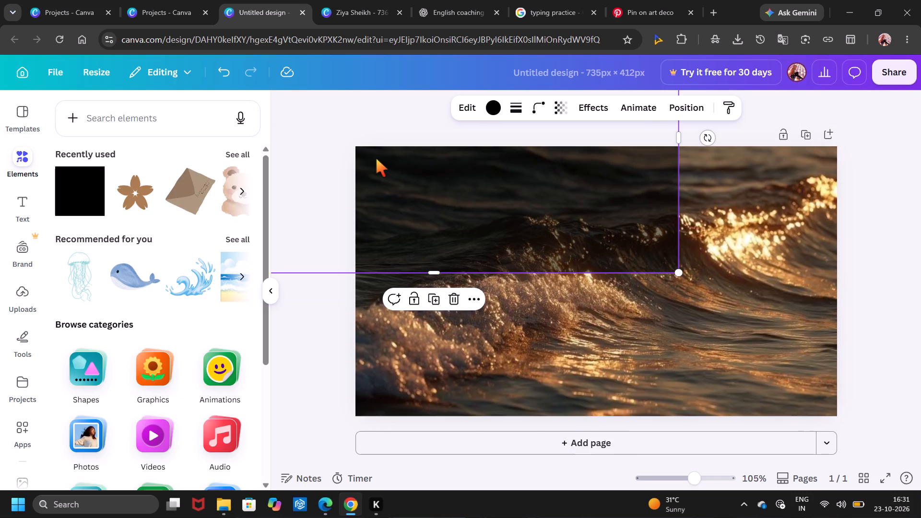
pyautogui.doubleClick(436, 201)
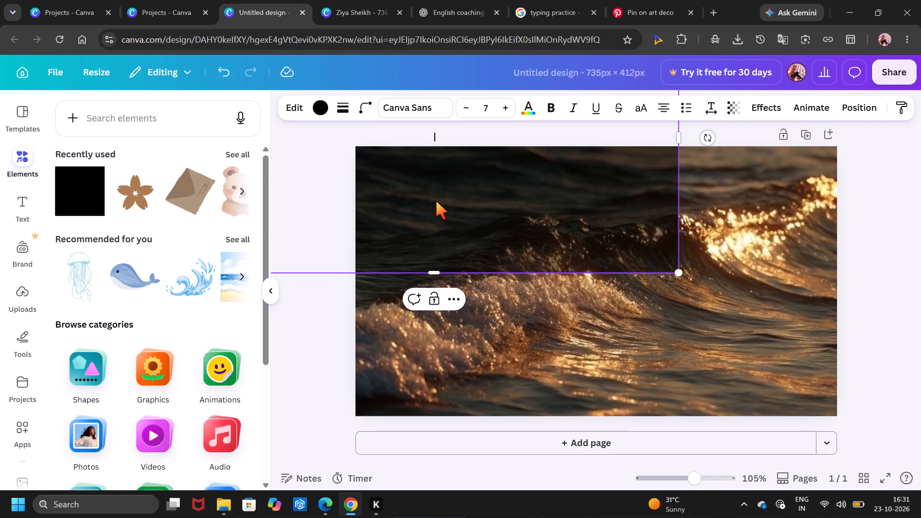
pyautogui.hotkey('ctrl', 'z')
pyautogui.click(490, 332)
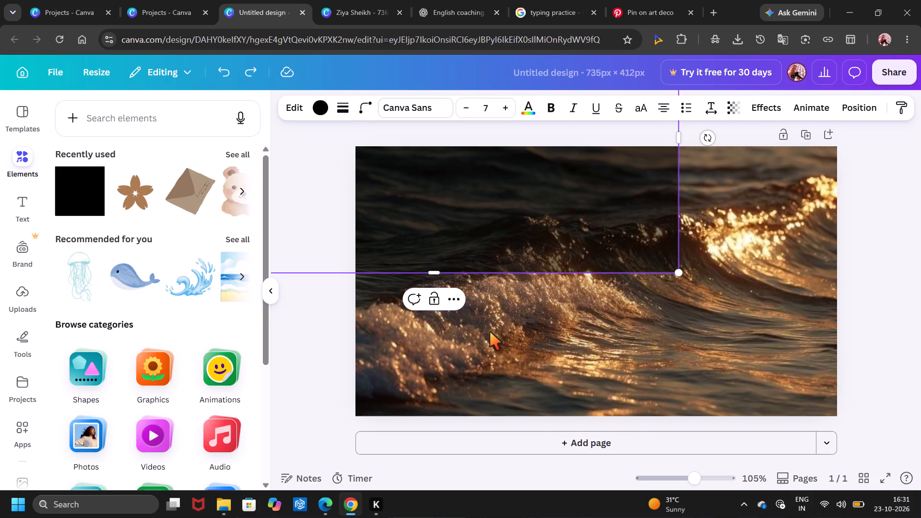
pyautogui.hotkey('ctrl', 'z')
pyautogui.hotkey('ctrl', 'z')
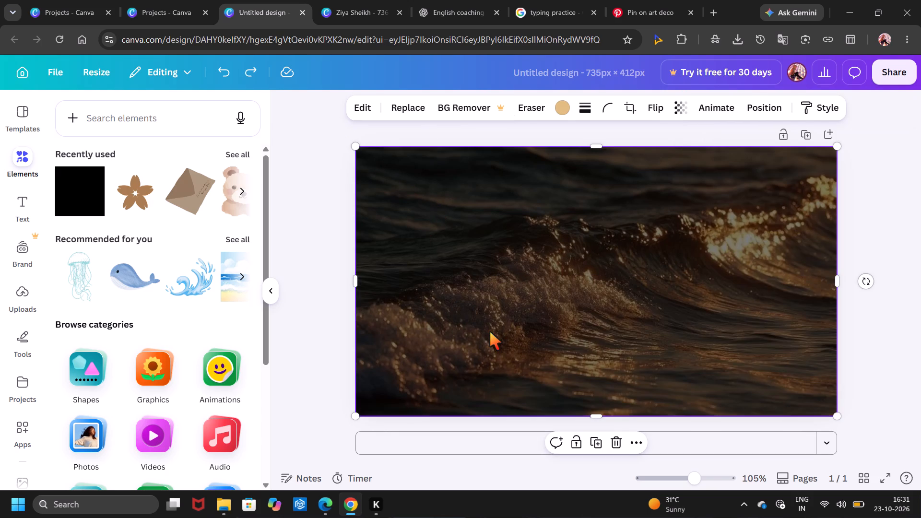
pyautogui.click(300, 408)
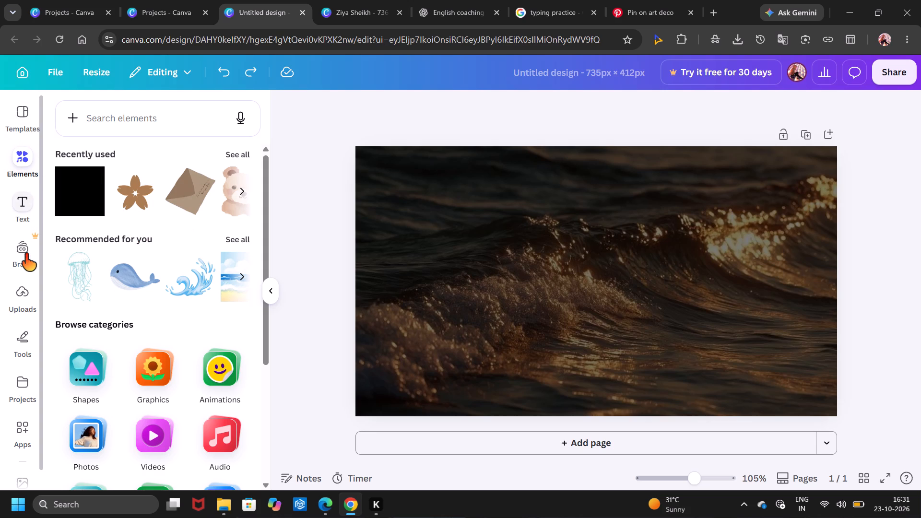
# Look through the uploaded images, and upload the image GOLDEN GIRL from the Downloads folder.
pyautogui.click(27, 322)
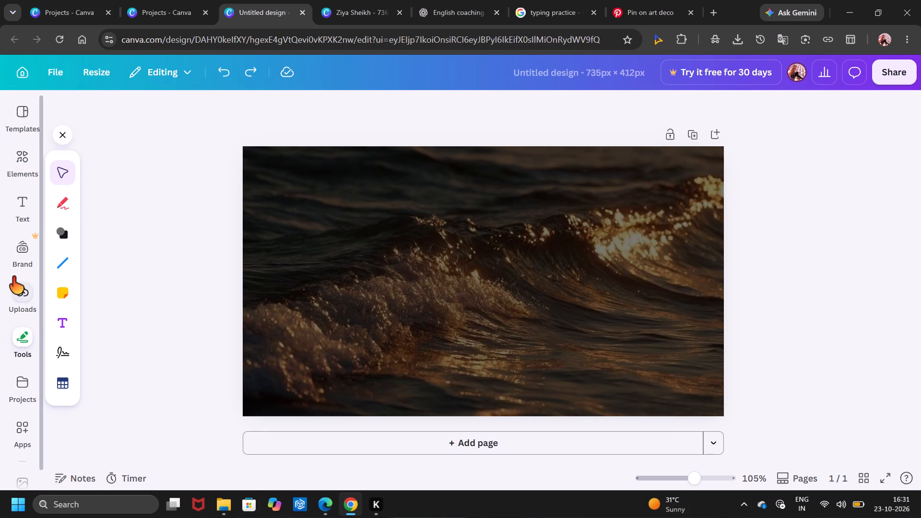
pyautogui.click(12, 302)
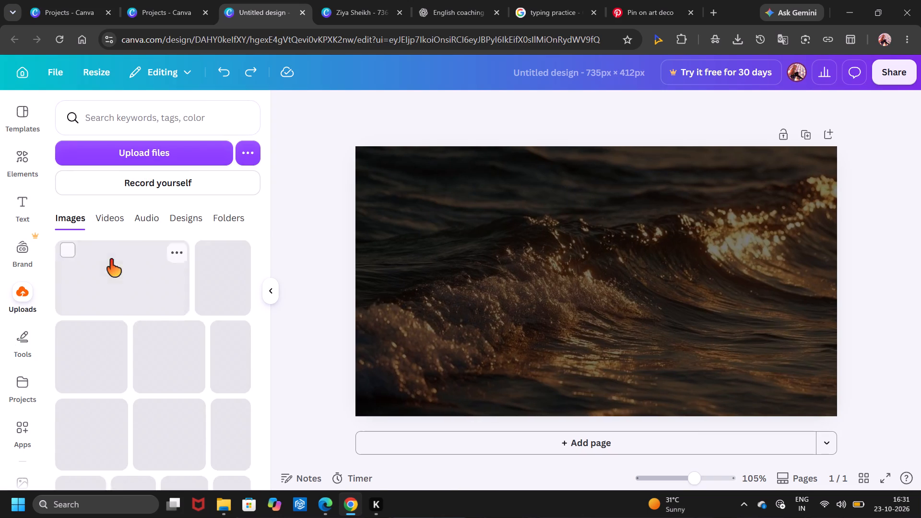
pyautogui.scroll(-1, 206, 388)
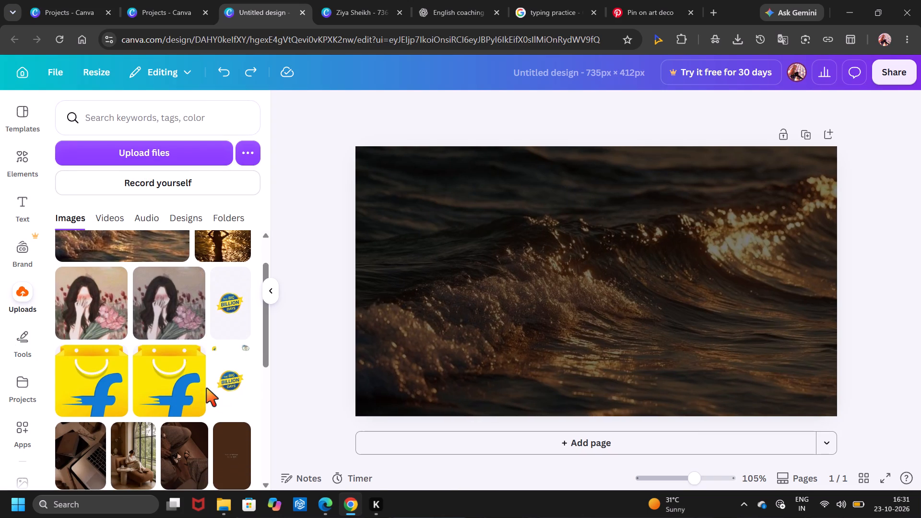
pyautogui.scroll(-1, 206, 388)
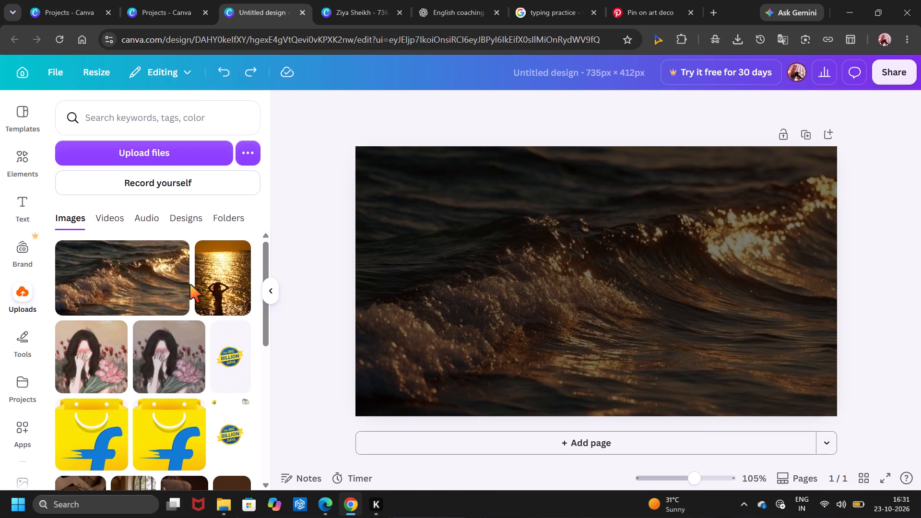
pyautogui.scroll(1, 190, 284)
pyautogui.scroll(-3, 170, 403)
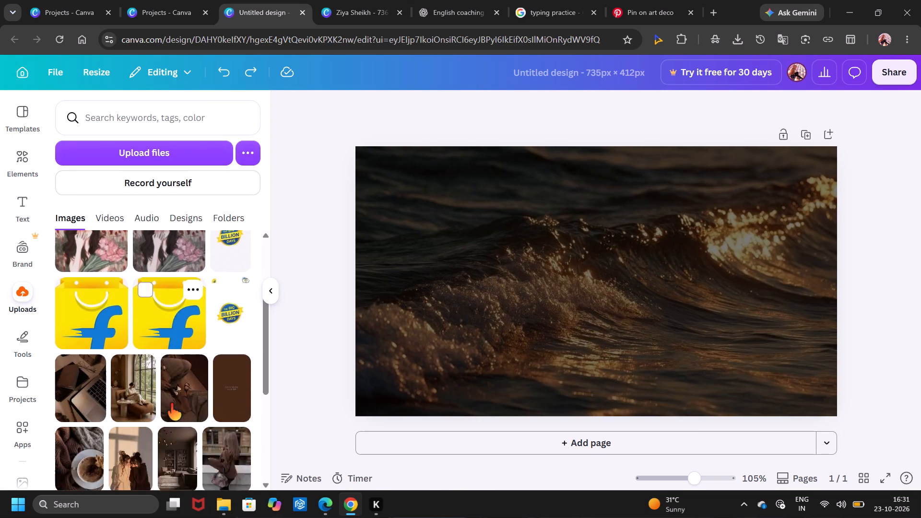
pyautogui.scroll(-1, 170, 403)
pyautogui.scroll(2, 170, 403)
pyautogui.click(165, 159)
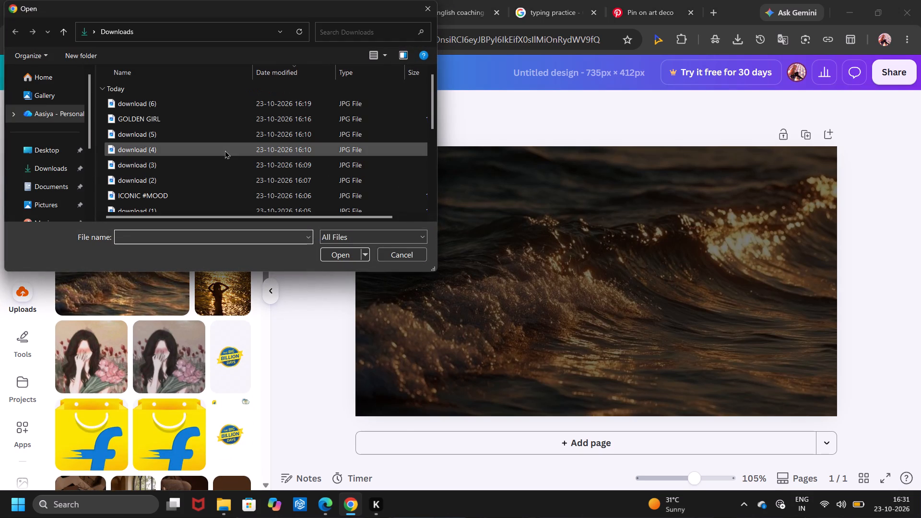
pyautogui.click(204, 119)
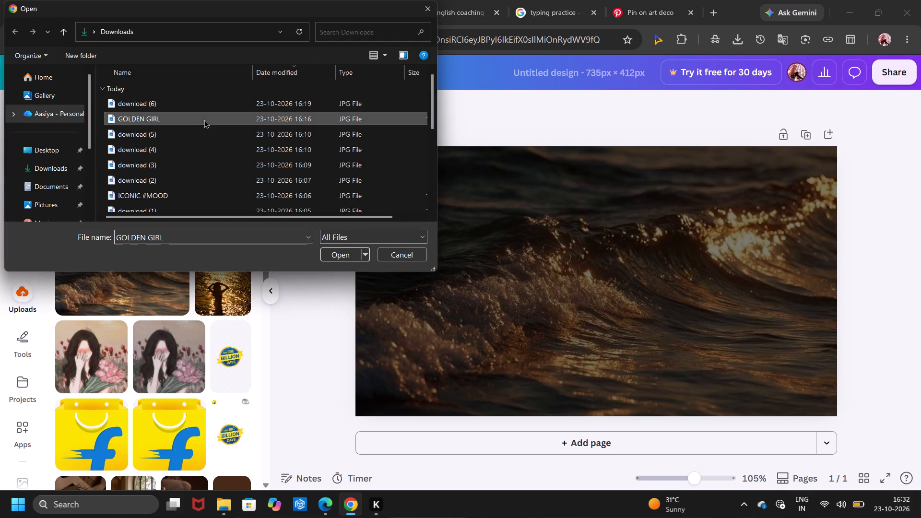
pyautogui.doubleClick(333, 257)
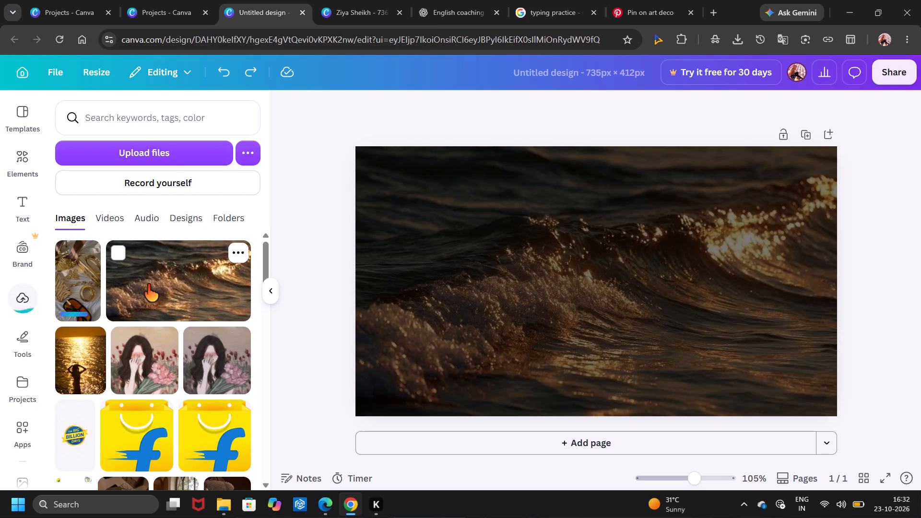
# Upload the JPG file named download, without a number, from the Downloads folder.
pyautogui.click(184, 145)
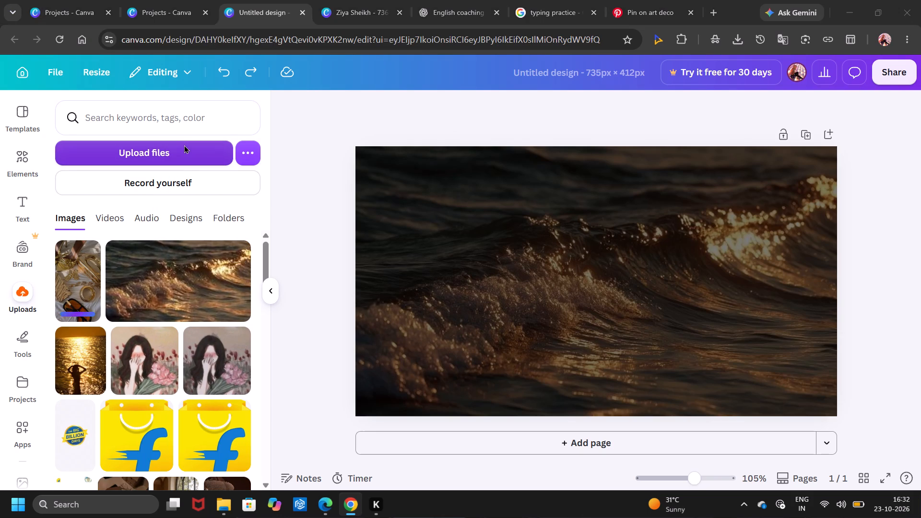
pyautogui.scroll(-1, 201, 167)
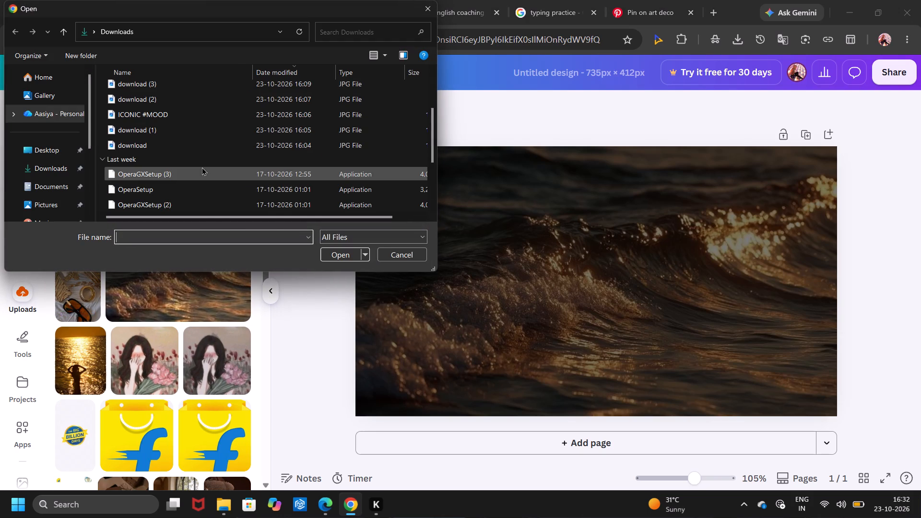
pyautogui.scroll(-1, 201, 167)
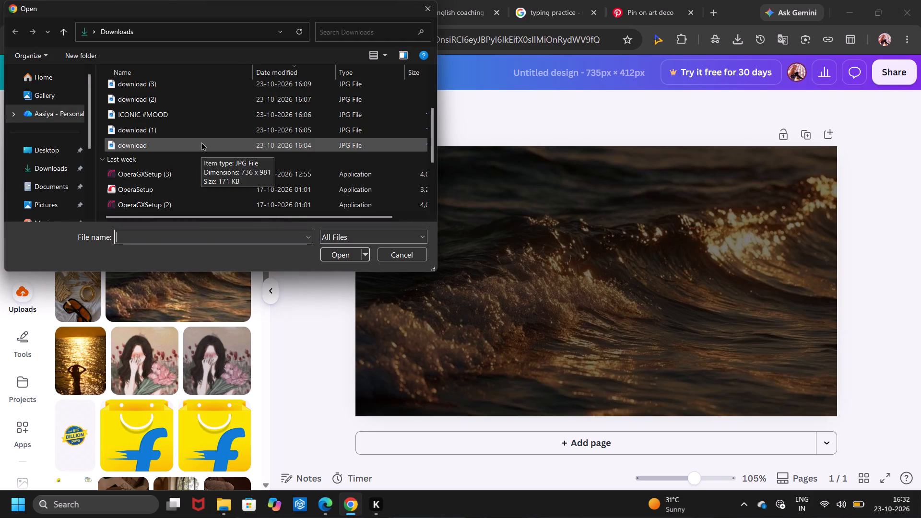
pyautogui.doubleClick(201, 142)
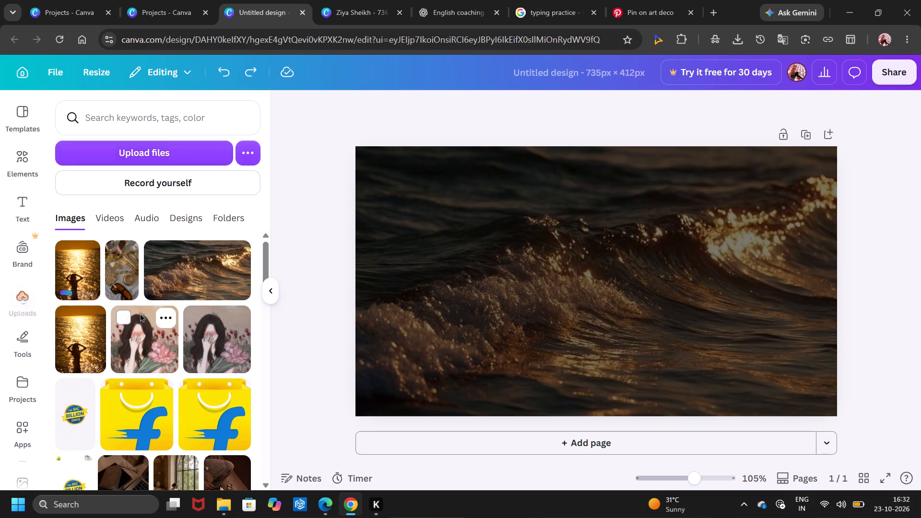
# Upload the image download (1) from the Downloads folder.
pyautogui.click(180, 140)
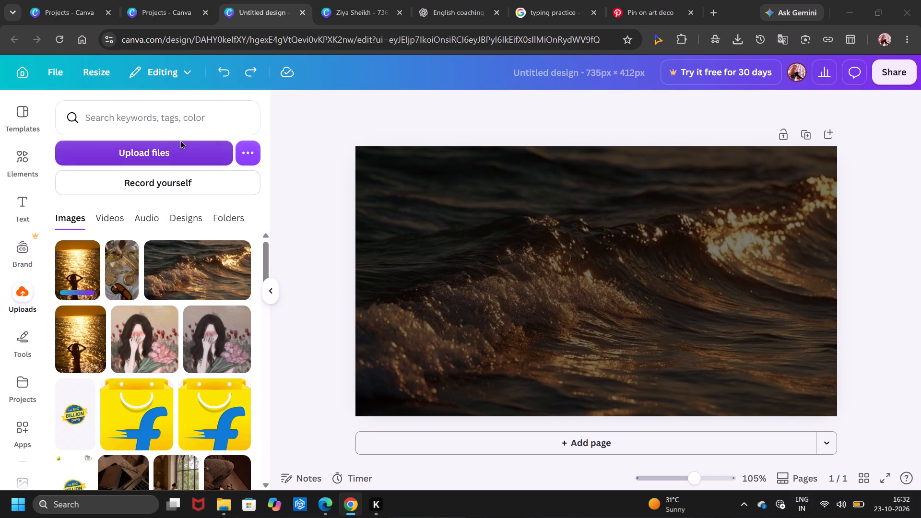
pyautogui.scroll(-2, 242, 176)
pyautogui.scroll(2, 242, 176)
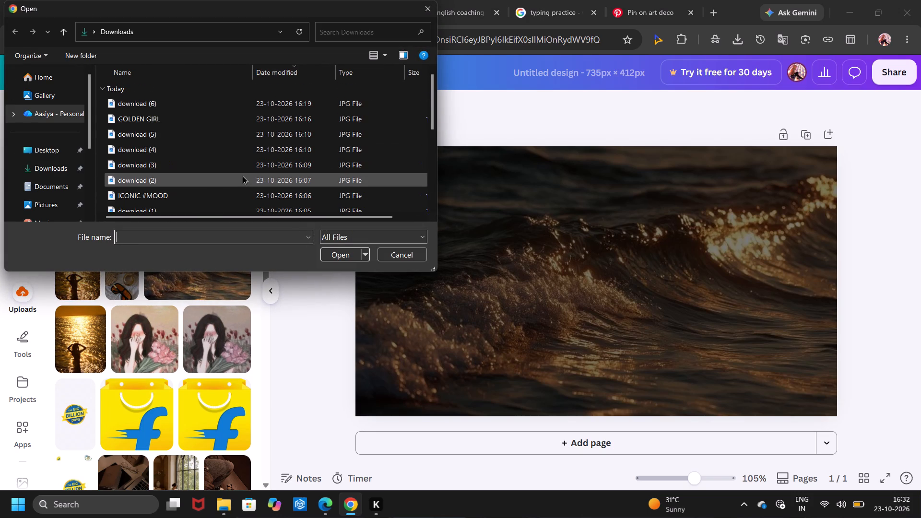
pyautogui.scroll(-1, 242, 176)
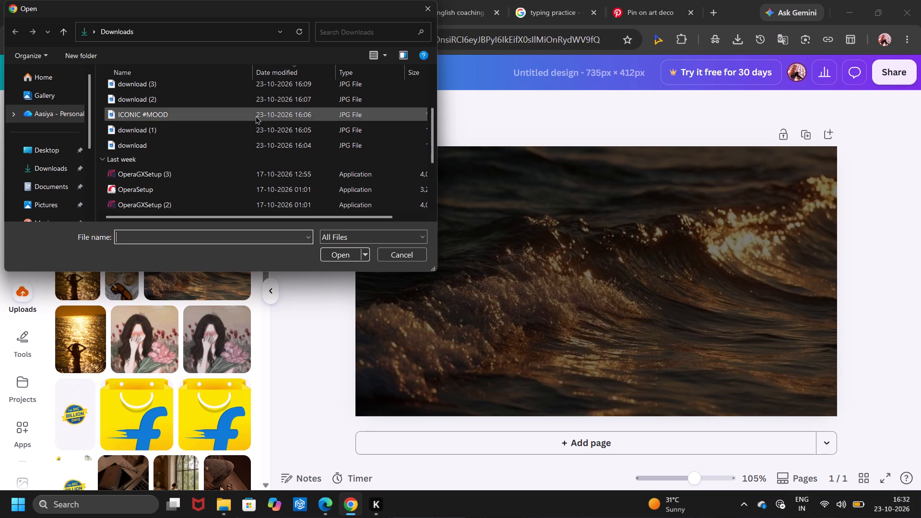
pyautogui.doubleClick(255, 127)
pyautogui.moveTo(255, 127); pyautogui.dragTo(190, 200)
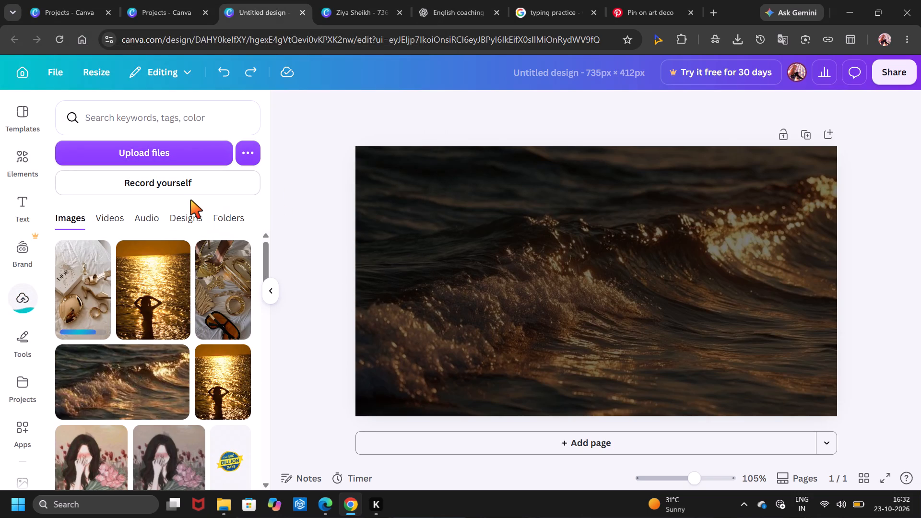
pyautogui.moveTo(190, 200); pyautogui.dragTo(191, 200)
# Upload the image ICONIC #MOOD from the Downloads folder.
pyautogui.click(177, 142)
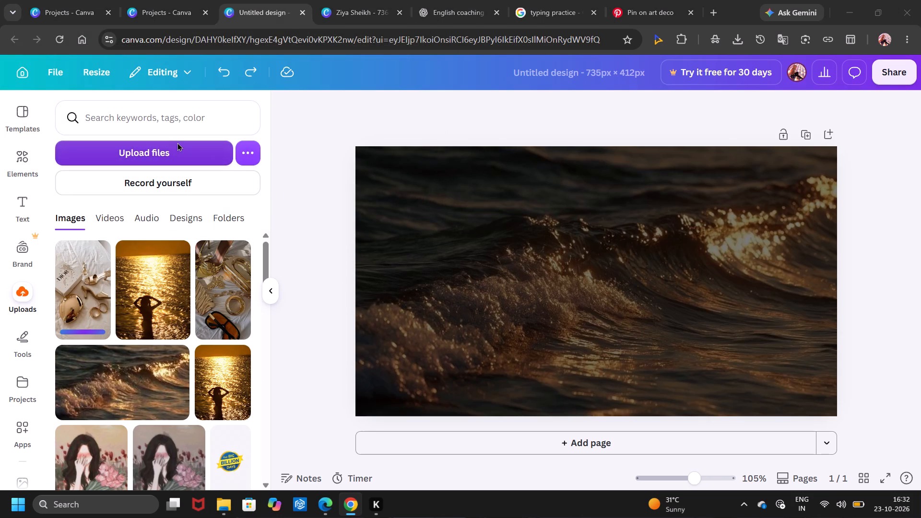
pyautogui.scroll(-1, 224, 182)
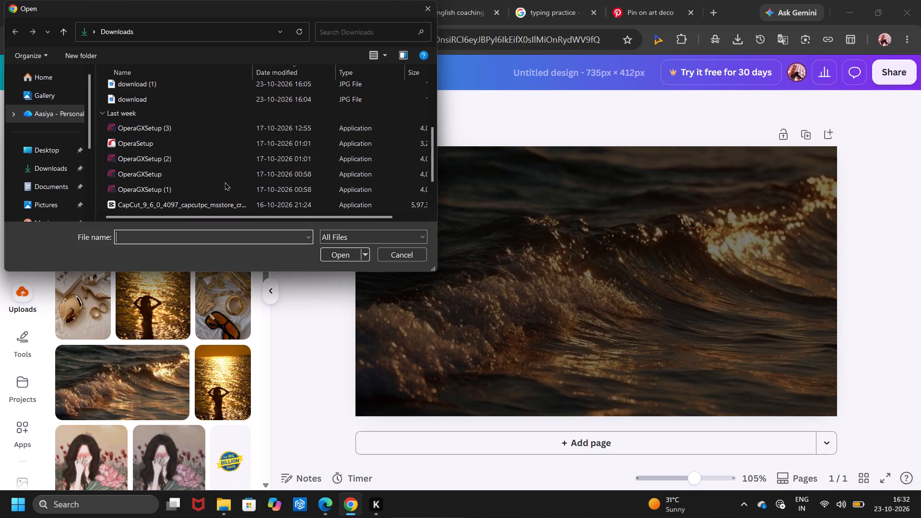
pyautogui.scroll(-1, 224, 182)
pyautogui.scroll(3, 224, 182)
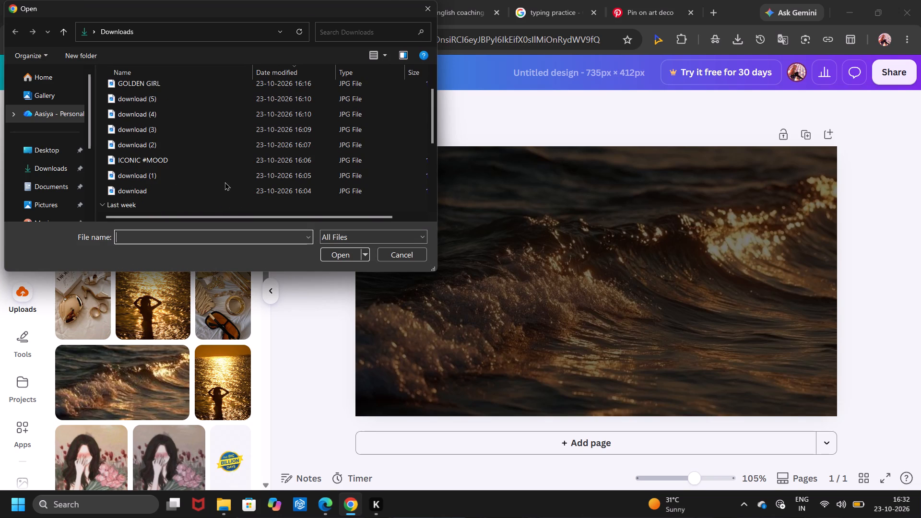
pyautogui.scroll(1, 224, 182)
pyautogui.doubleClick(212, 157)
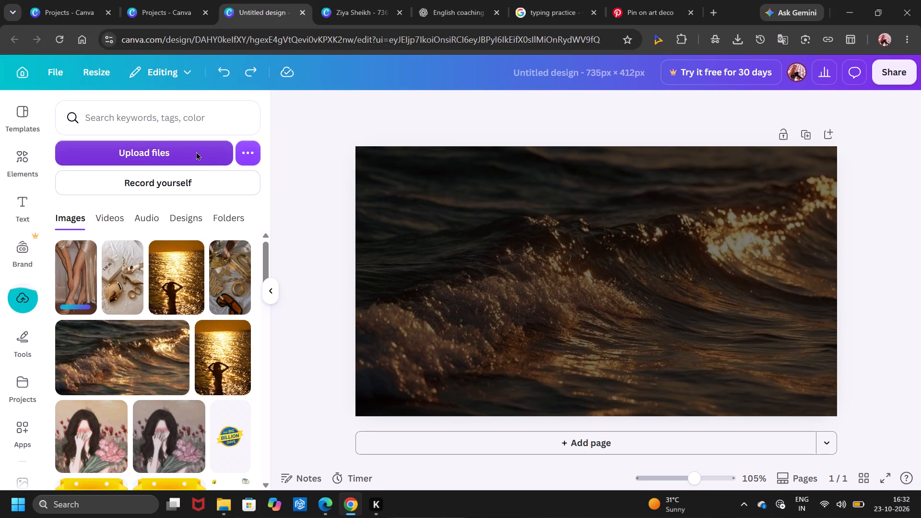
# Upload the images download (5), download (3) and download (2) from the Downloads folder, one at a time.
pyautogui.click(196, 152)
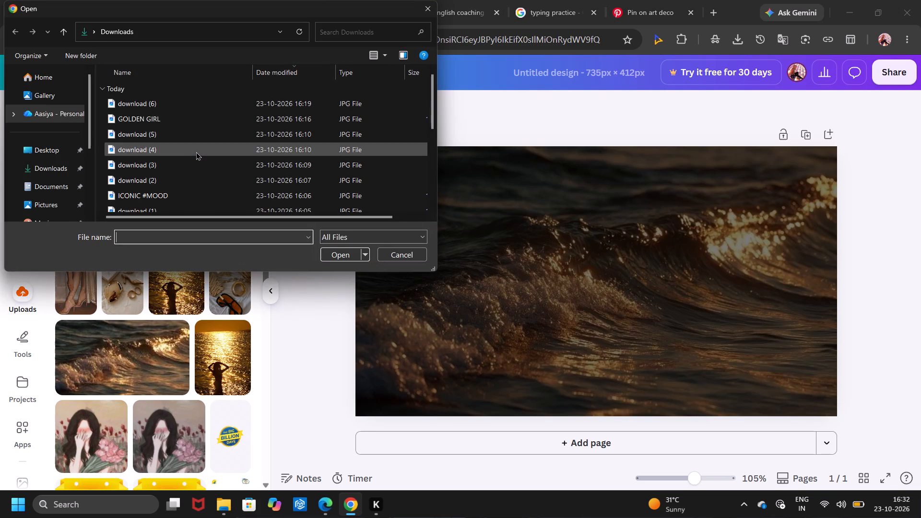
pyautogui.click(232, 108)
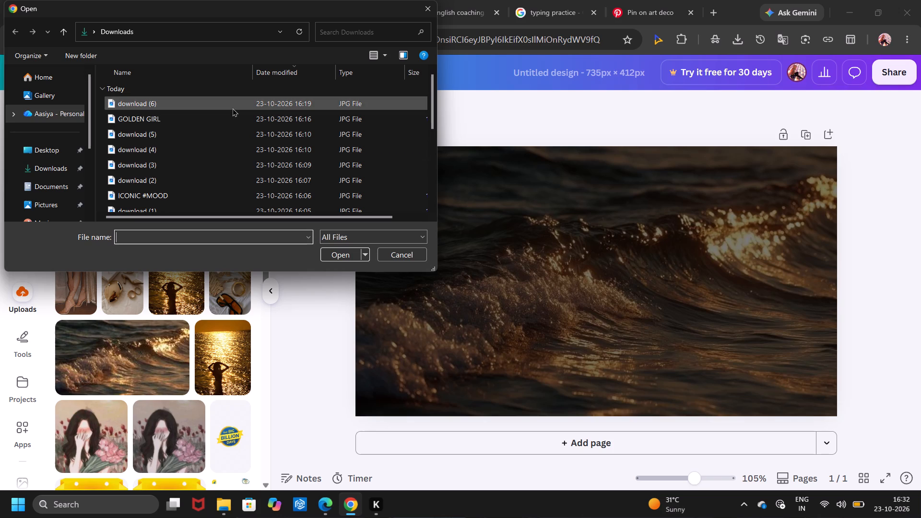
pyautogui.doubleClick(246, 133)
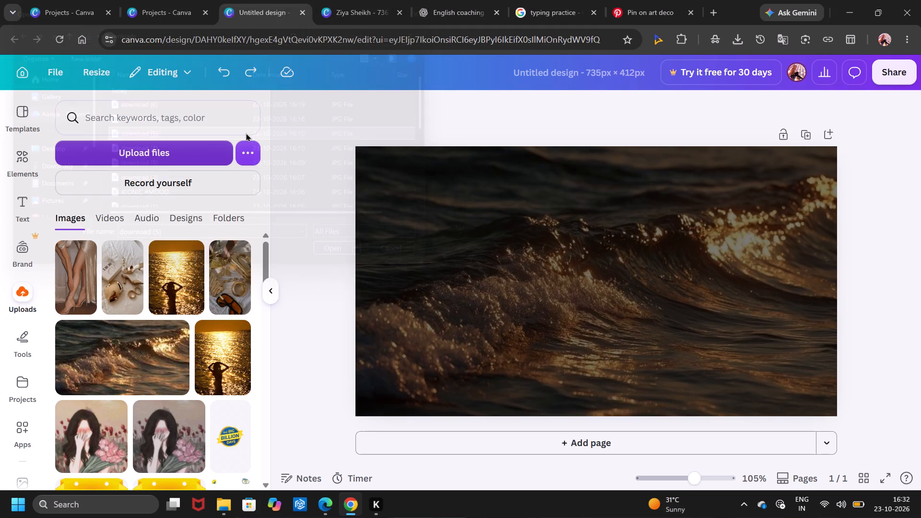
pyautogui.click(168, 153)
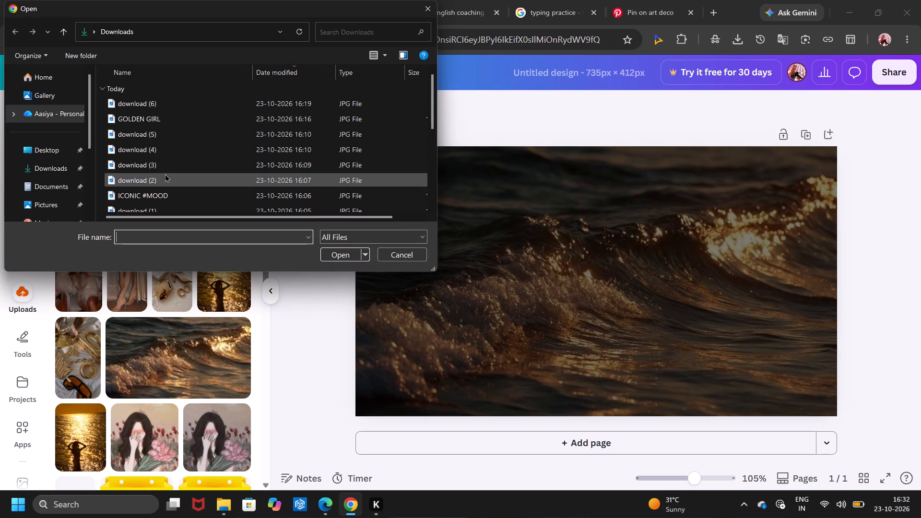
pyautogui.doubleClick(172, 164)
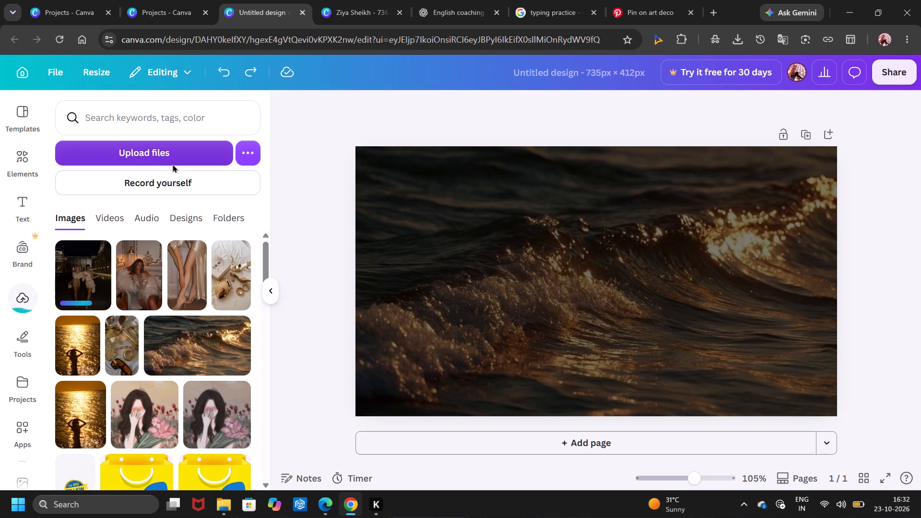
pyautogui.click(189, 153)
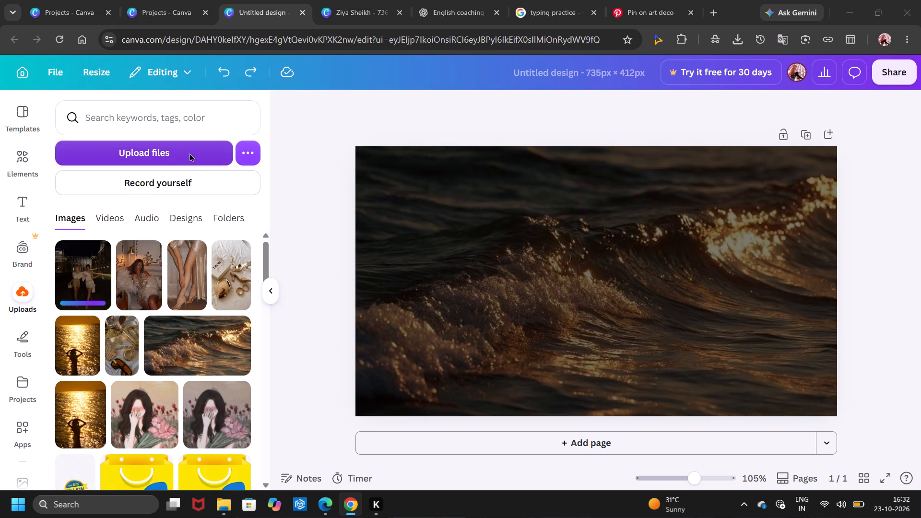
pyautogui.doubleClick(195, 179)
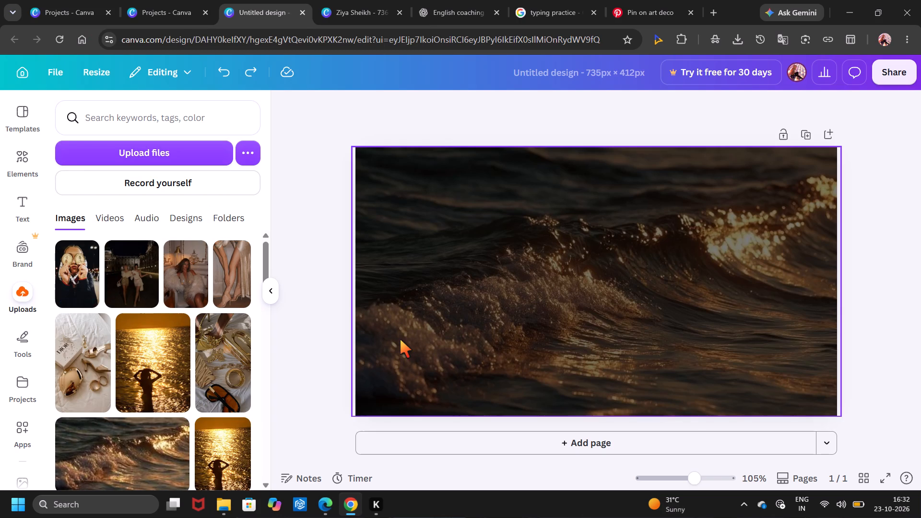
# Upload the image download (4) from the Downloads folder.
pyautogui.click(198, 141)
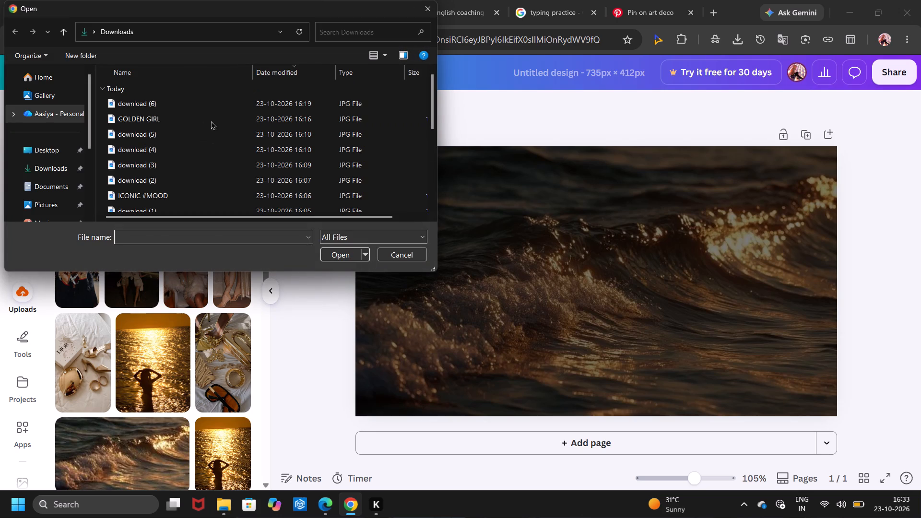
pyautogui.moveTo(232, 118); pyautogui.dragTo(375, 127)
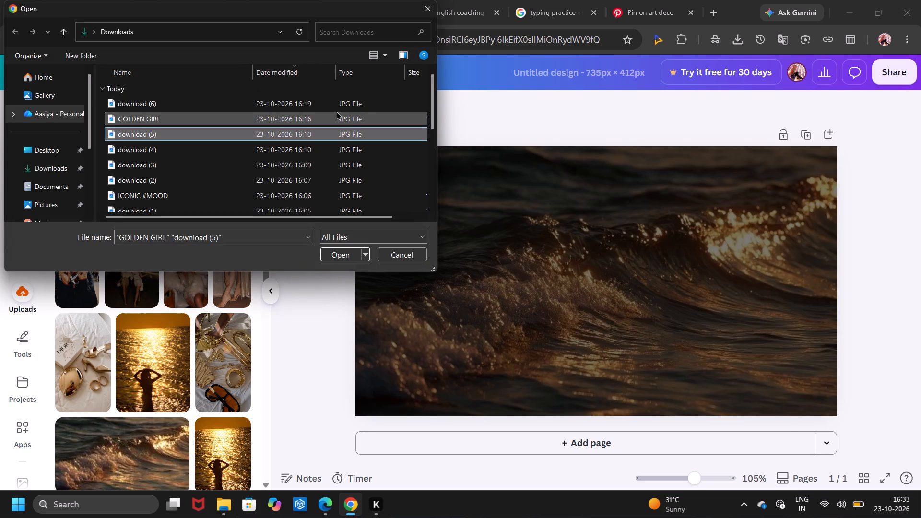
pyautogui.moveTo(336, 111); pyautogui.dragTo(386, 118)
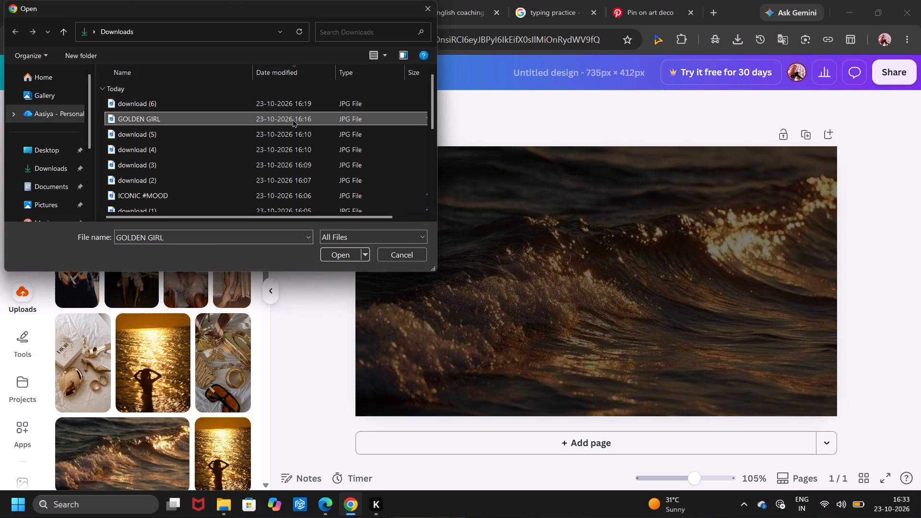
pyautogui.moveTo(292, 119); pyautogui.dragTo(380, 132)
pyautogui.moveTo(305, 153); pyautogui.dragTo(381, 157)
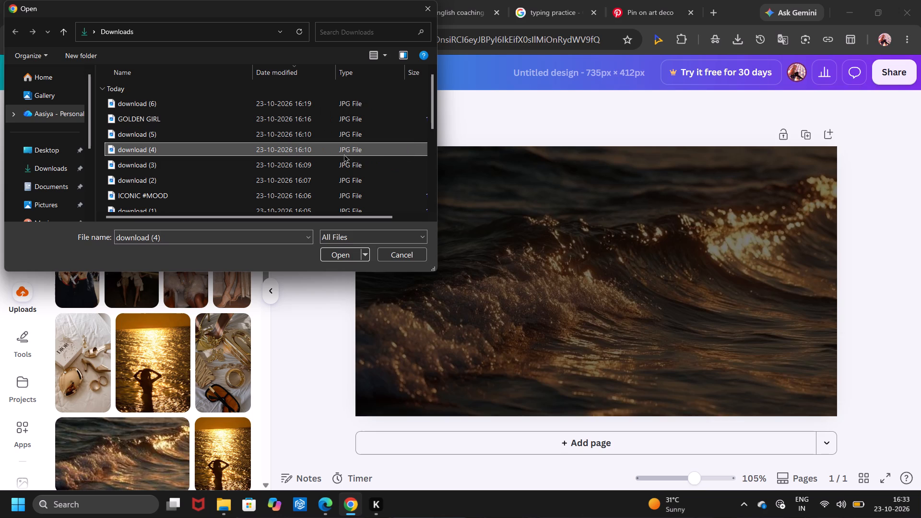
pyautogui.moveTo(343, 154); pyautogui.dragTo(389, 149)
pyautogui.moveTo(285, 144); pyautogui.dragTo(325, 146)
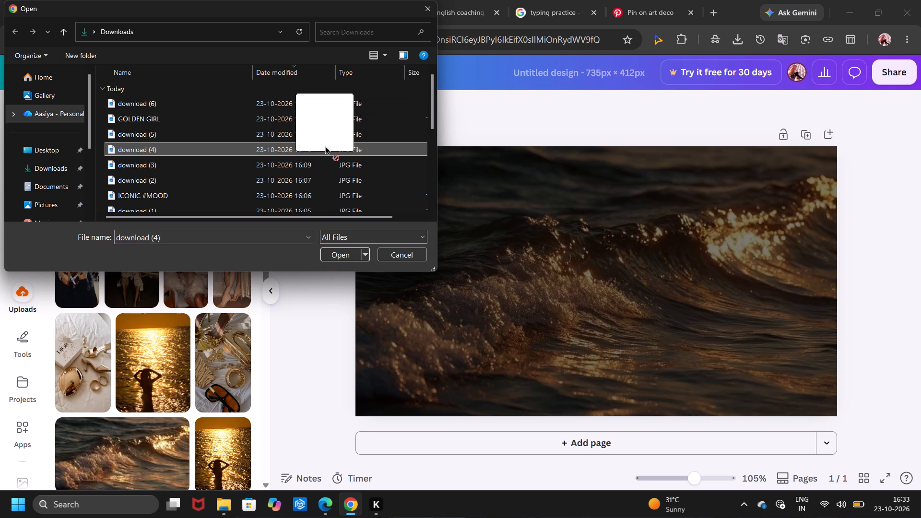
pyautogui.moveTo(325, 146); pyautogui.dragTo(365, 149)
pyautogui.moveTo(352, 149); pyautogui.dragTo(385, 151)
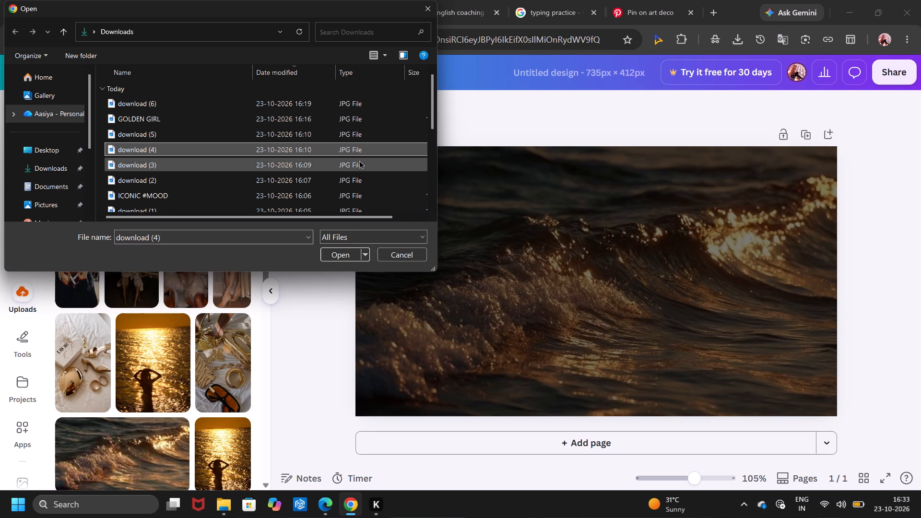
pyautogui.doubleClick(377, 142)
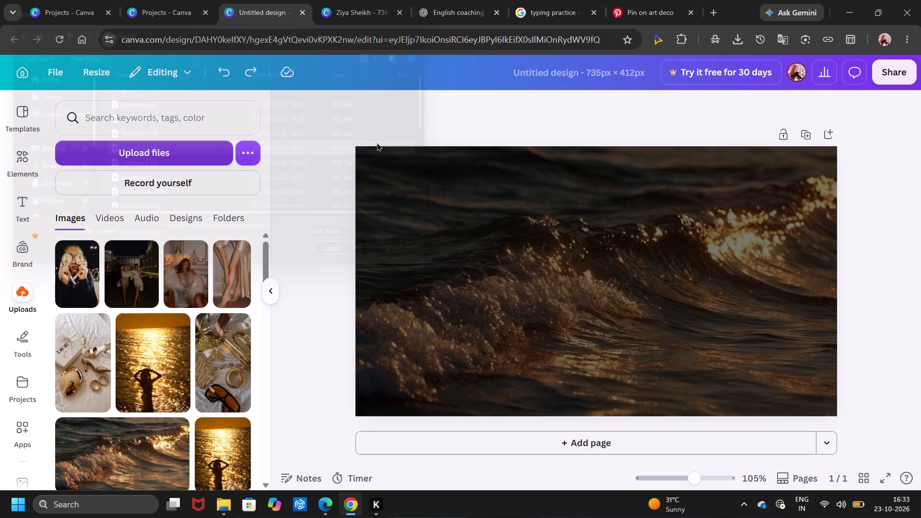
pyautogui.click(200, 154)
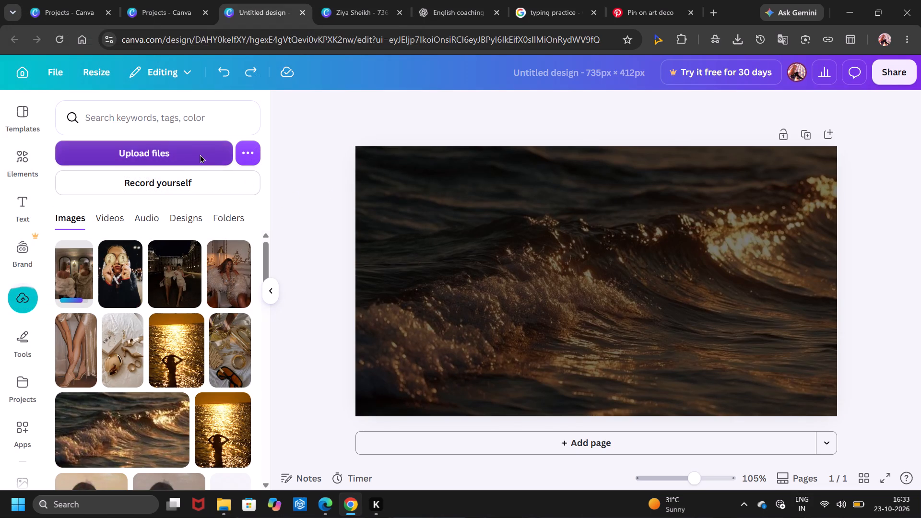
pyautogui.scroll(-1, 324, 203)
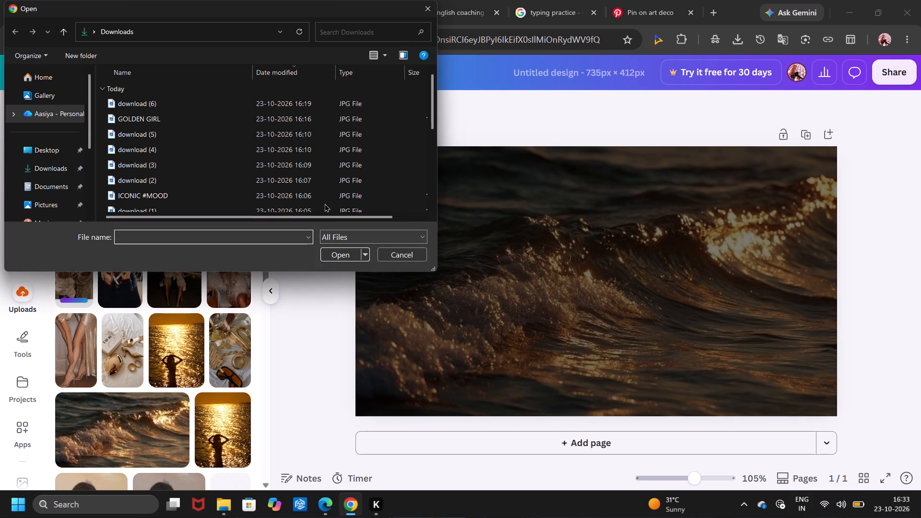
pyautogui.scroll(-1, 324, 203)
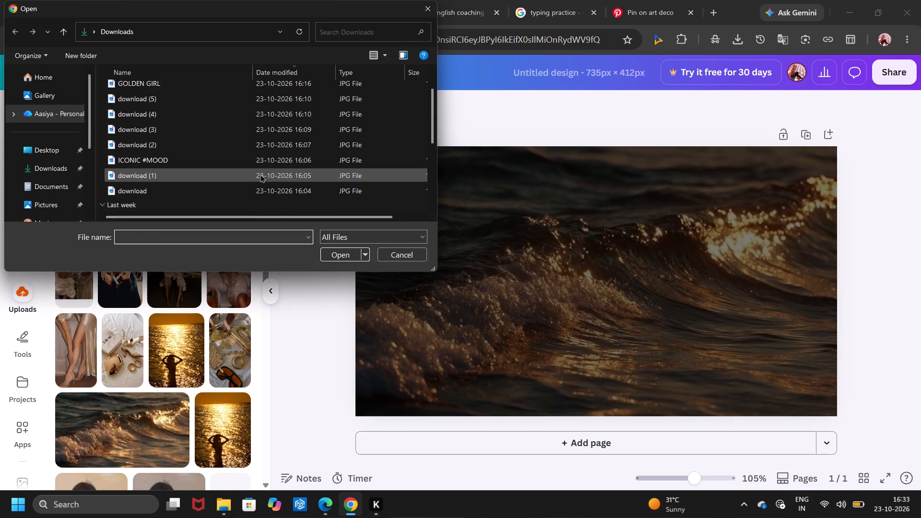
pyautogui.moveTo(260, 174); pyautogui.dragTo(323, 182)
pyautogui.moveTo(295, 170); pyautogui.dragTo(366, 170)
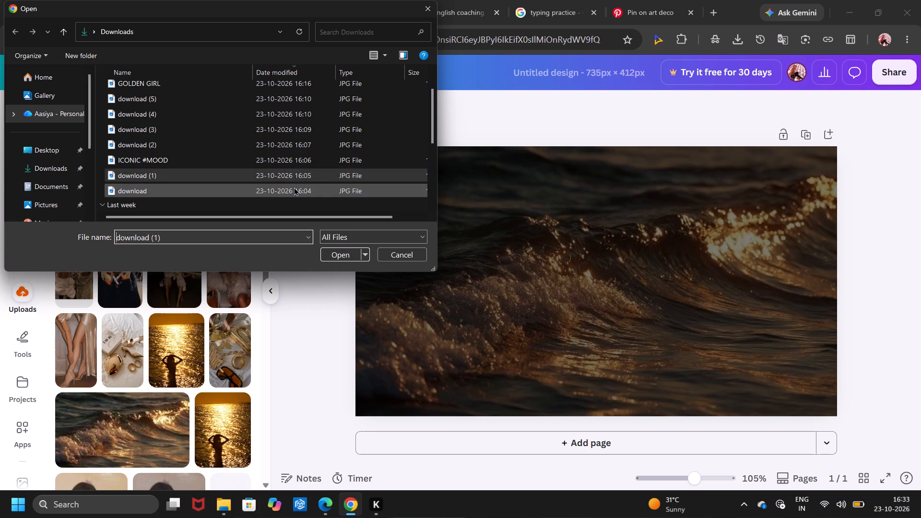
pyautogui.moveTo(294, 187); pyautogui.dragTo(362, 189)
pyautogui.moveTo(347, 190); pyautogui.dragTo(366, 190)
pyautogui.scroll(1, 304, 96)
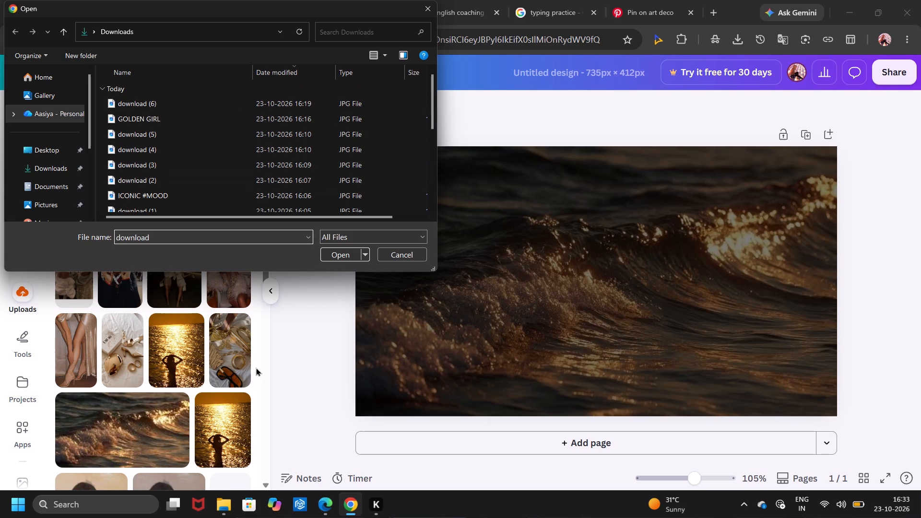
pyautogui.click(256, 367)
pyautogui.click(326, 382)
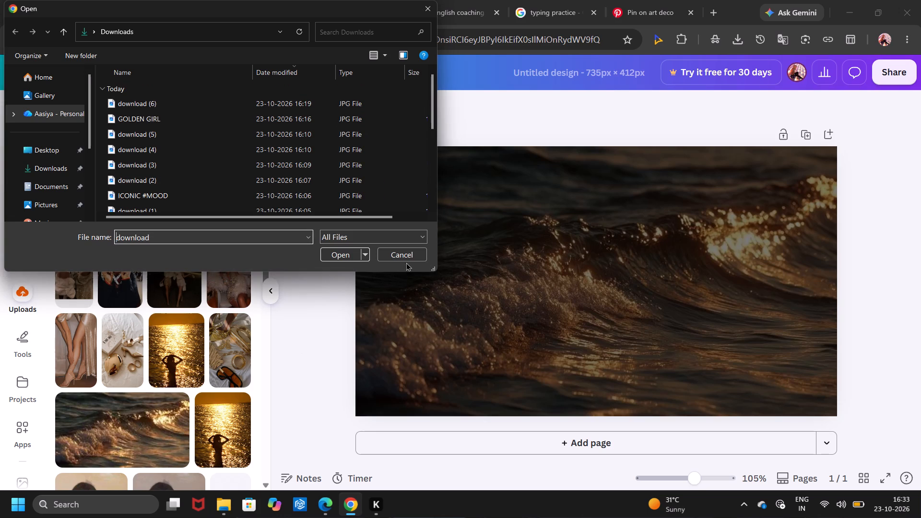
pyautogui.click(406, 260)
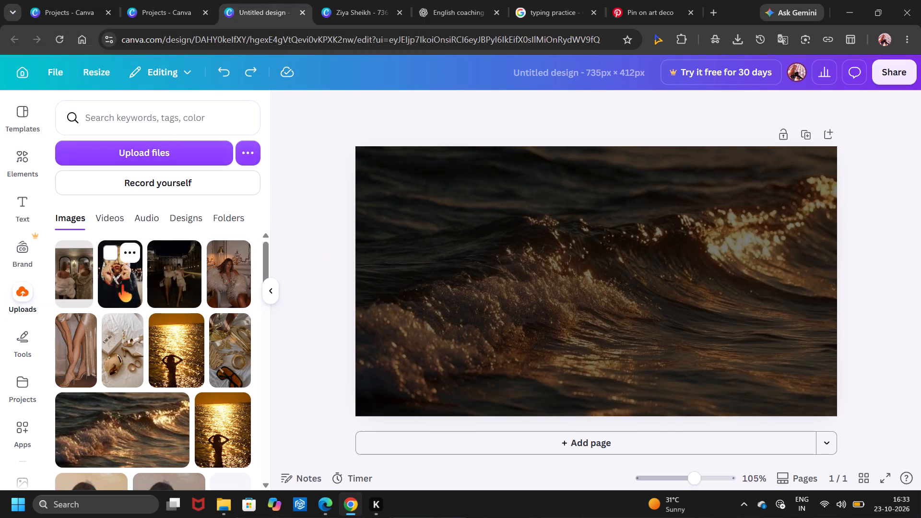
# Add the uploaded photo of legs in strappy heels and align it flush with the page's top-left corner.
pyautogui.click(78, 342)
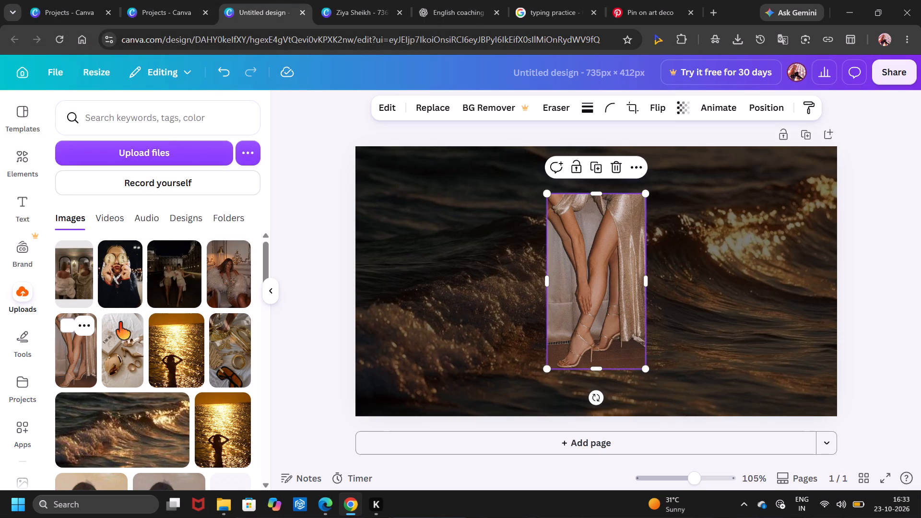
pyautogui.moveTo(598, 282); pyautogui.dragTo(420, 243)
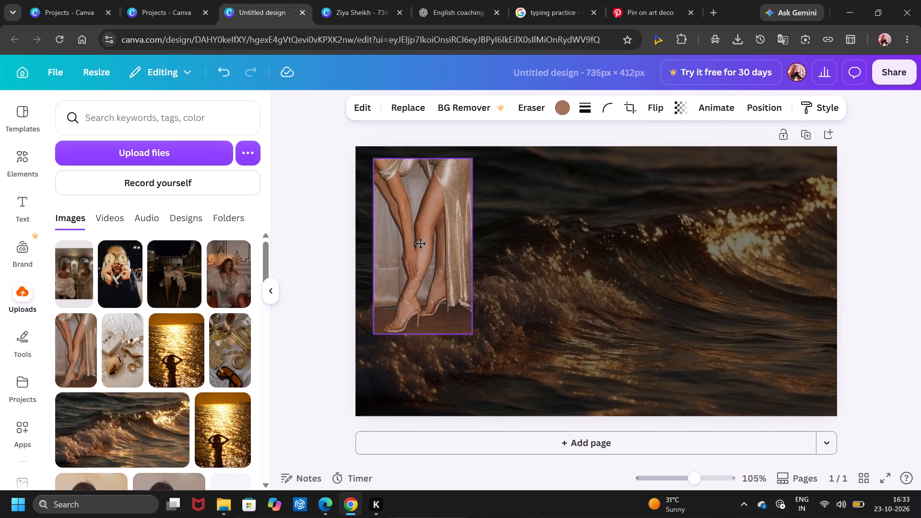
pyautogui.moveTo(420, 243); pyautogui.dragTo(411, 234)
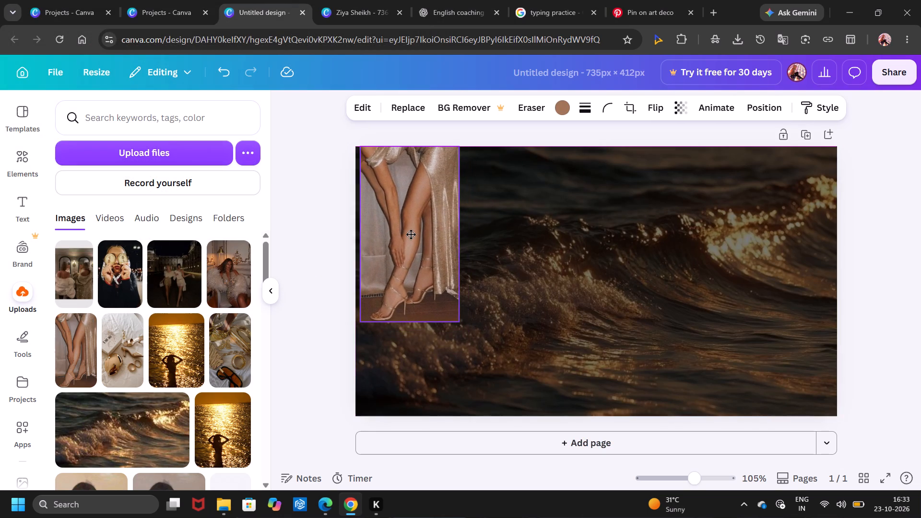
pyautogui.moveTo(411, 234); pyautogui.dragTo(409, 235)
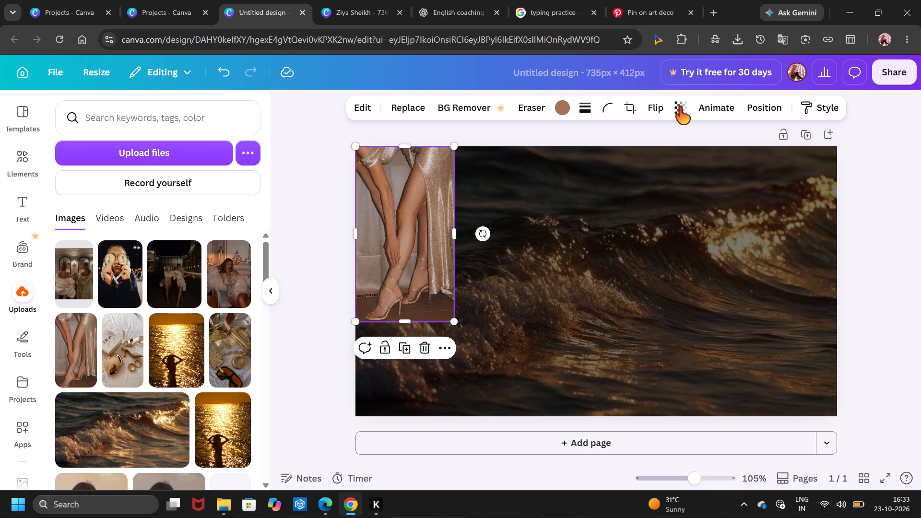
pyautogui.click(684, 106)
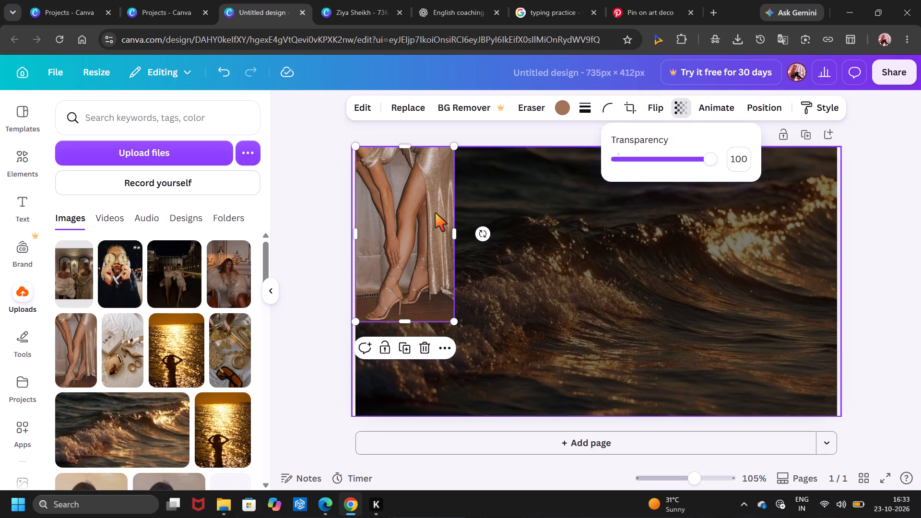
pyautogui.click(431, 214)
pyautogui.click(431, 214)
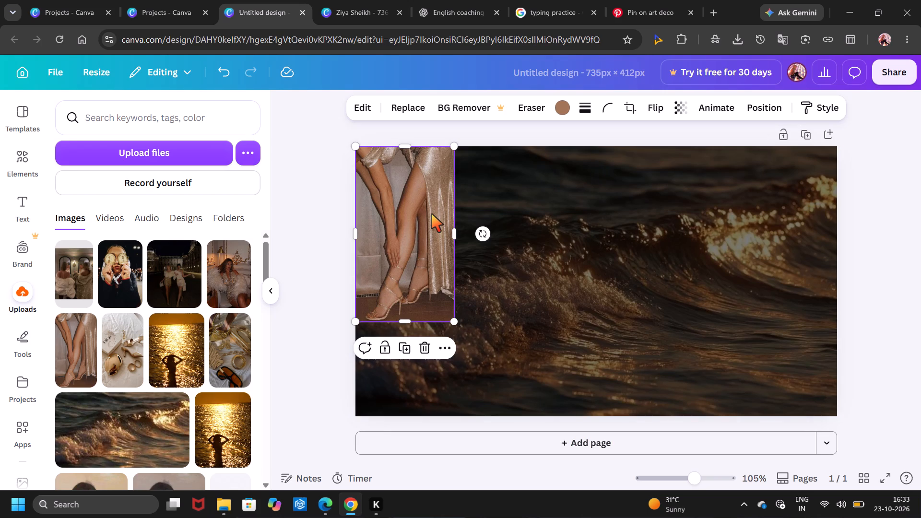
# Recolor the black full-page overlay, trying white, brown and tan tones and settling on the light rosy-taupe photo color.
pyautogui.click(600, 276)
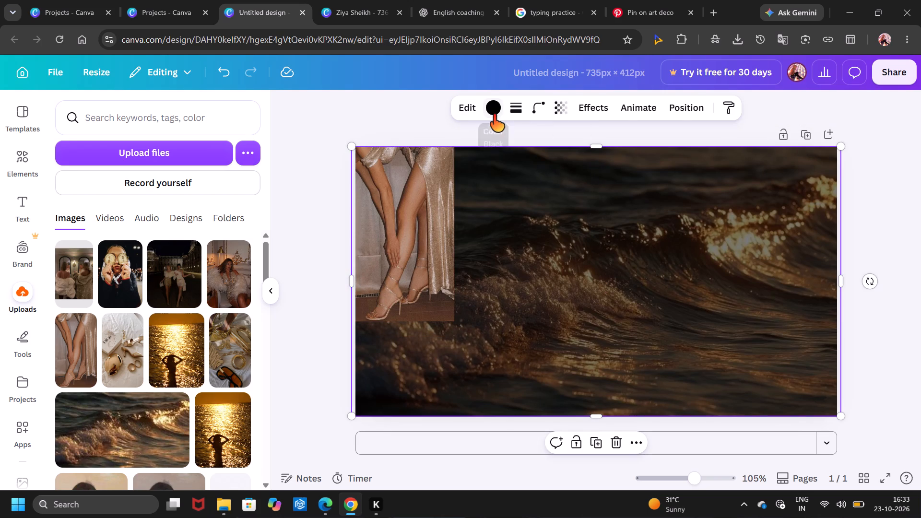
pyautogui.click(493, 115)
pyautogui.click(58, 237)
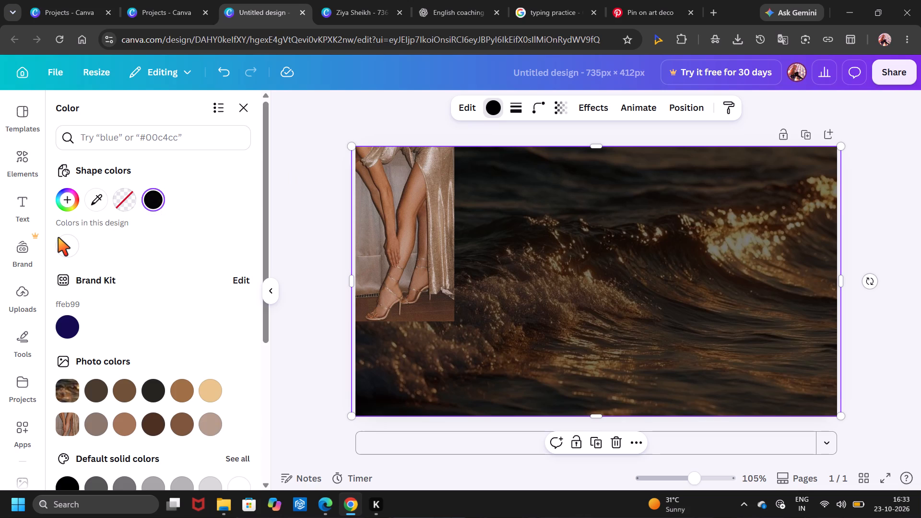
pyautogui.click(58, 244)
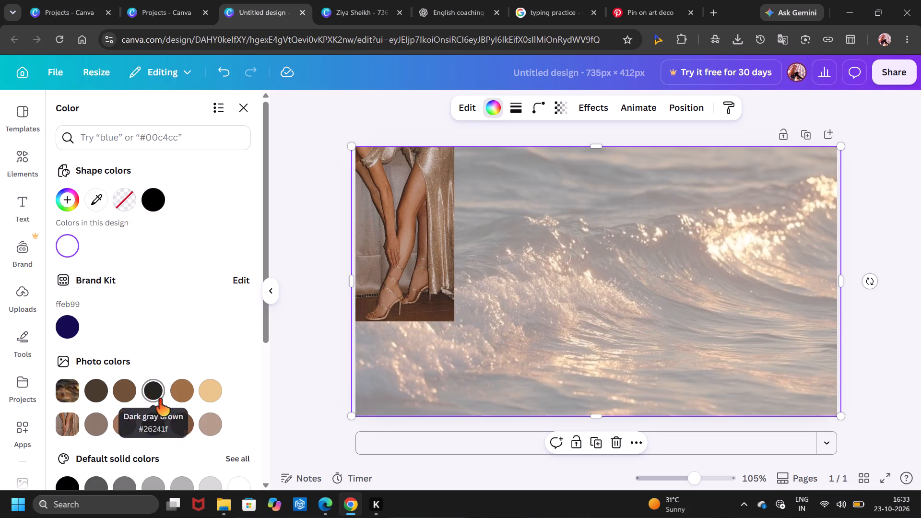
pyautogui.click(184, 393)
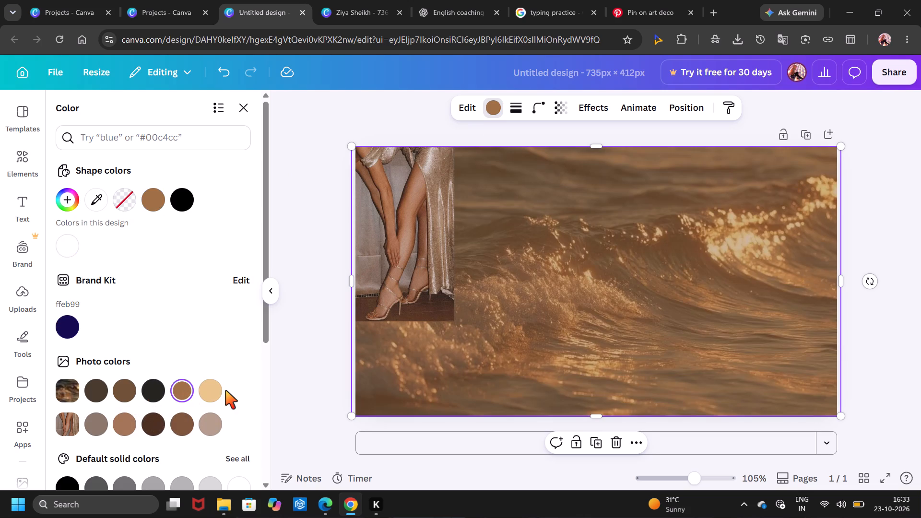
pyautogui.click(199, 380)
pyautogui.click(199, 380)
pyautogui.moveTo(199, 380); pyautogui.dragTo(207, 389)
pyautogui.click(207, 389)
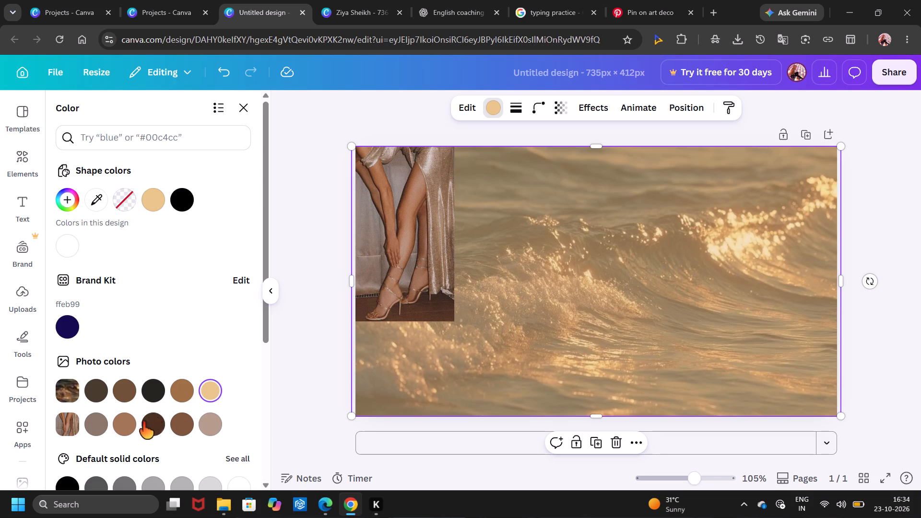
pyautogui.click(91, 432)
pyautogui.click(109, 432)
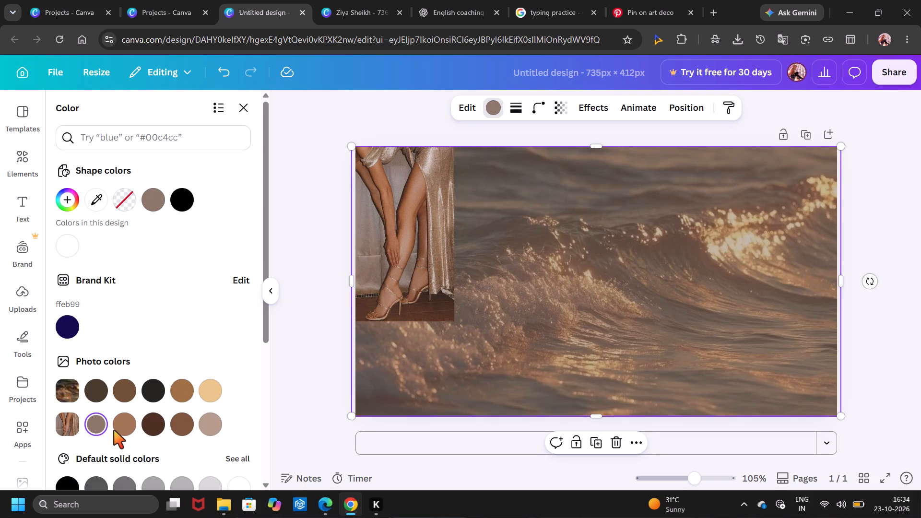
pyautogui.click(126, 425)
pyautogui.click(165, 434)
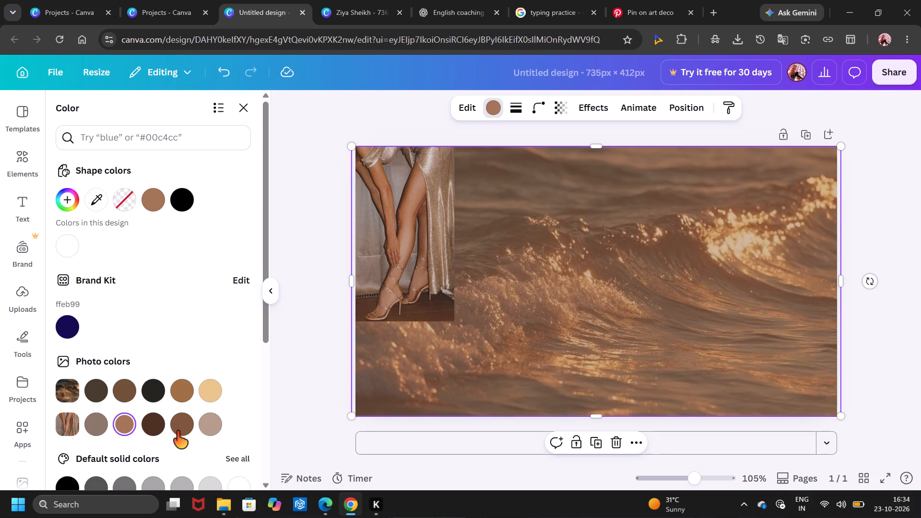
pyautogui.click(177, 431)
pyautogui.click(201, 429)
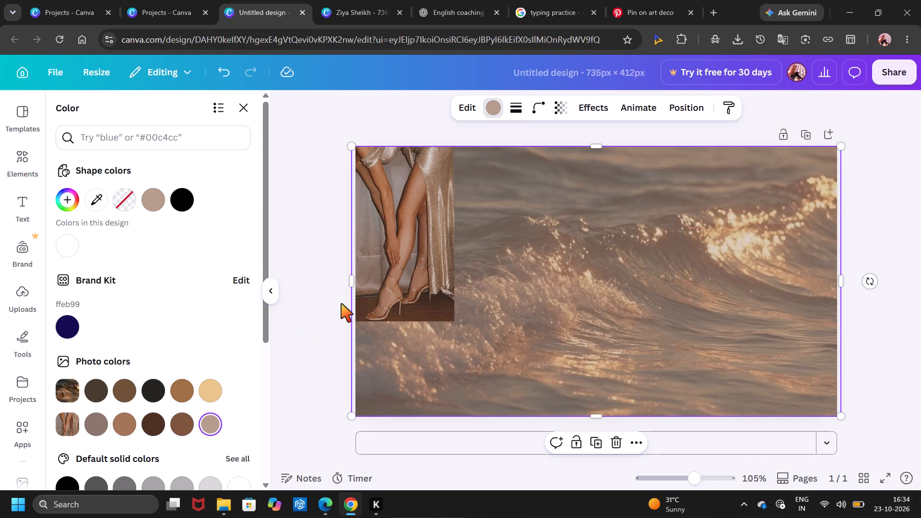
pyautogui.click(395, 291)
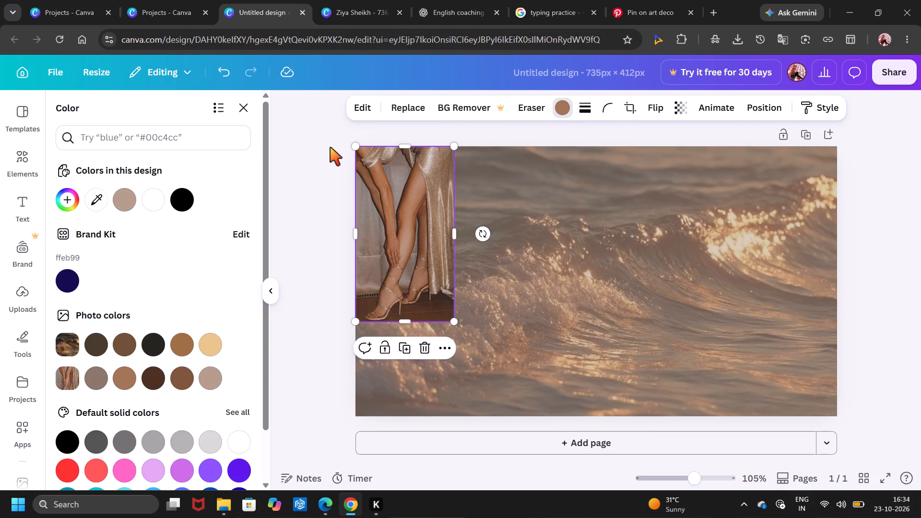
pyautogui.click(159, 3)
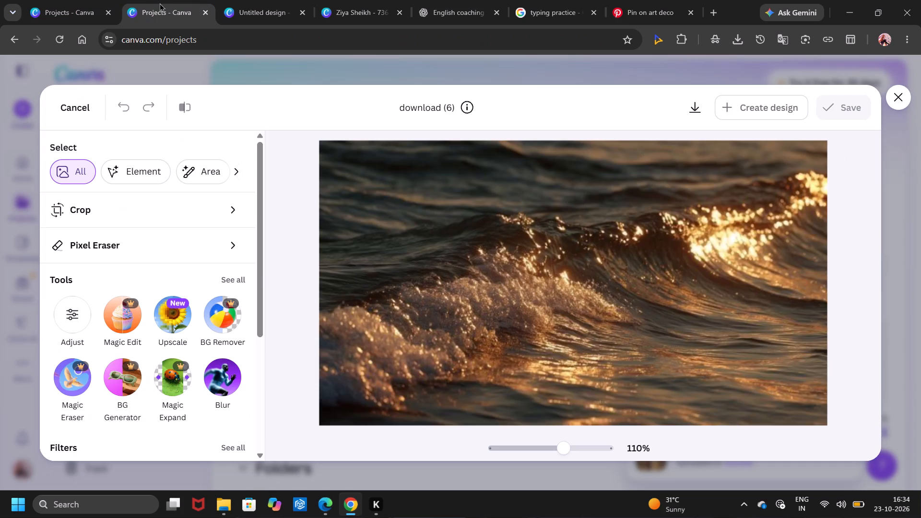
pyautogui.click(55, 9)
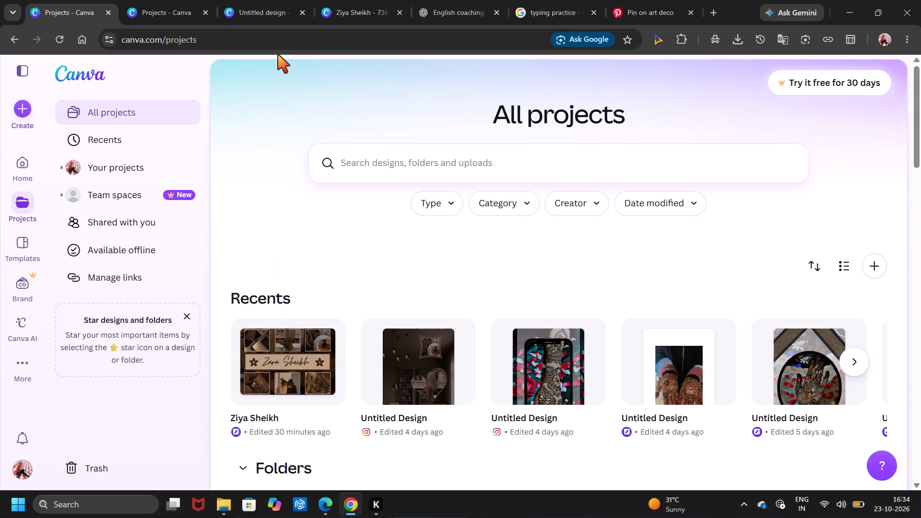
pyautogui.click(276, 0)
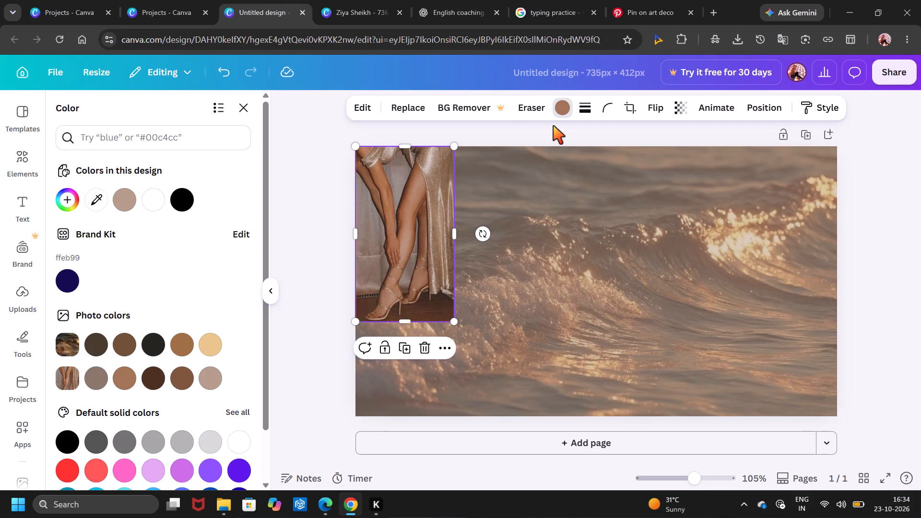
# Set the heels photo's transparency to 70.
pyautogui.click(686, 111)
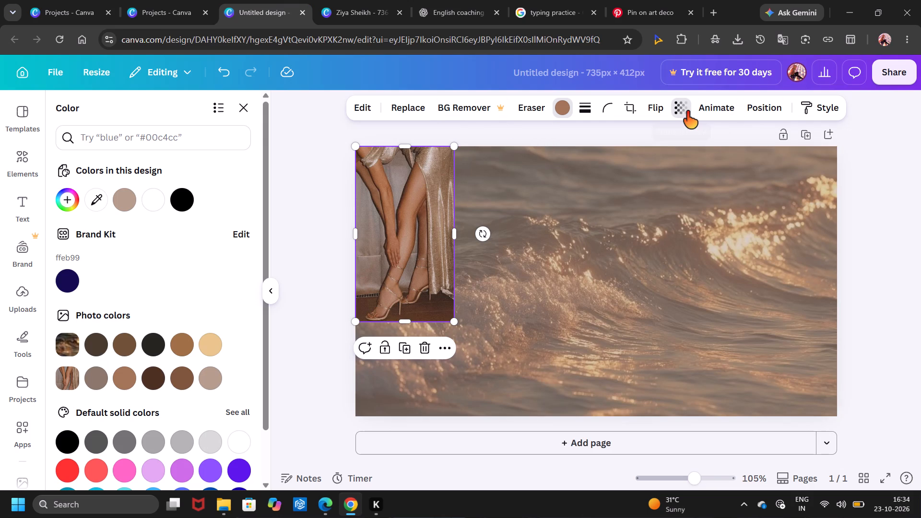
pyautogui.click(677, 163)
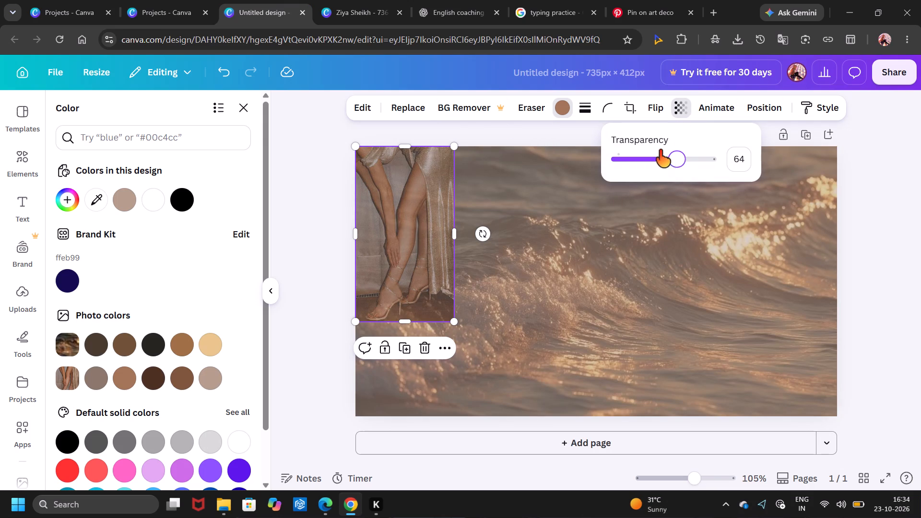
pyautogui.click(659, 150)
pyautogui.click(683, 155)
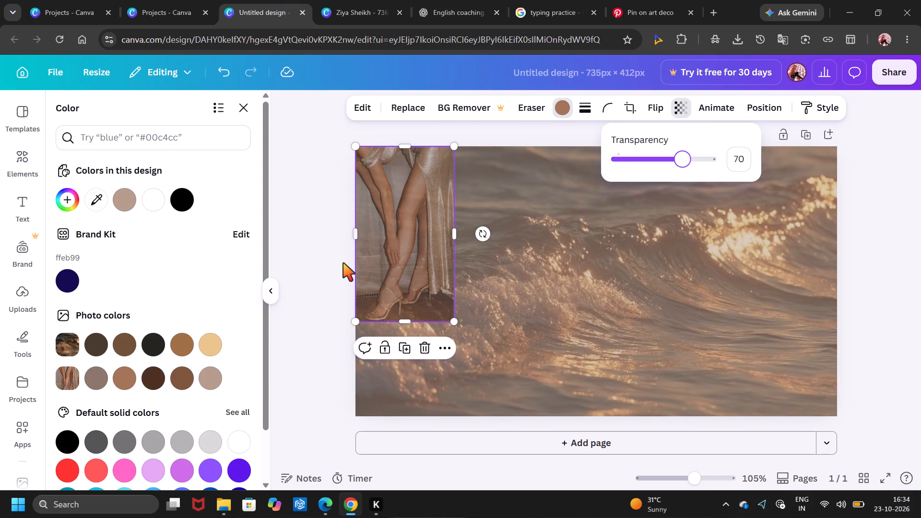
pyautogui.click(343, 263)
# Shrink the heels photo to about 120 × 214 px, keeping it in the page's top-left corner.
pyautogui.moveTo(450, 322); pyautogui.dragTo(431, 274)
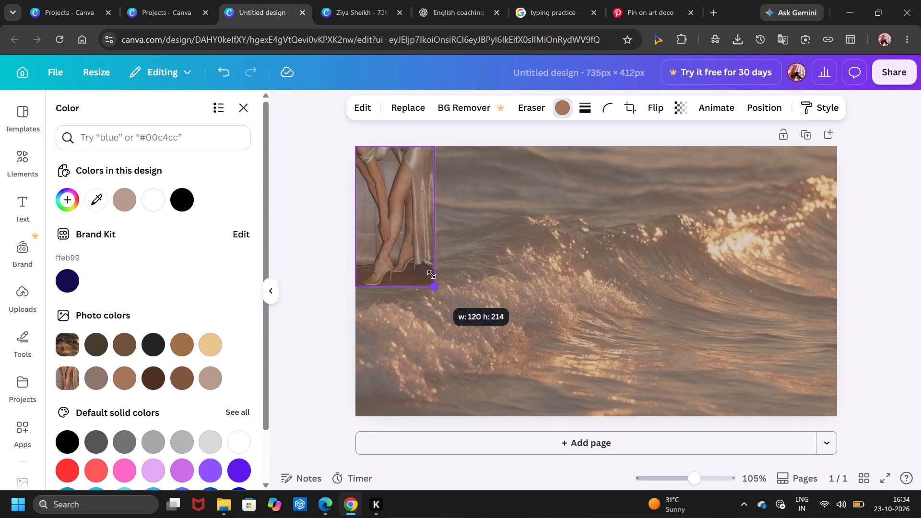
pyautogui.moveTo(431, 274); pyautogui.dragTo(435, 284)
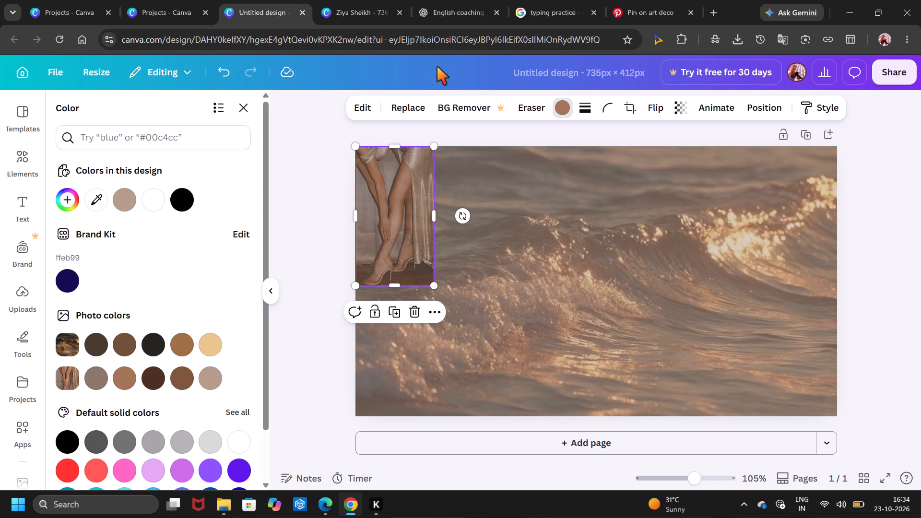
# Add a white dotted border with stroke weight 4 around the heels photo.
pyautogui.click(581, 107)
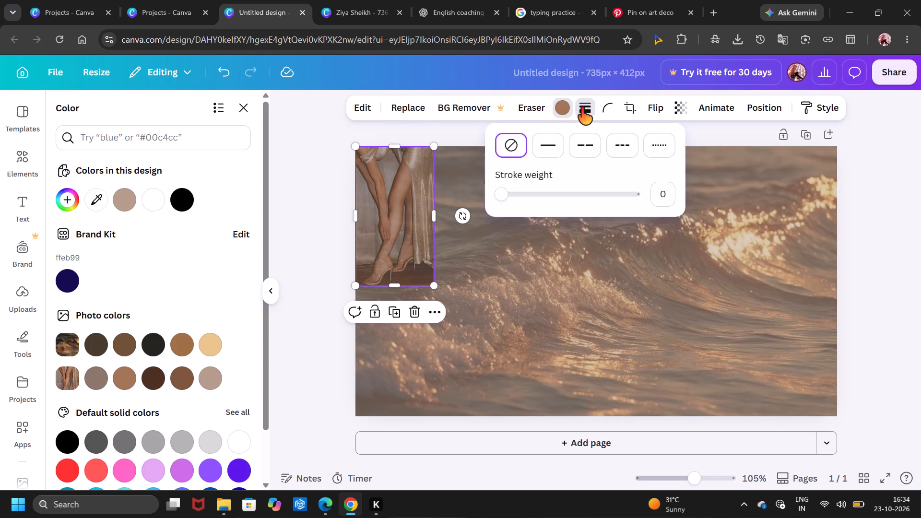
pyautogui.click(664, 149)
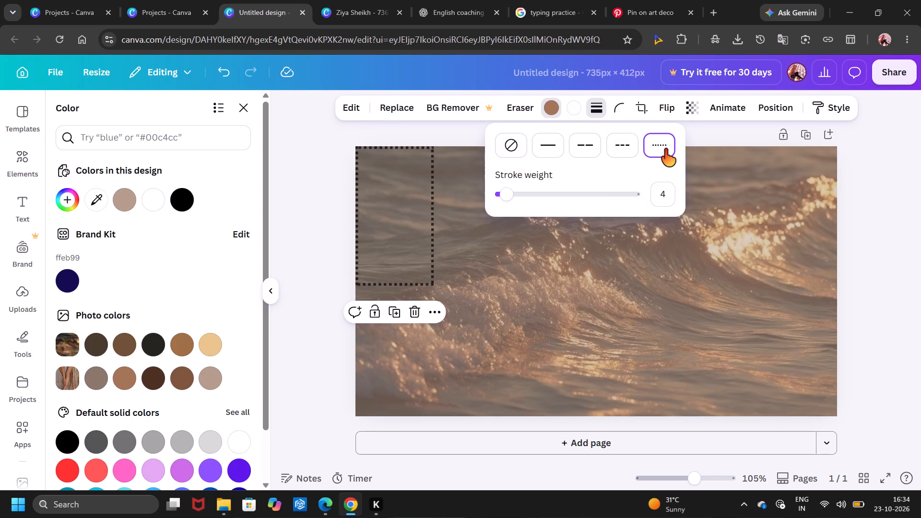
pyautogui.click(577, 106)
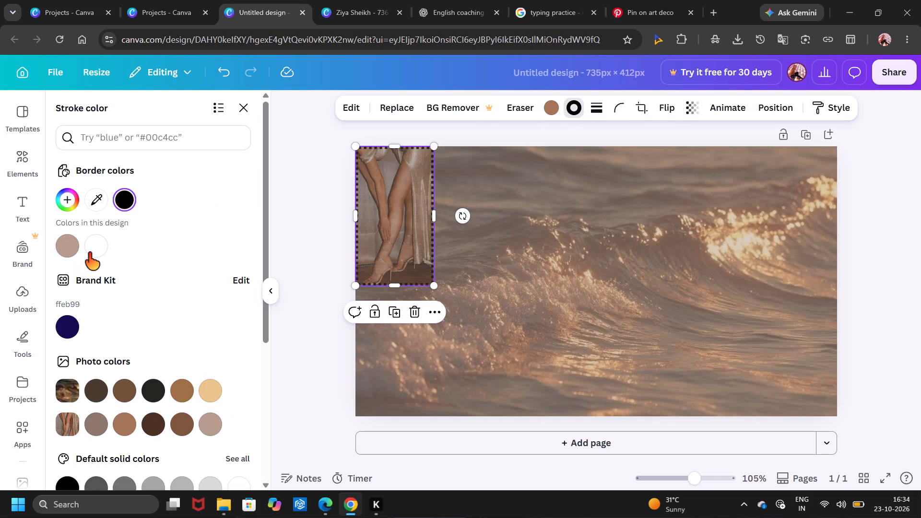
pyautogui.click(91, 252)
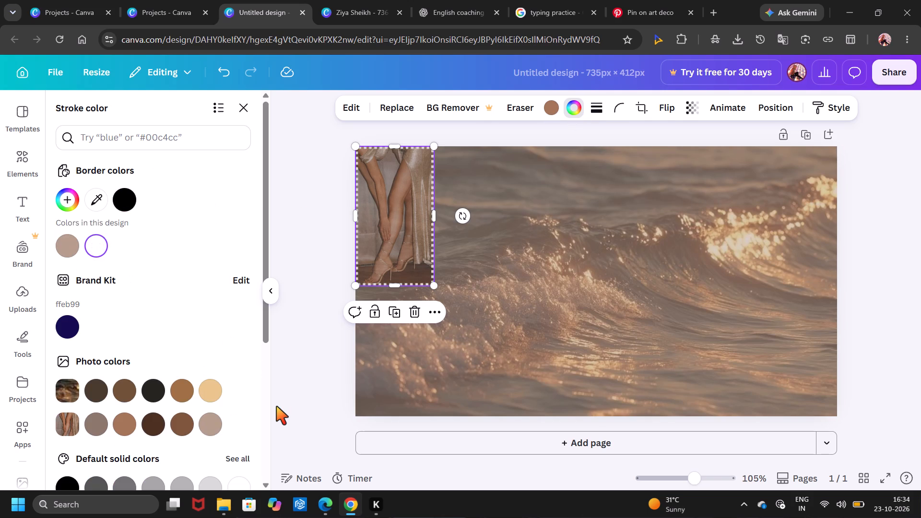
pyautogui.click(276, 406)
pyautogui.click(305, 410)
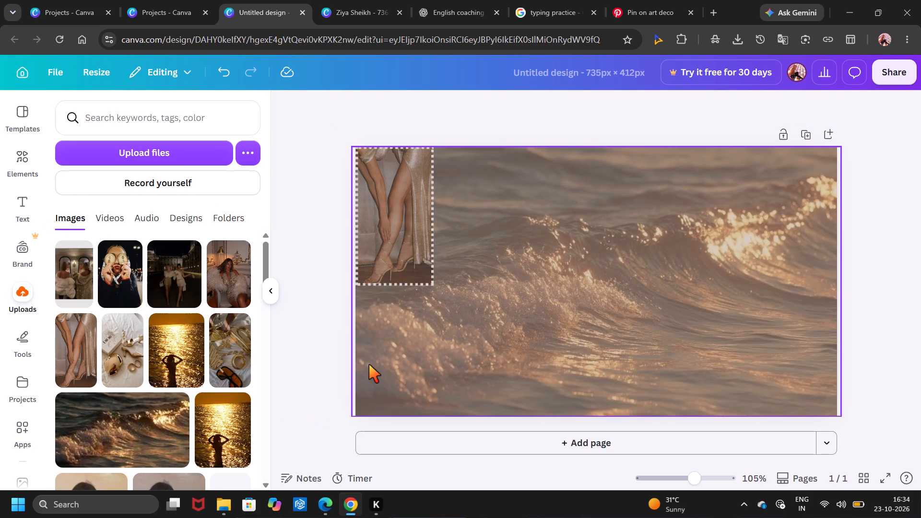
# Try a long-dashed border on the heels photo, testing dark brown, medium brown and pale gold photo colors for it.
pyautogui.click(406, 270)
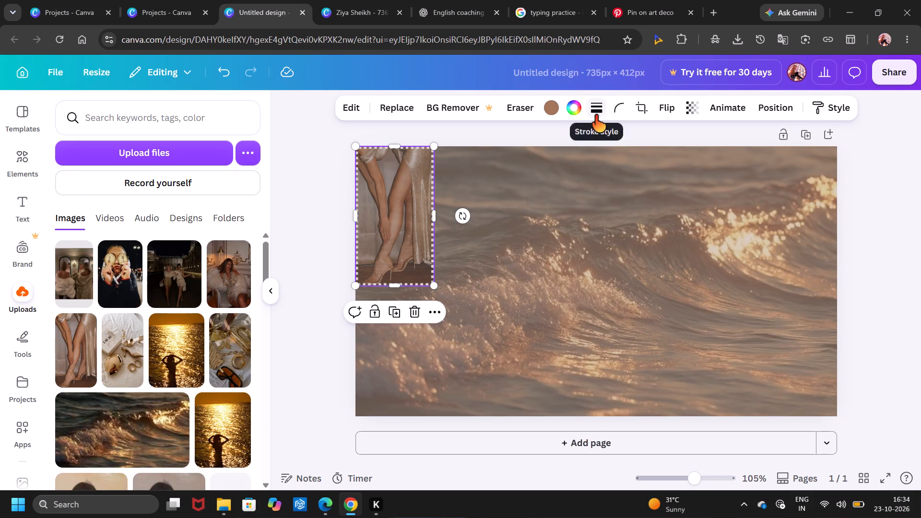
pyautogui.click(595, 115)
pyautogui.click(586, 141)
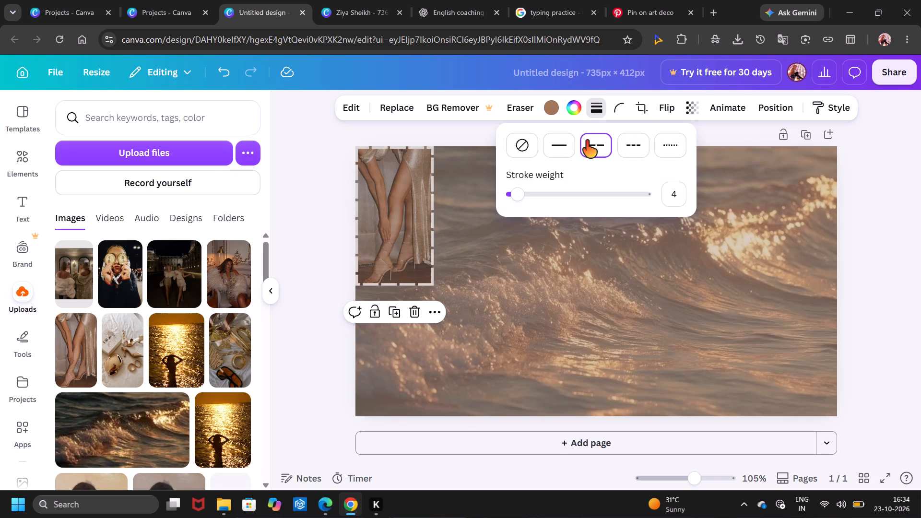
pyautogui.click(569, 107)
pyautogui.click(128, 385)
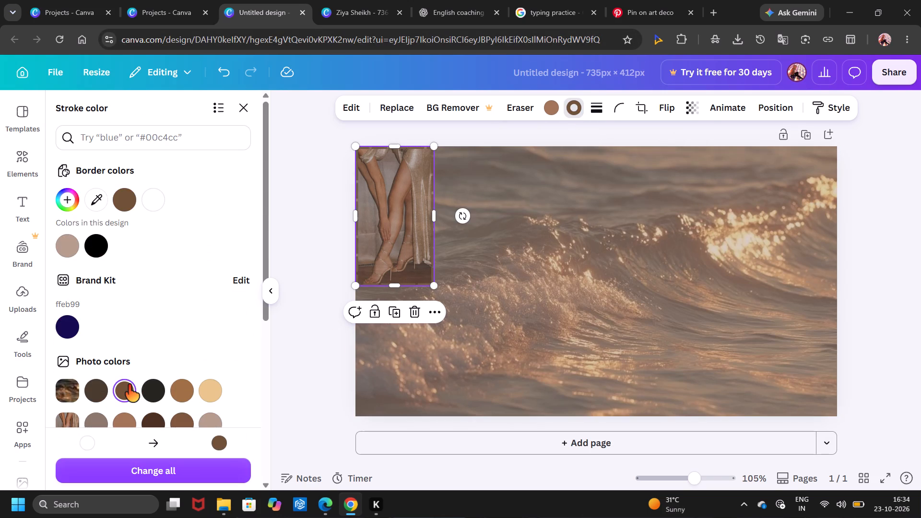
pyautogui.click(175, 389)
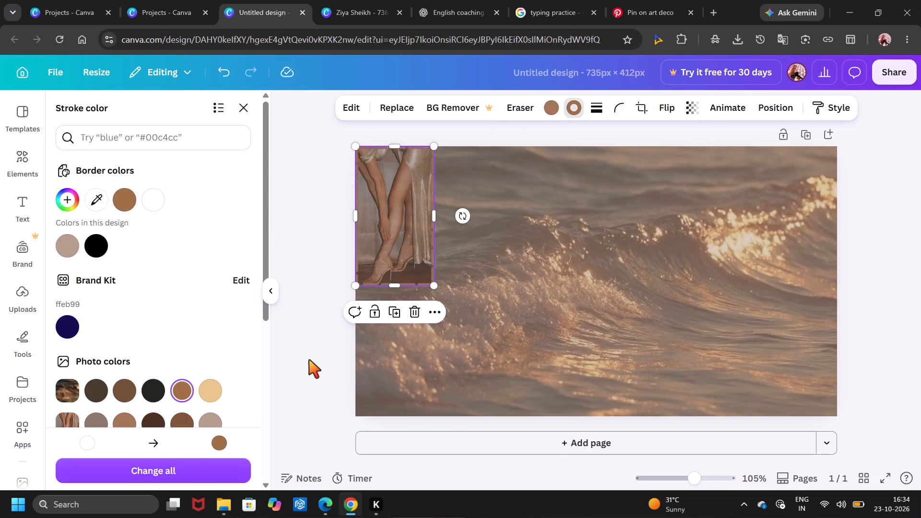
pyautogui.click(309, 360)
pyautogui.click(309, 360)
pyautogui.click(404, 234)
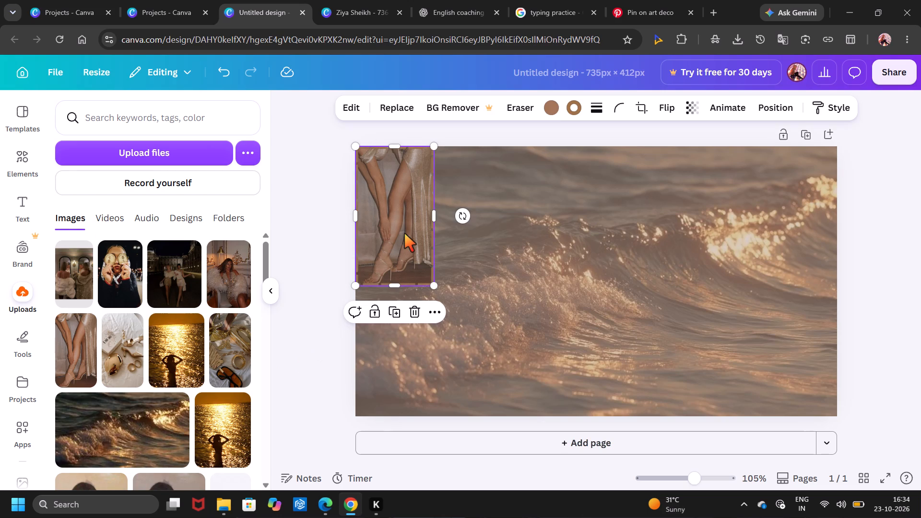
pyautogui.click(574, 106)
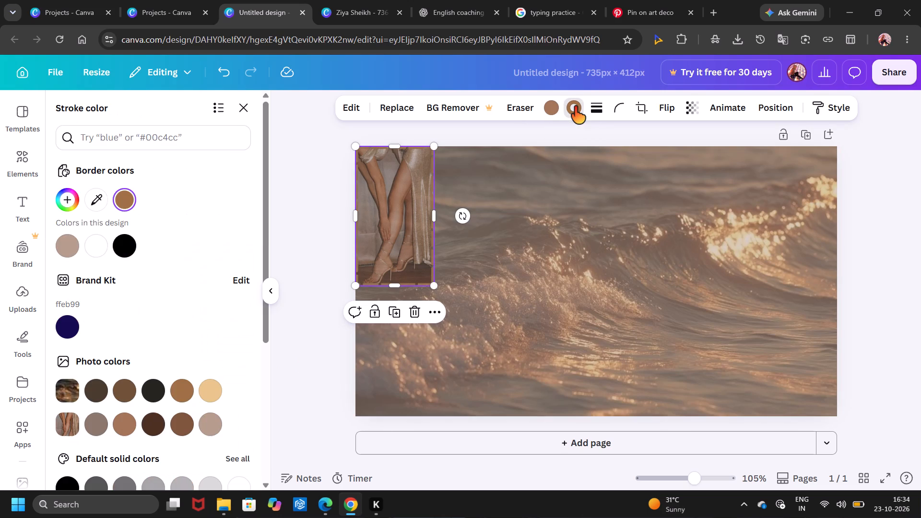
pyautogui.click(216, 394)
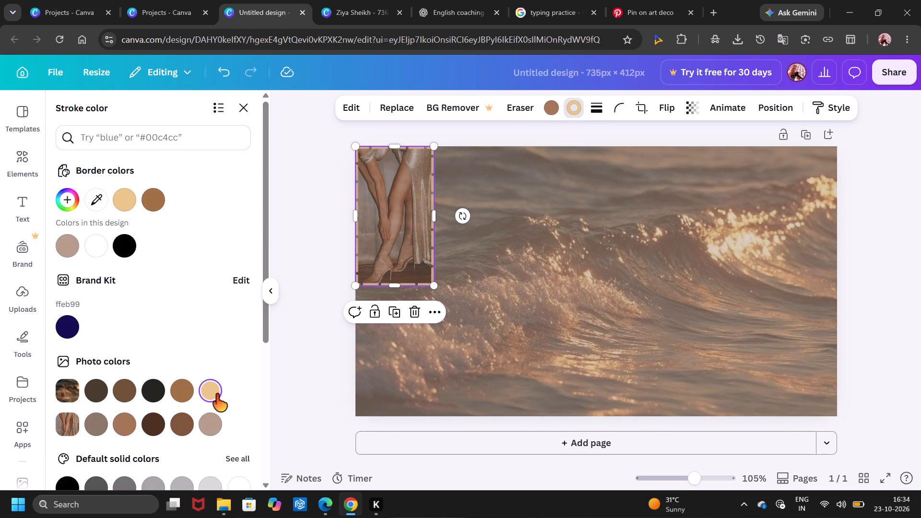
# Change the heels photo's border style, trying the dashed and dotted options and settling on a solid line.
pyautogui.click(596, 109)
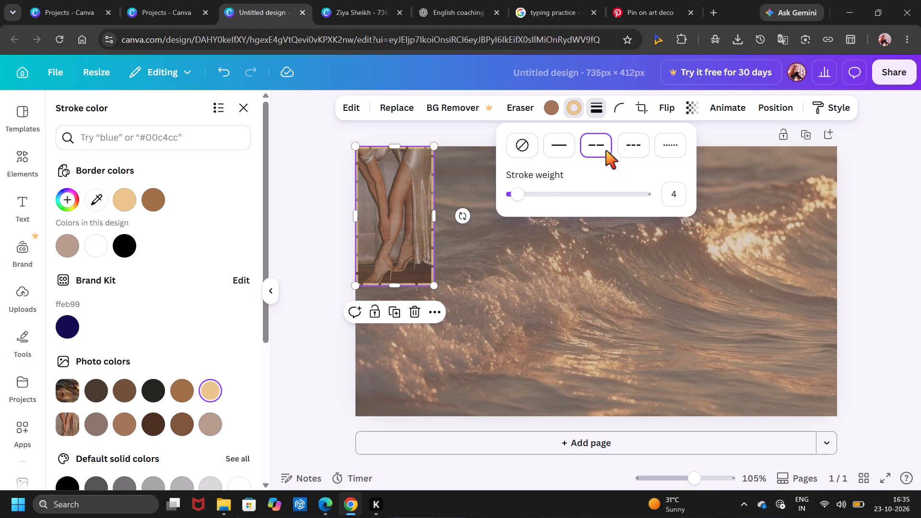
pyautogui.click(628, 137)
pyautogui.click(661, 142)
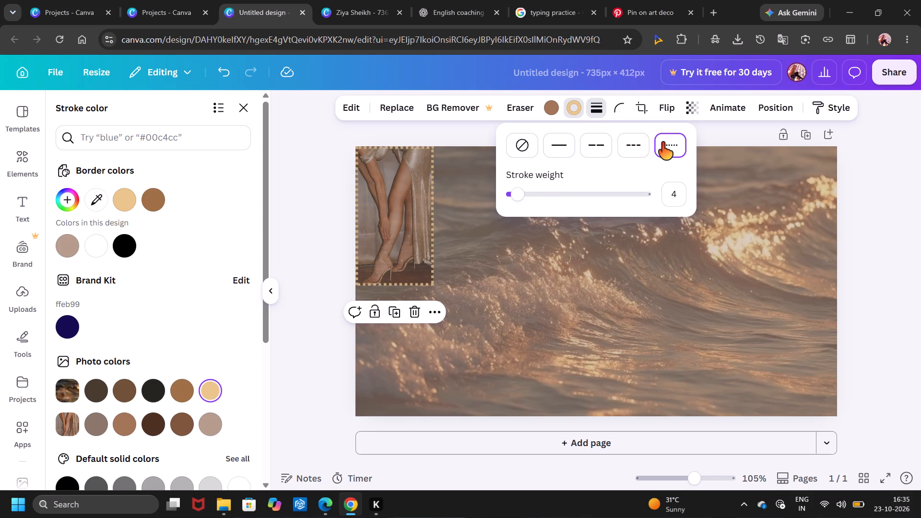
pyautogui.click(616, 139)
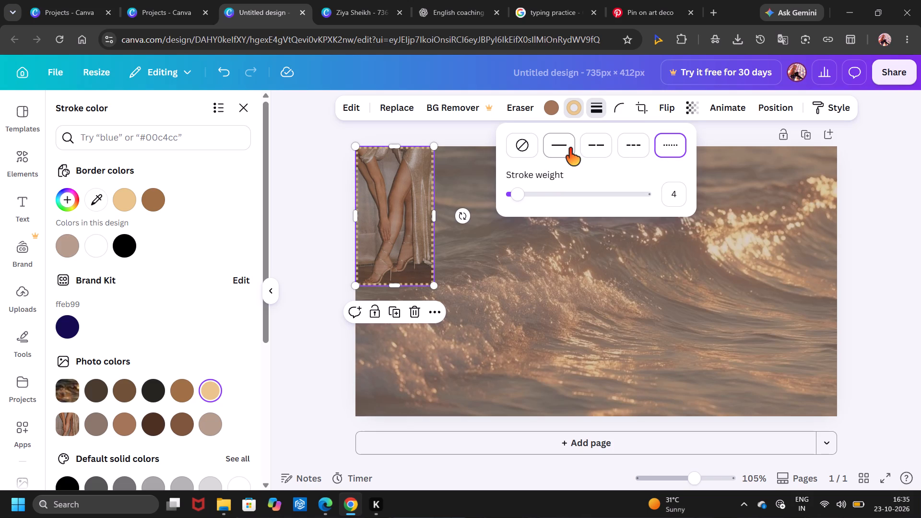
pyautogui.click(569, 148)
pyautogui.click(307, 400)
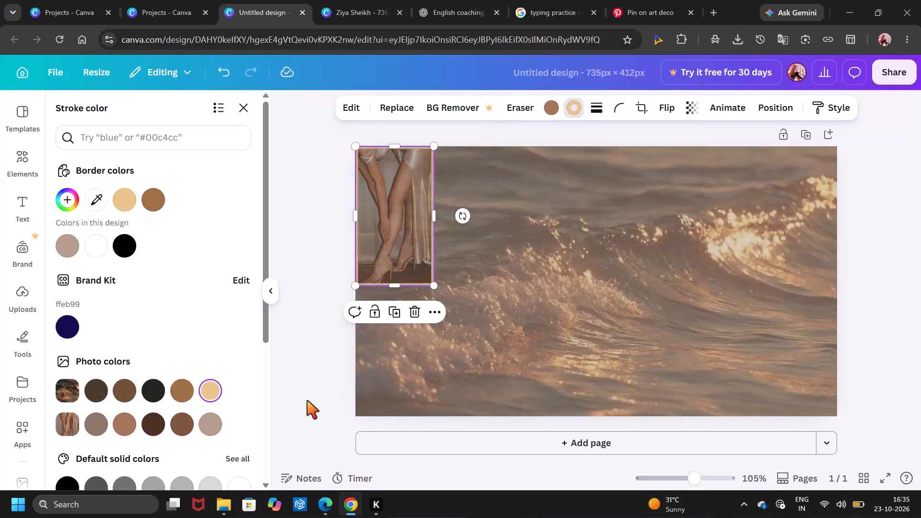
pyautogui.click(307, 400)
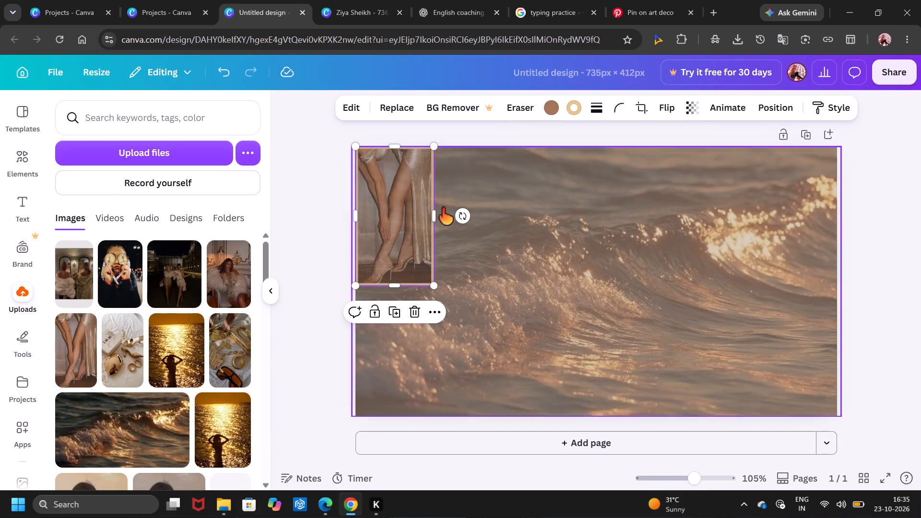
# Recolor the heels photo's solid border, trying several brown, black and pale gold photo colors and settling on white.
pyautogui.click(573, 109)
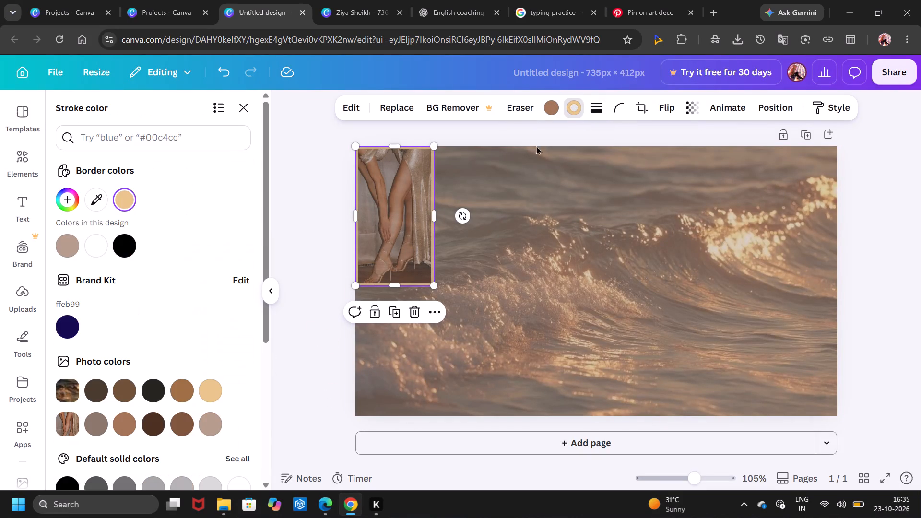
pyautogui.click(183, 425)
pyautogui.click(96, 395)
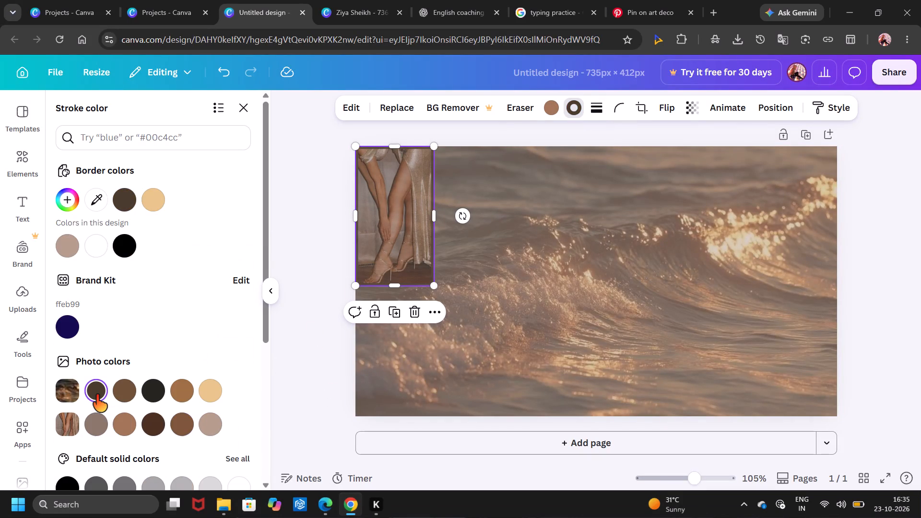
pyautogui.click(126, 388)
pyautogui.click(161, 391)
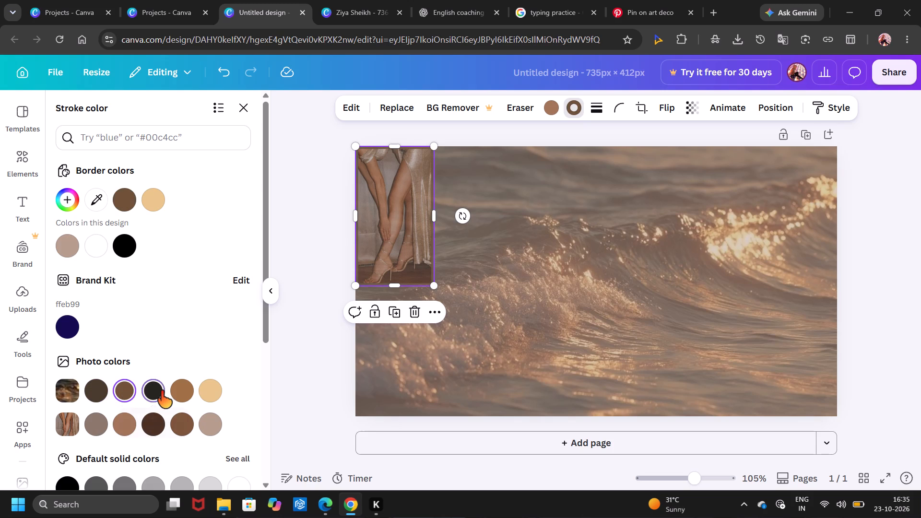
pyautogui.click(182, 389)
pyautogui.click(212, 391)
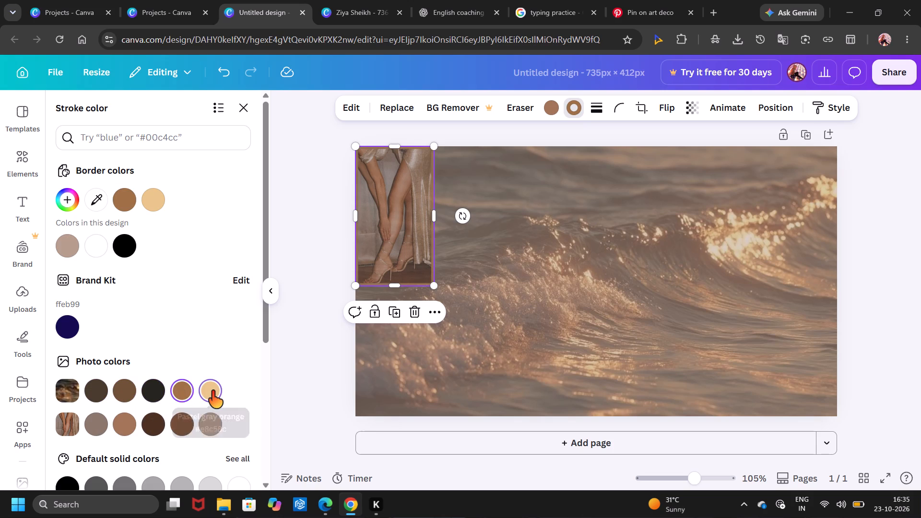
pyautogui.click(104, 249)
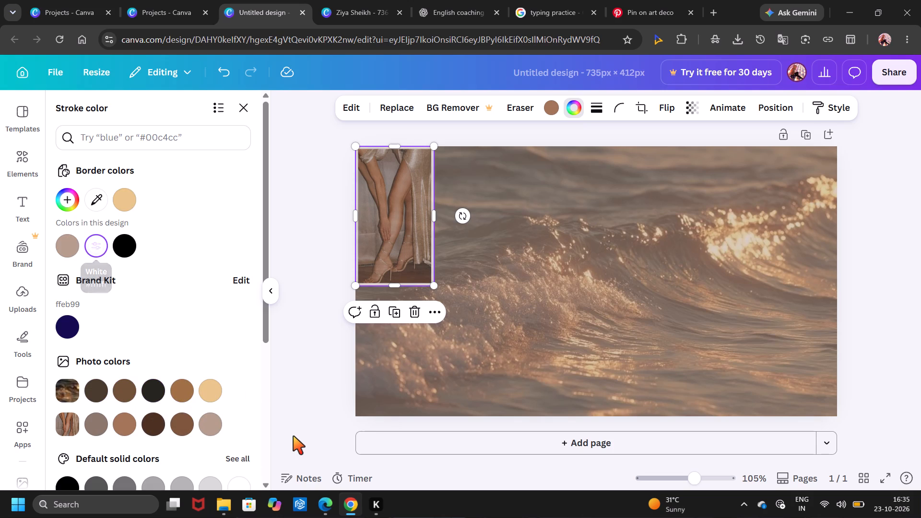
pyautogui.click(293, 436)
pyautogui.click(293, 436)
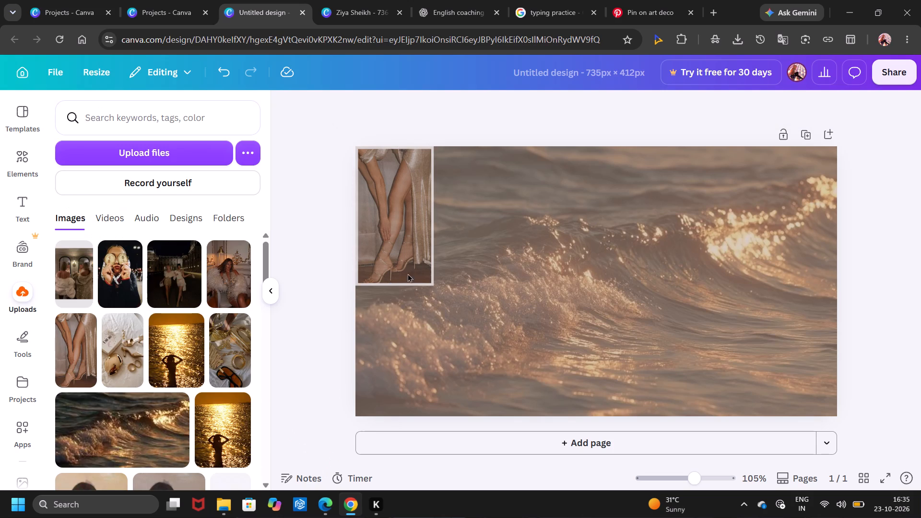
# Add the uploaded Dior flat-lay photo and place it against the page's bottom edge, just right of the heels photo.
pyautogui.click(118, 349)
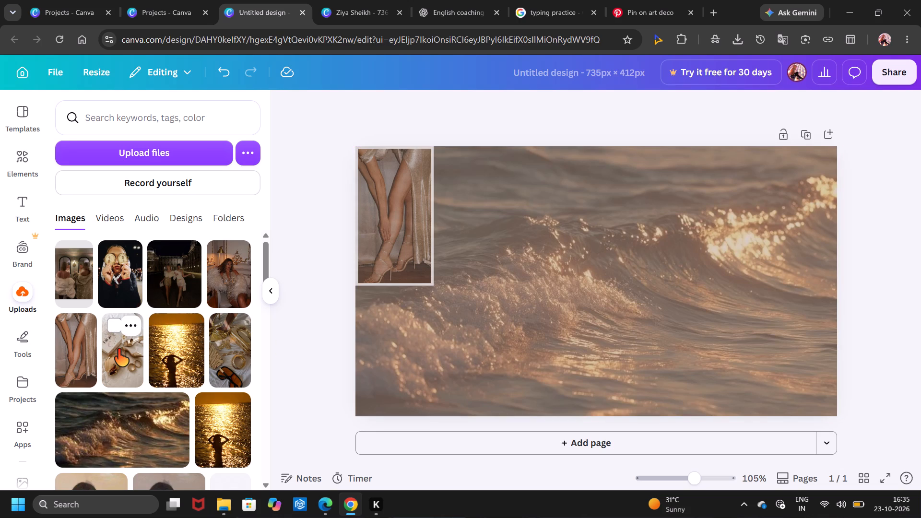
pyautogui.moveTo(574, 313); pyautogui.dragTo(461, 359)
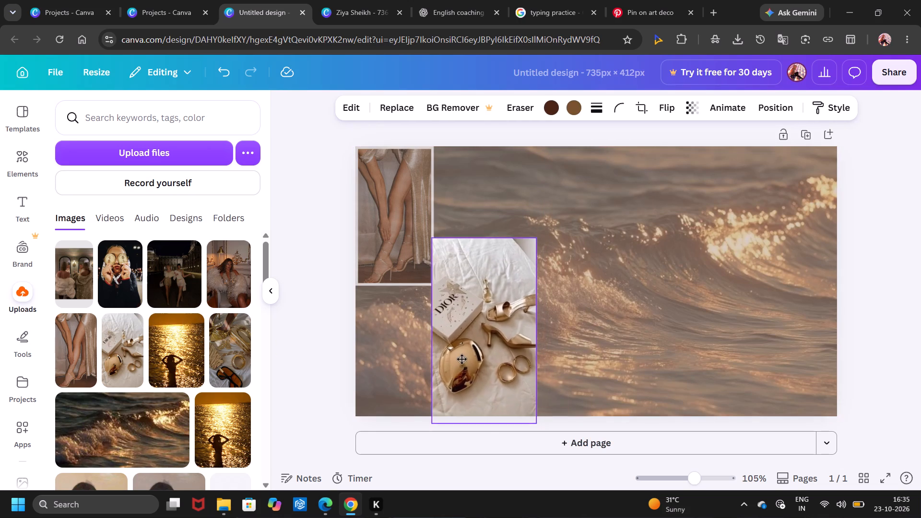
pyautogui.moveTo(461, 359); pyautogui.dragTo(465, 350)
pyautogui.moveTo(466, 355); pyautogui.dragTo(468, 364)
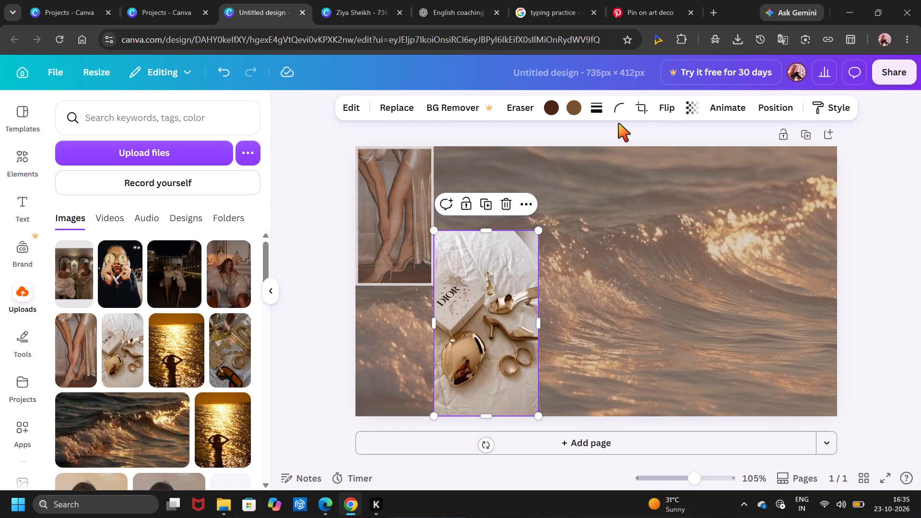
# Check the heels photo's transparency for reference and set the Dior flat-lay photo's transparency to 67.
pyautogui.click(386, 217)
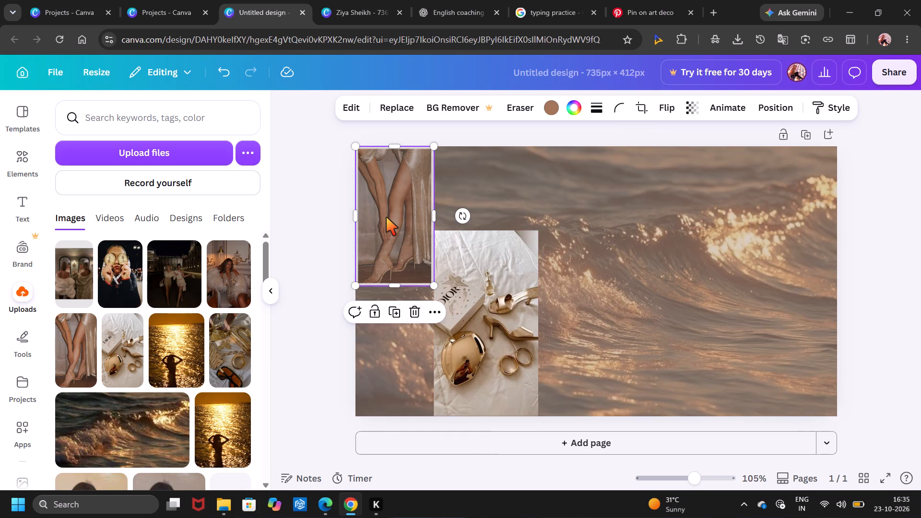
pyautogui.click(692, 108)
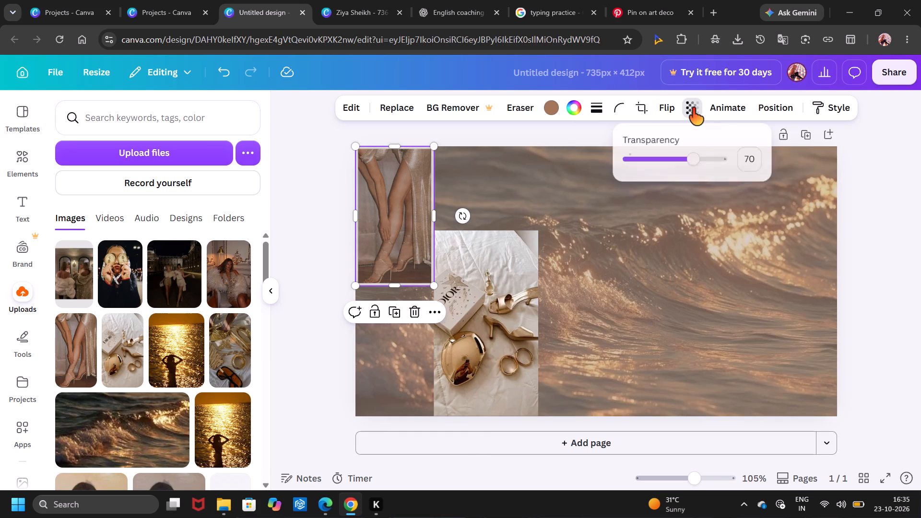
pyautogui.click(475, 347)
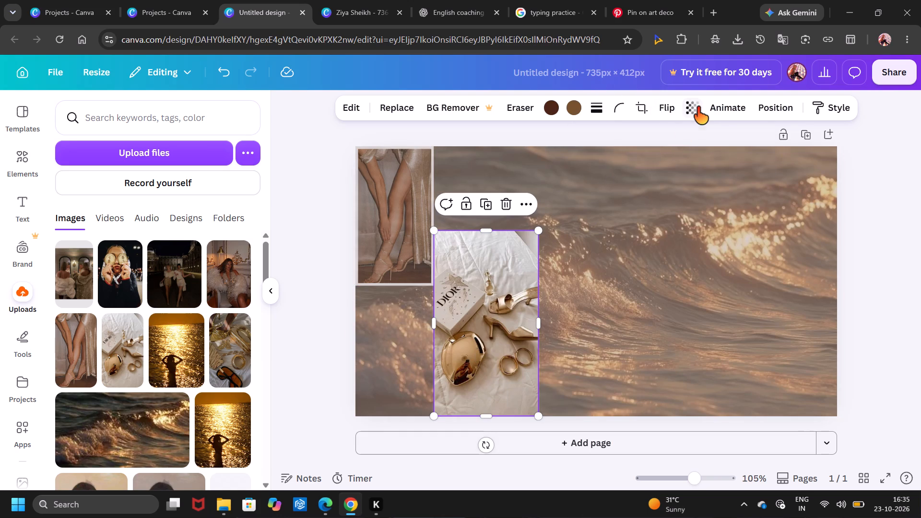
pyautogui.click(697, 107)
pyautogui.moveTo(713, 161); pyautogui.dragTo(712, 161)
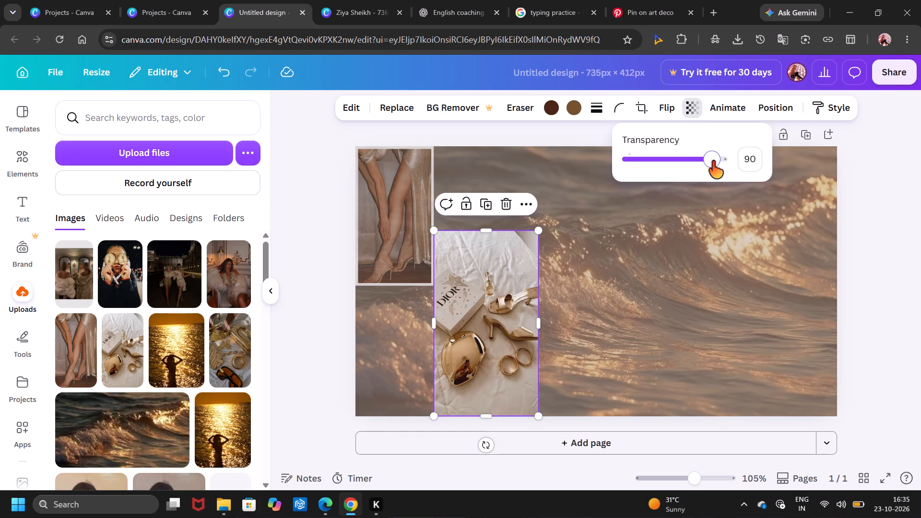
pyautogui.moveTo(712, 161); pyautogui.dragTo(697, 167)
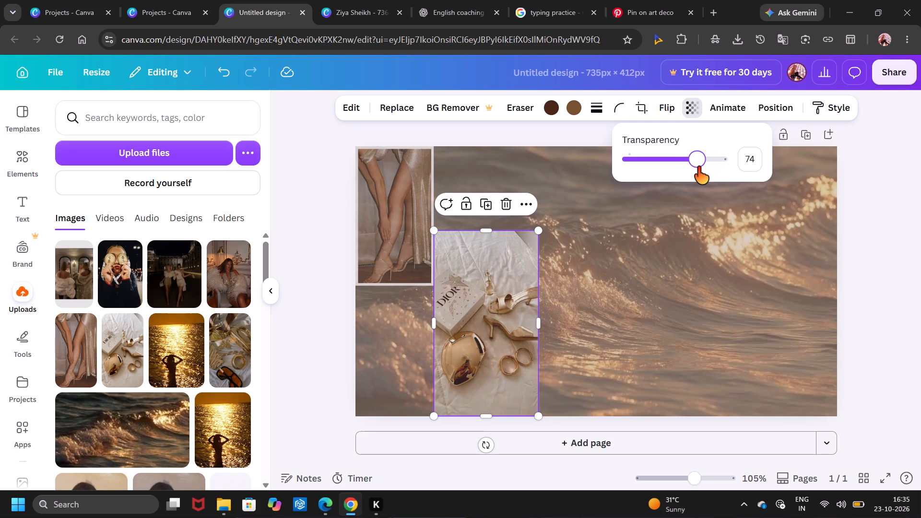
pyautogui.moveTo(697, 167); pyautogui.dragTo(698, 182)
pyautogui.moveTo(698, 182); pyautogui.dragTo(699, 182)
pyautogui.click(699, 413)
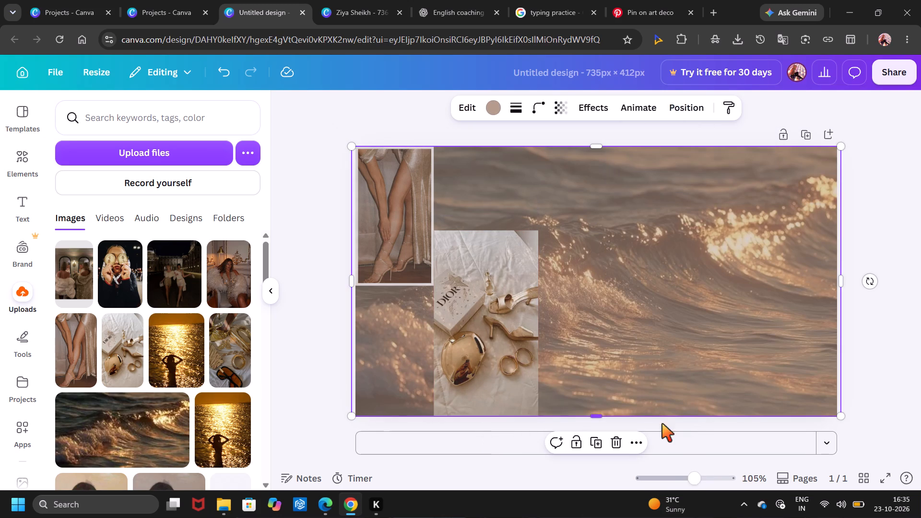
pyautogui.click(506, 390)
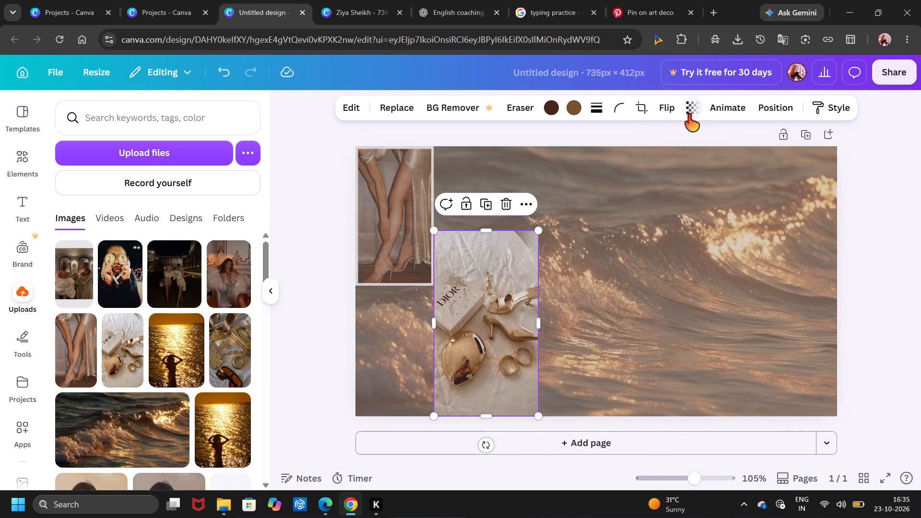
pyautogui.click(688, 114)
pyautogui.click(692, 155)
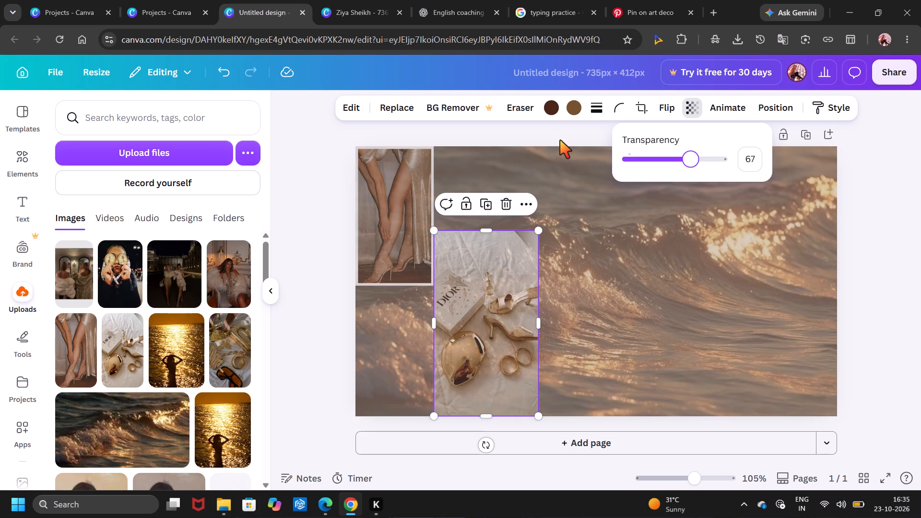
# Add a solid white (#ffffff) border with stroke weight 4 around the Dior flat-lay photo.
pyautogui.click(591, 106)
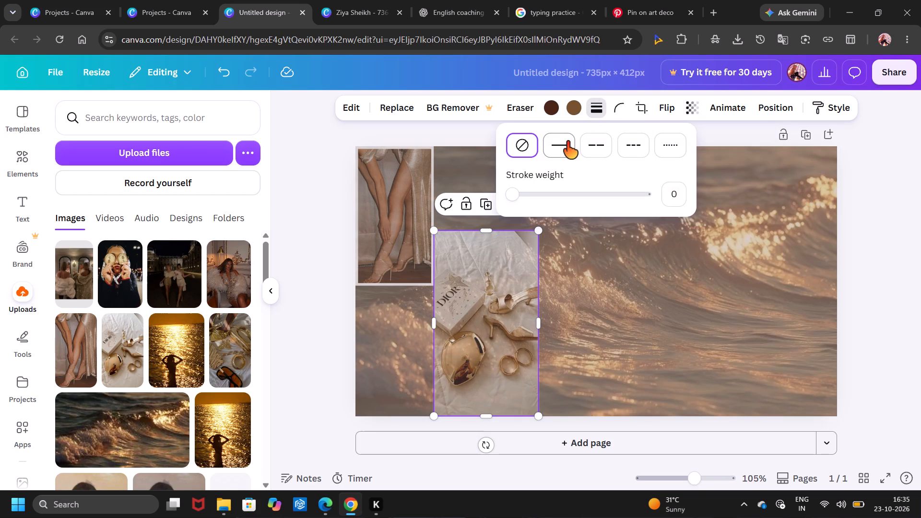
pyautogui.click(567, 141)
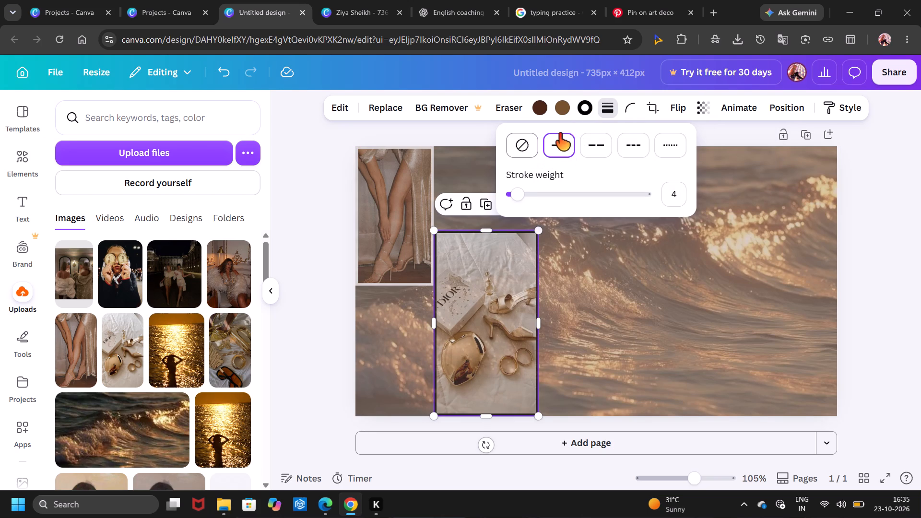
pyautogui.click(590, 107)
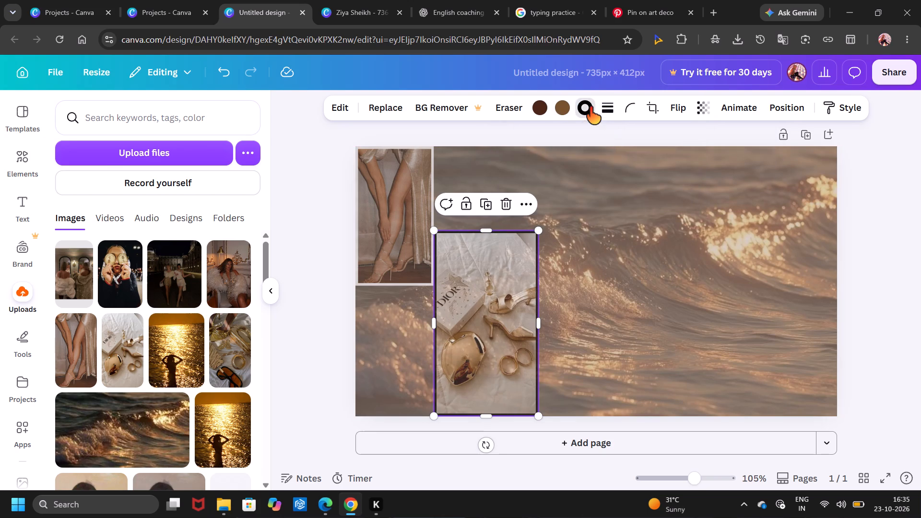
pyautogui.click(104, 241)
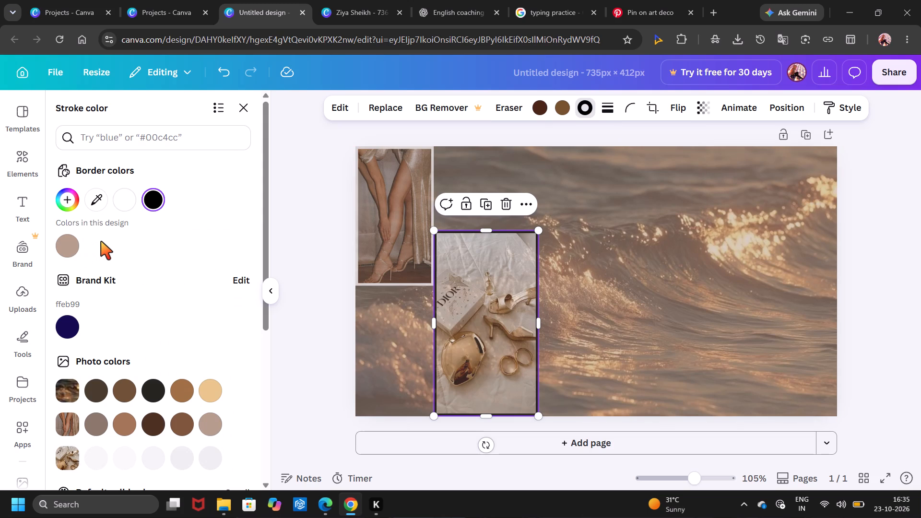
pyautogui.click(99, 241)
pyautogui.click(121, 195)
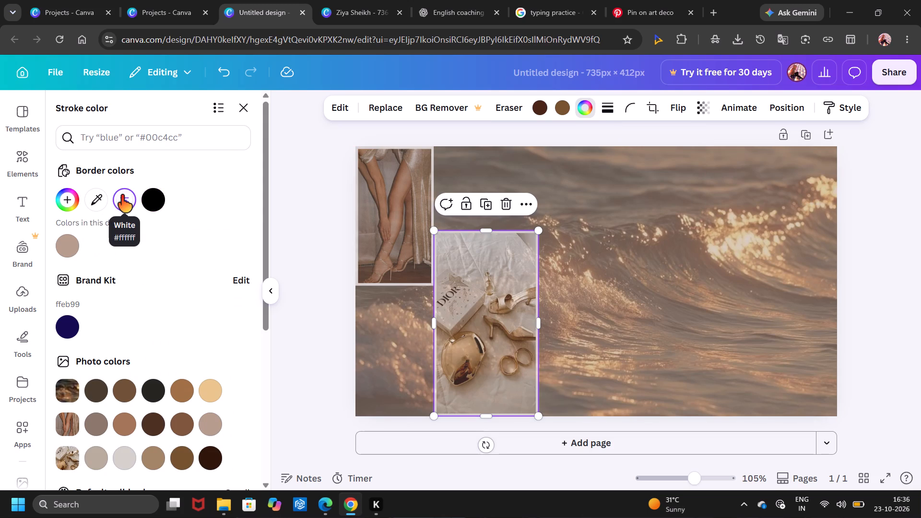
# Shift the Dior flat-lay photo slightly right along the page's bottom edge, leaving a small gap beside the heels photo.
pyautogui.click(287, 364)
pyautogui.click(287, 364)
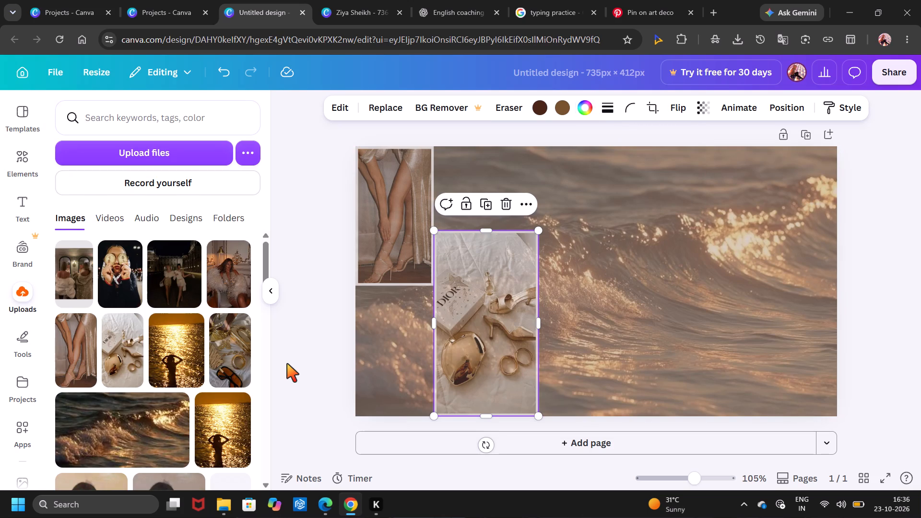
pyautogui.moveTo(458, 342); pyautogui.dragTo(465, 343)
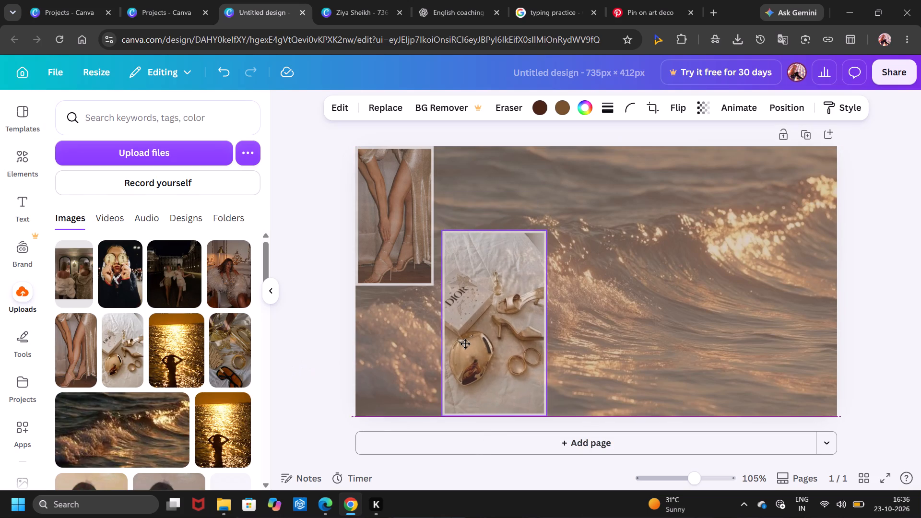
pyautogui.moveTo(465, 343); pyautogui.dragTo(462, 343)
pyautogui.click(275, 384)
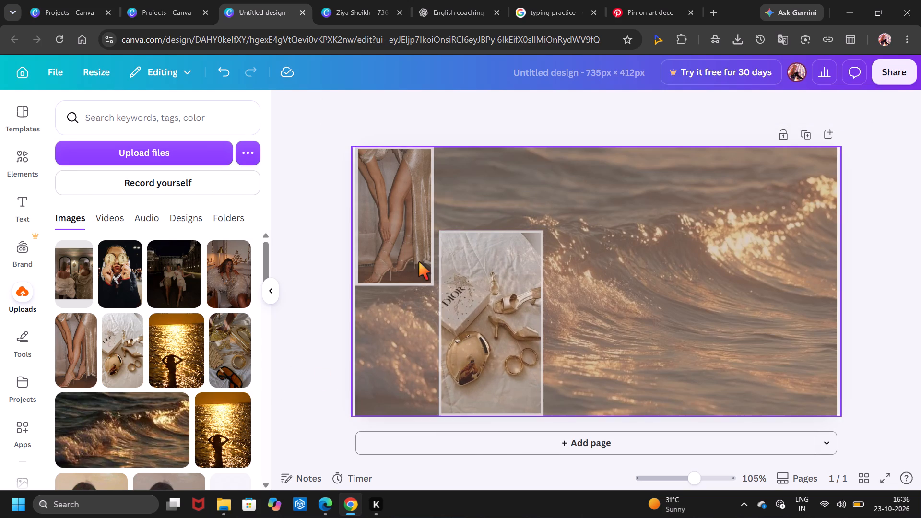
# Enlarge the heels photo slightly from its lower-right corner, keeping its upper-left corner anchored to the page corner.
pyautogui.click(412, 247)
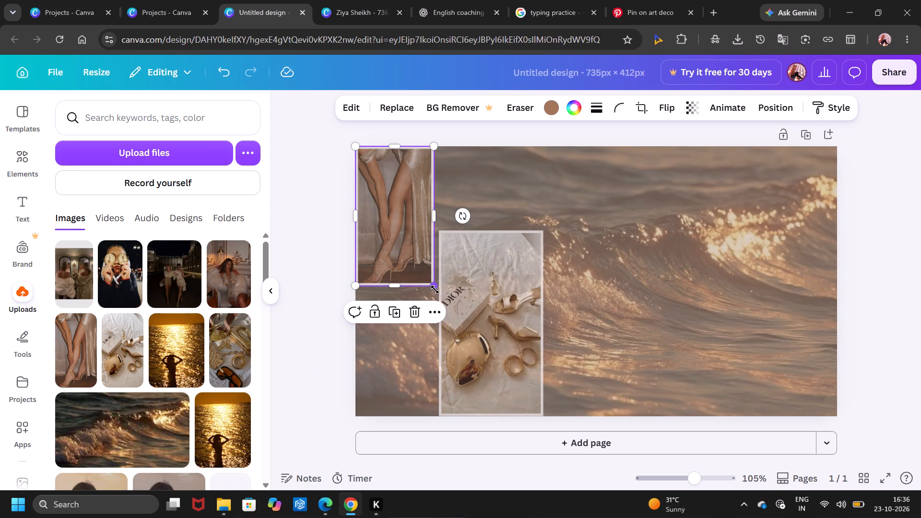
pyautogui.moveTo(432, 287); pyautogui.dragTo(434, 293)
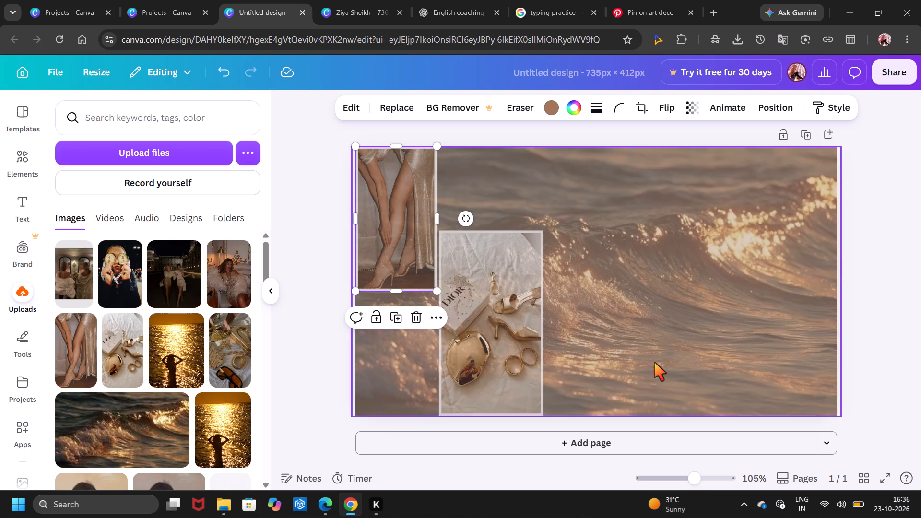
pyautogui.click(654, 363)
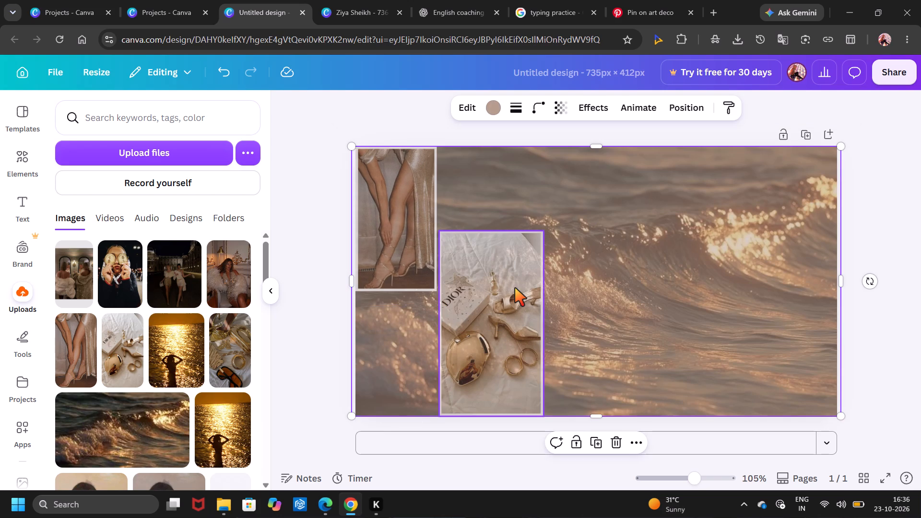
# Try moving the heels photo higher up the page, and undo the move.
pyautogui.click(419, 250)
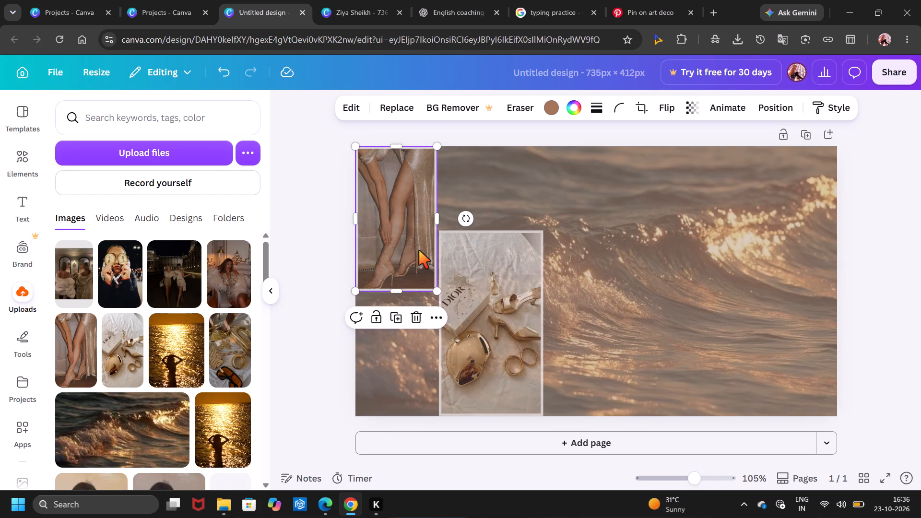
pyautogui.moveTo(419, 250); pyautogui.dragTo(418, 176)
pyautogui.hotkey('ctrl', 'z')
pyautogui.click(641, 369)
# Raise the Dior flat-lay photo off the page's bottom edge, keeping it just right of the heels photo with a narrow gap.
pyautogui.click(513, 388)
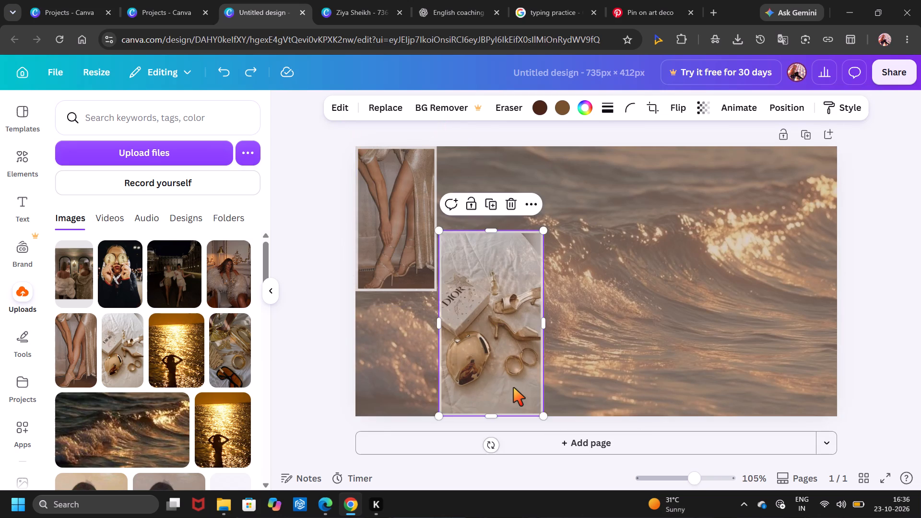
pyautogui.moveTo(513, 388); pyautogui.dragTo(521, 343)
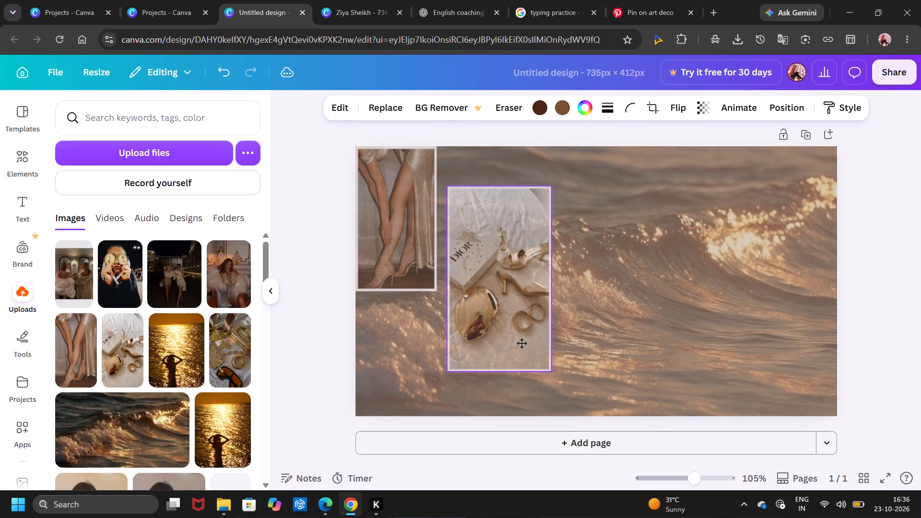
pyautogui.moveTo(521, 343); pyautogui.dragTo(521, 343)
pyautogui.click(301, 365)
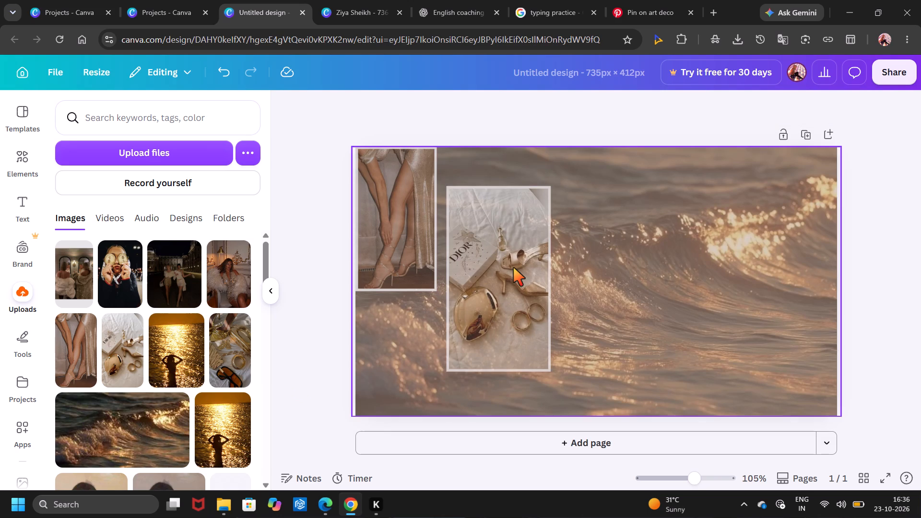
pyautogui.moveTo(513, 268); pyautogui.dragTo(509, 281)
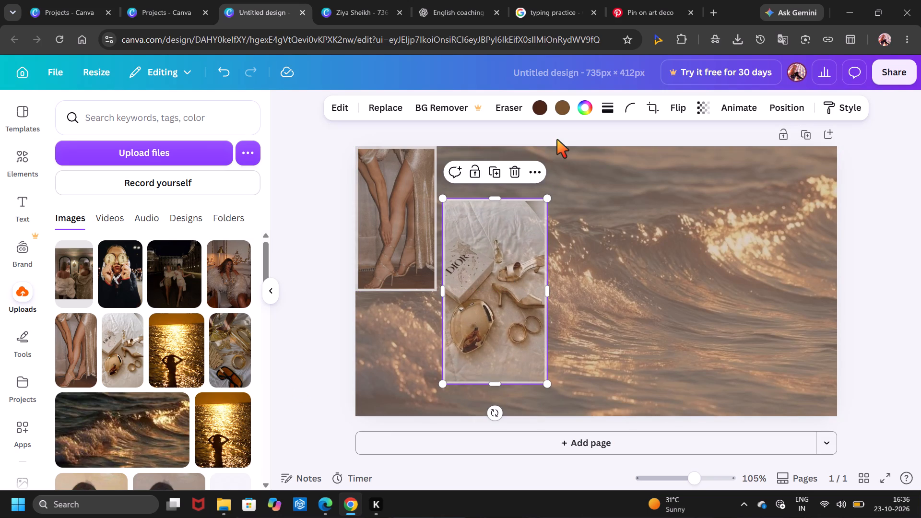
# Switch to Pinterest and search for "some diff types of quotes for a golden girl".
pyautogui.click(671, 0)
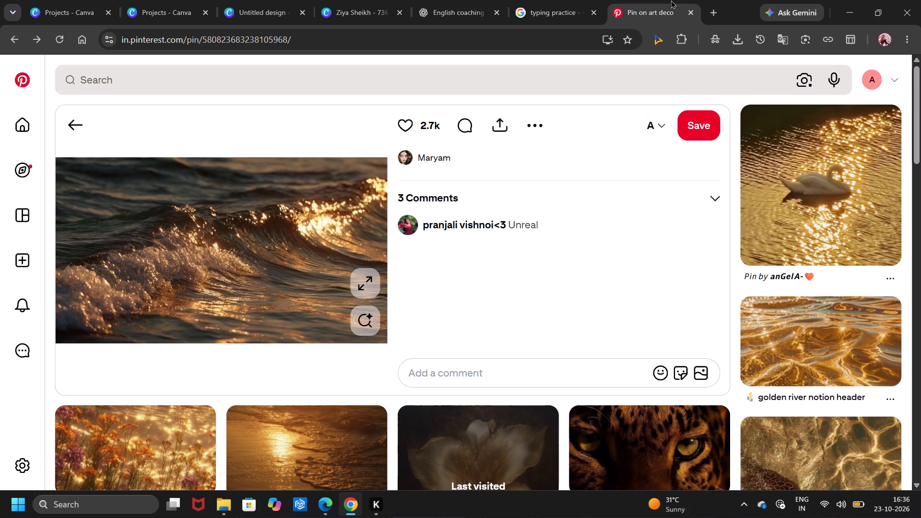
pyautogui.click(123, 75)
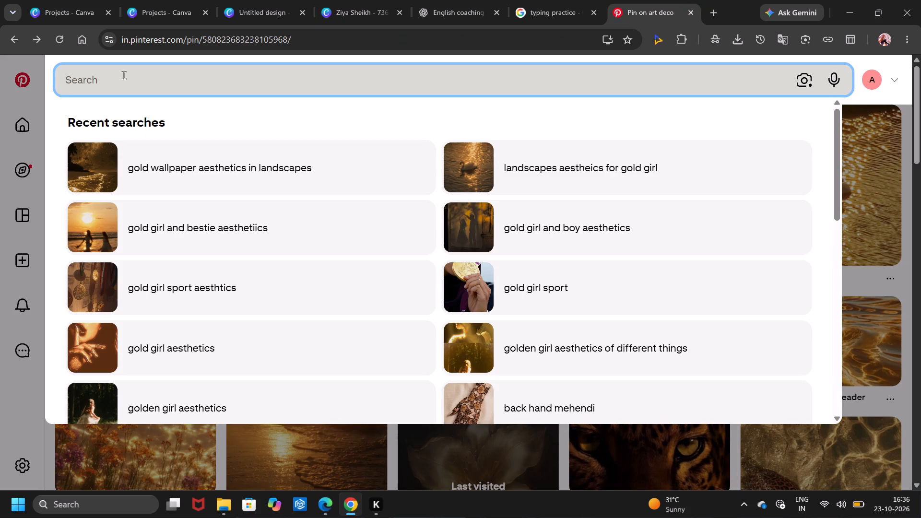
pyautogui.write('some')
pyautogui.press('space')
pyautogui.write('diff types of')
pyautogui.press('space')
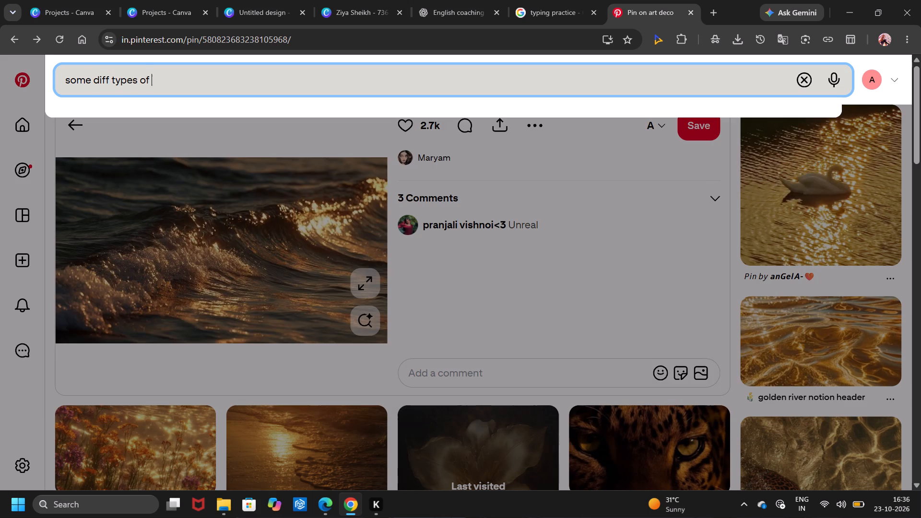
pyautogui.write('quotes for a golden')
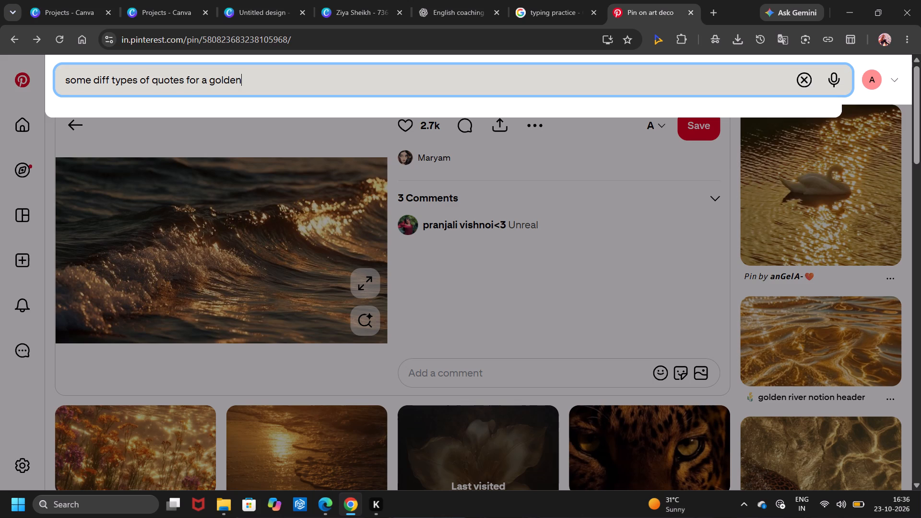
pyautogui.press('space')
pyautogui.write('girl')
pyautogui.press('space')
pyautogui.press('Return')
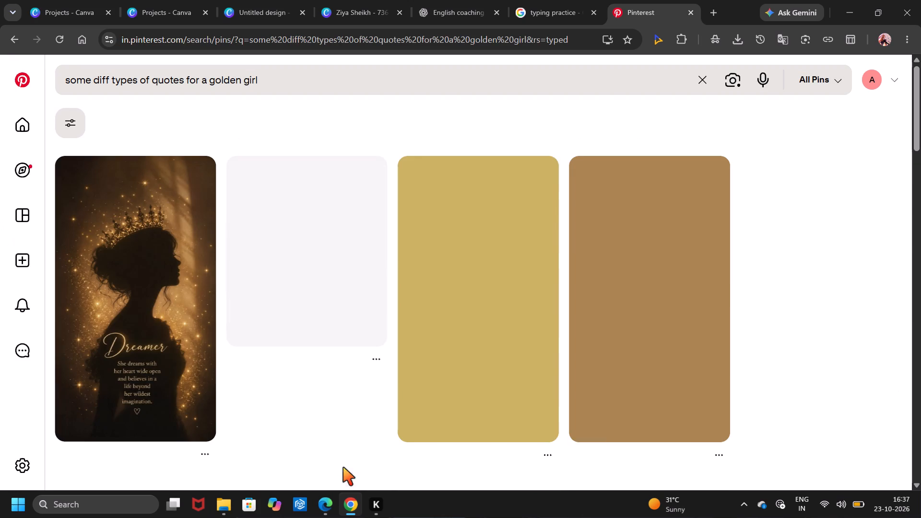
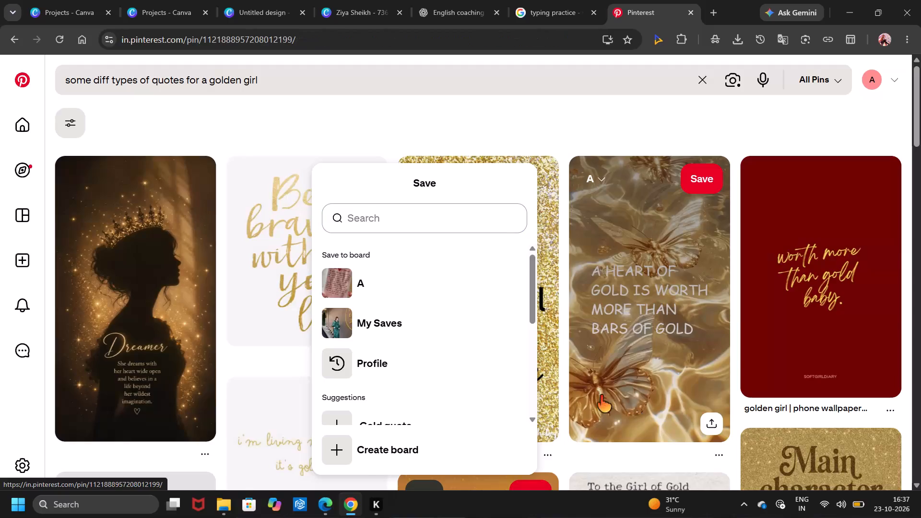
# Look through golden-girl quote pins, opening the "A heart of gold", "heliophilia" and "she was never meant to blend in." pins.
pyautogui.click(71, 122)
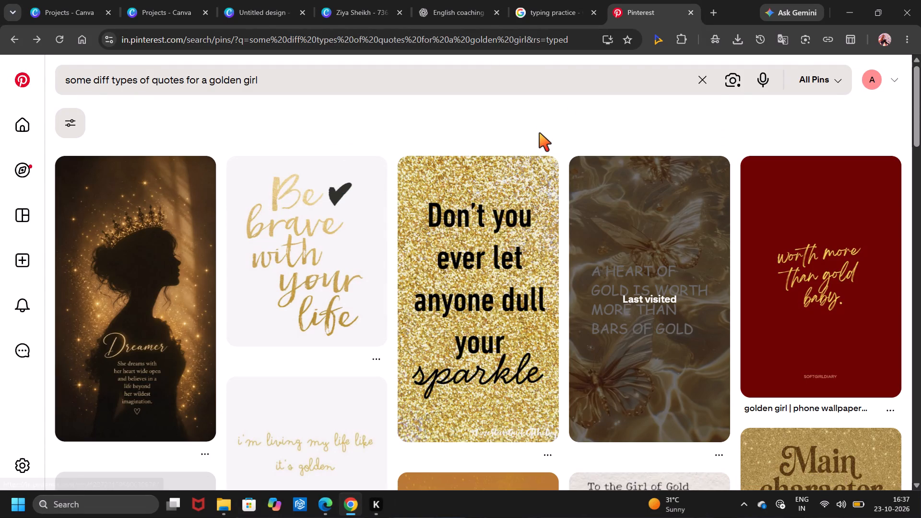
pyautogui.click(623, 246)
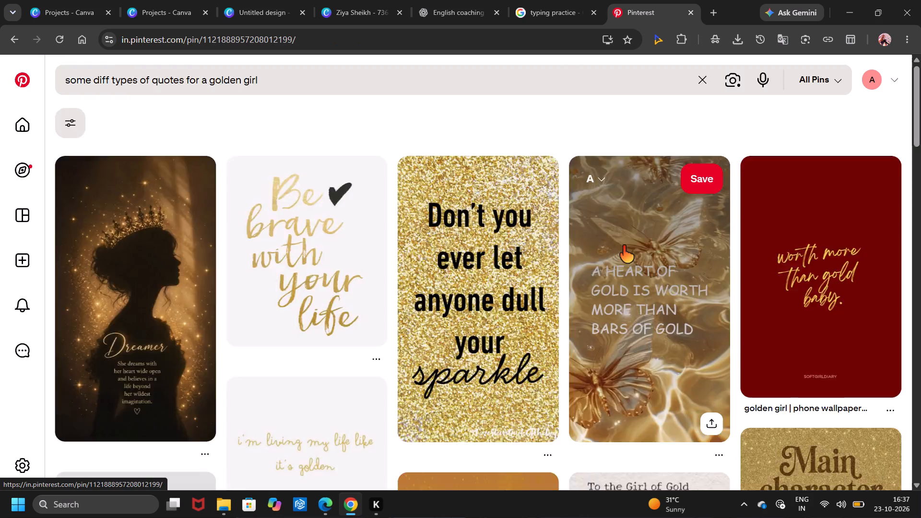
pyautogui.scroll(-4, 555, 310)
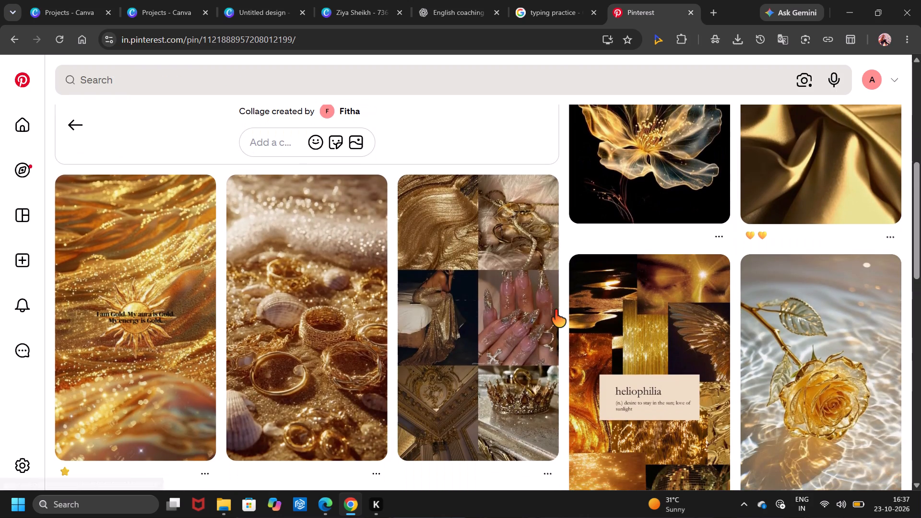
pyautogui.scroll(-1, 555, 310)
pyautogui.click(706, 410)
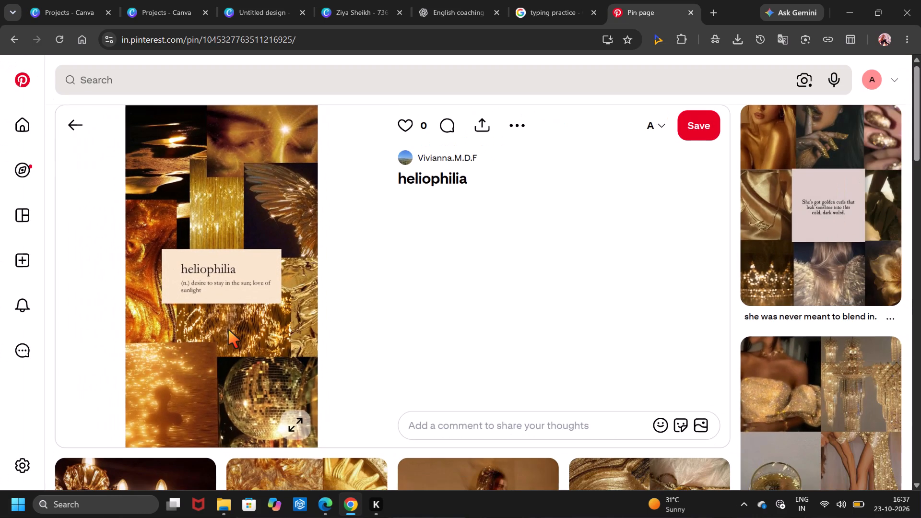
pyautogui.click(820, 216)
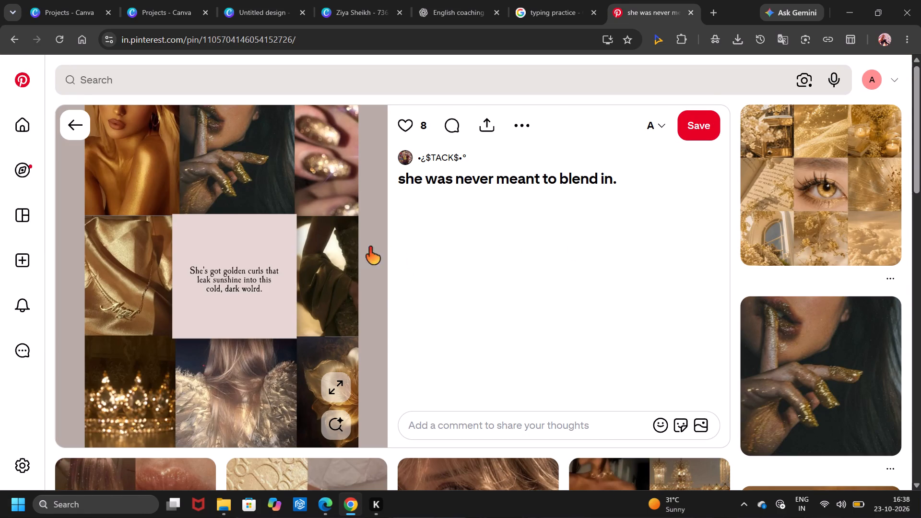
pyautogui.scroll(-3, 302, 339)
pyautogui.scroll(1, 302, 339)
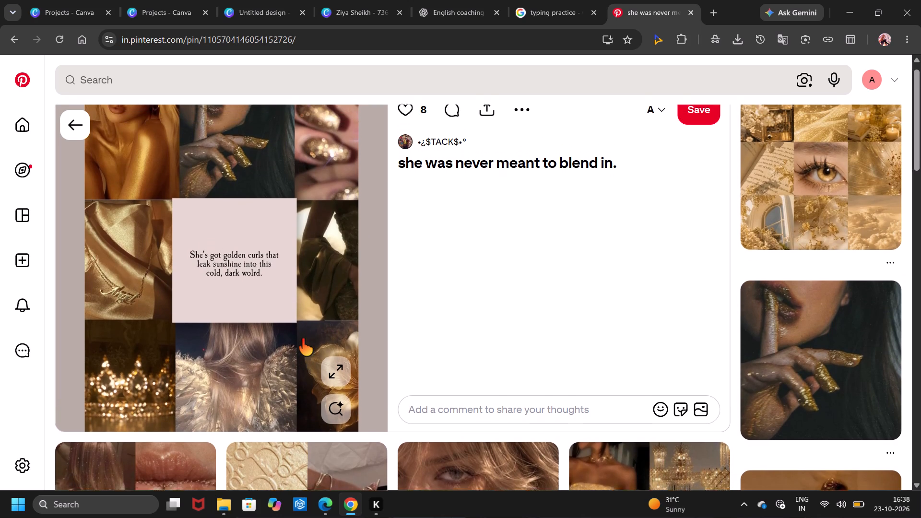
pyautogui.scroll(3, 302, 339)
# Search Pinterest for "blonde gold girl aesthetic".
pyautogui.click(170, 65)
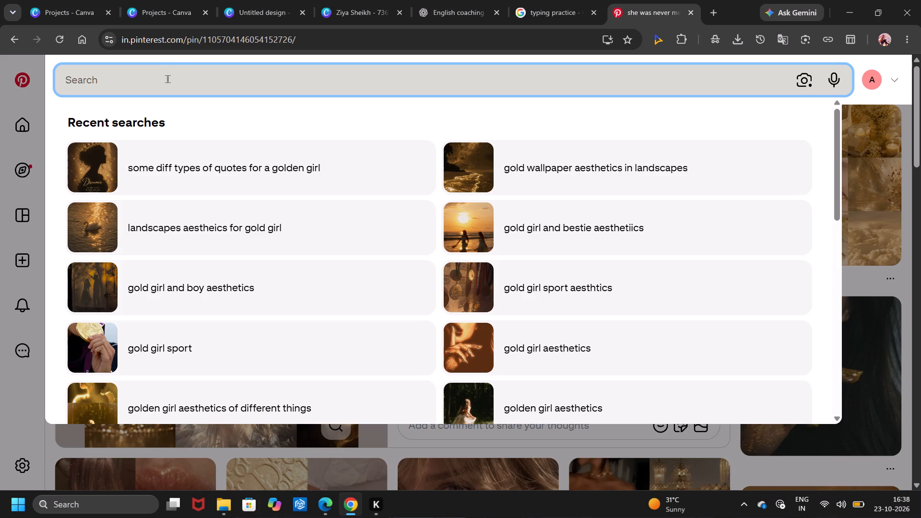
pyautogui.write('blonde')
pyautogui.press('space')
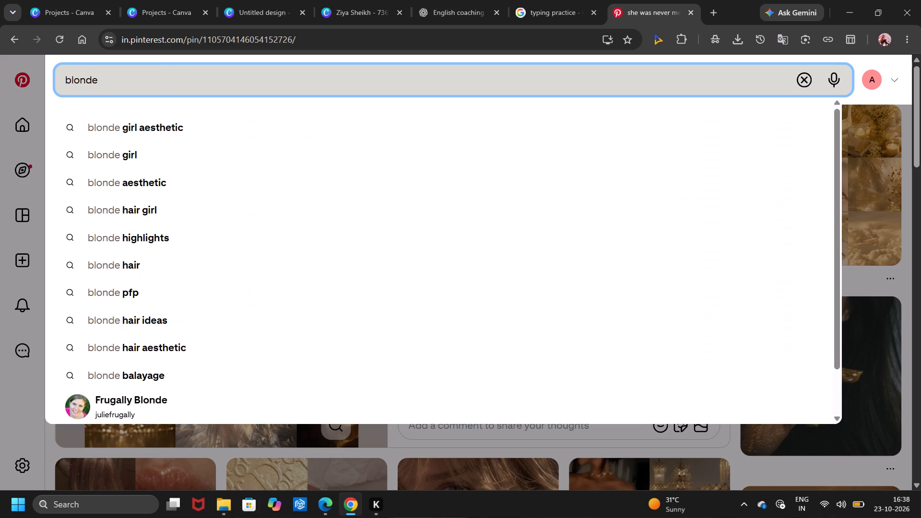
pyautogui.click(137, 126)
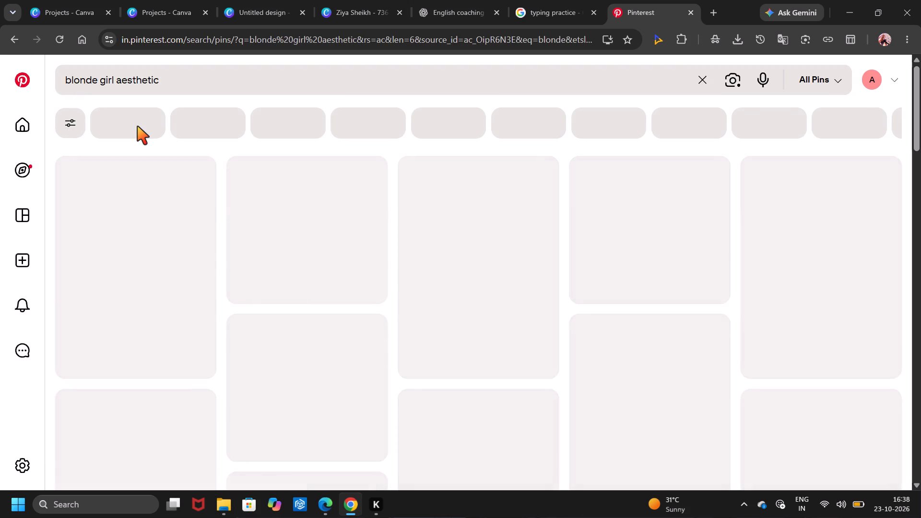
pyautogui.click(101, 77)
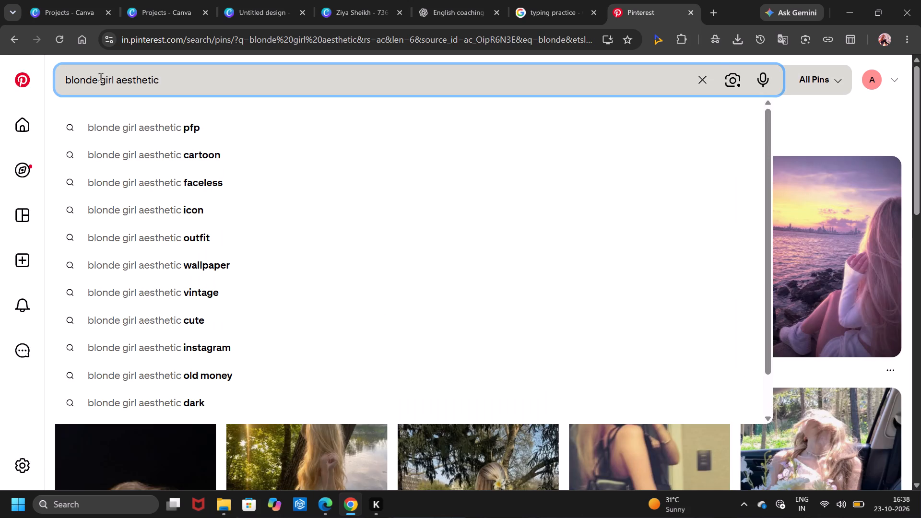
pyautogui.write('gold')
pyautogui.press('space')
pyautogui.press('Return')
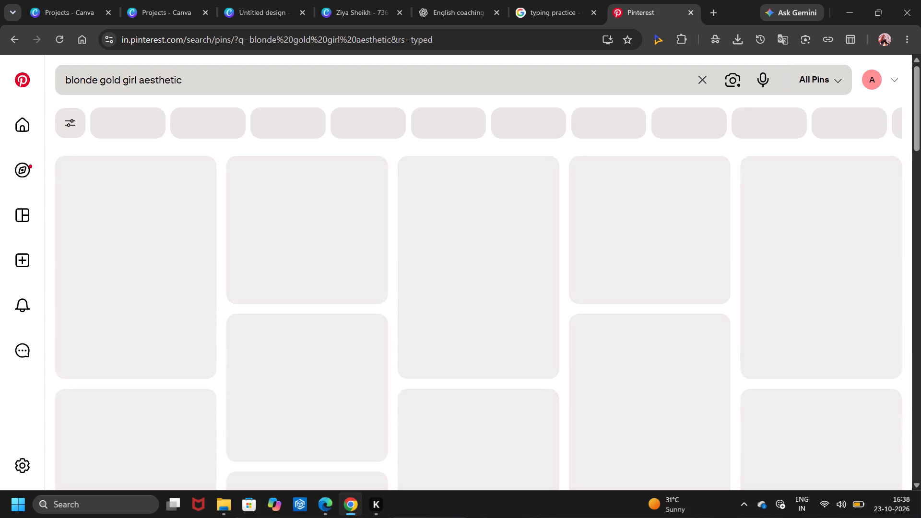
# Browse the blonde gold girl results for photos that suit the golden collage.
pyautogui.click(235, 229)
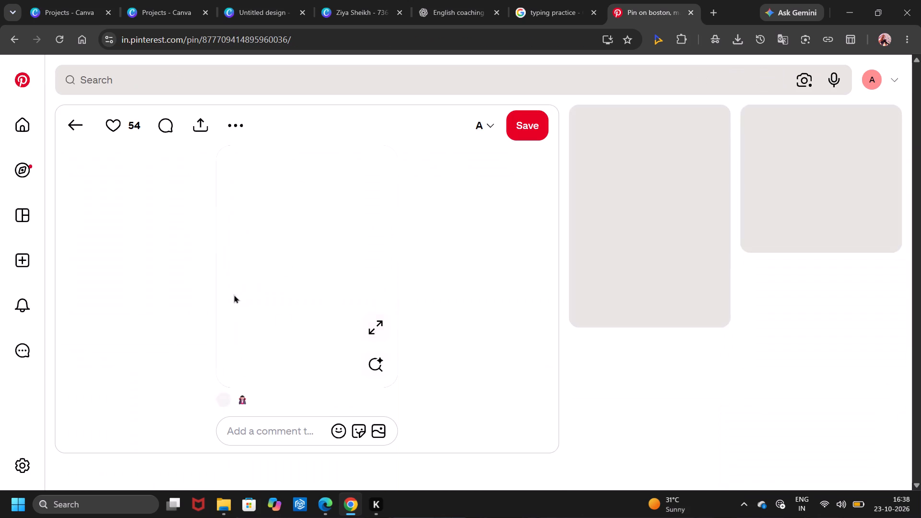
pyautogui.click(75, 135)
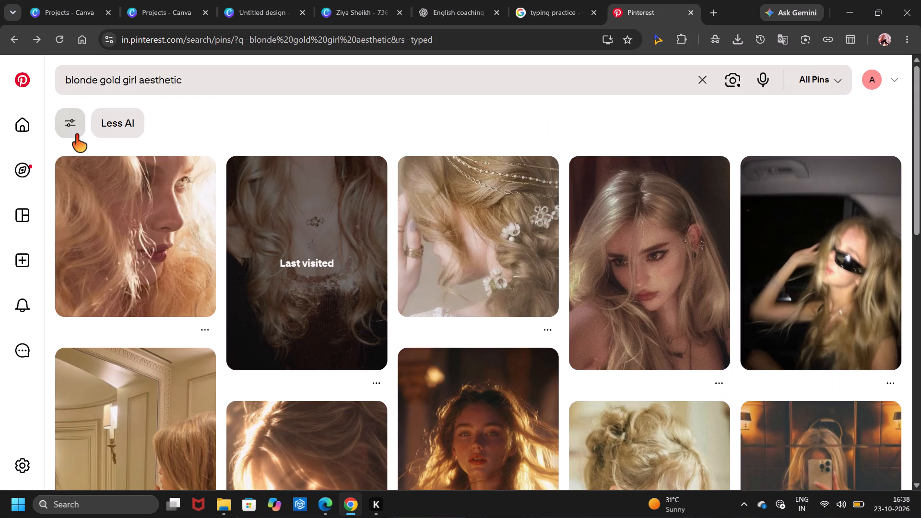
pyautogui.scroll(-1, 409, 366)
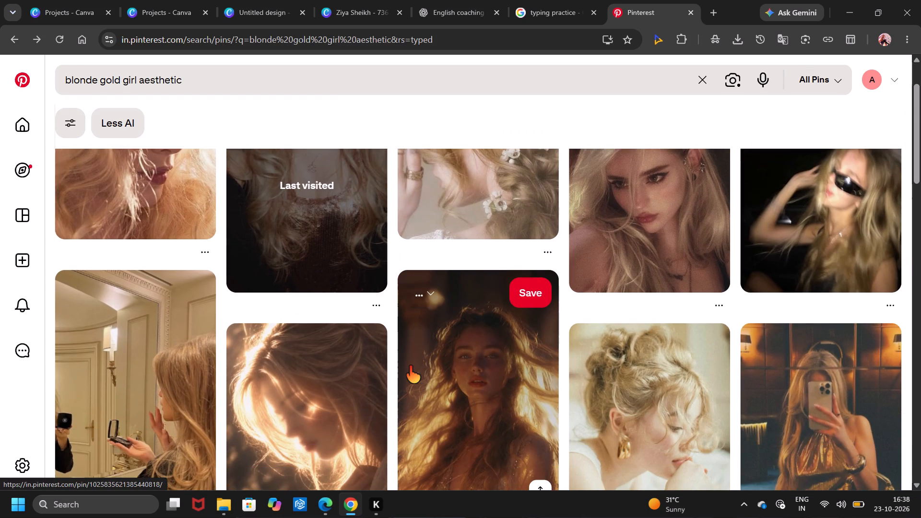
pyautogui.scroll(-3, 409, 366)
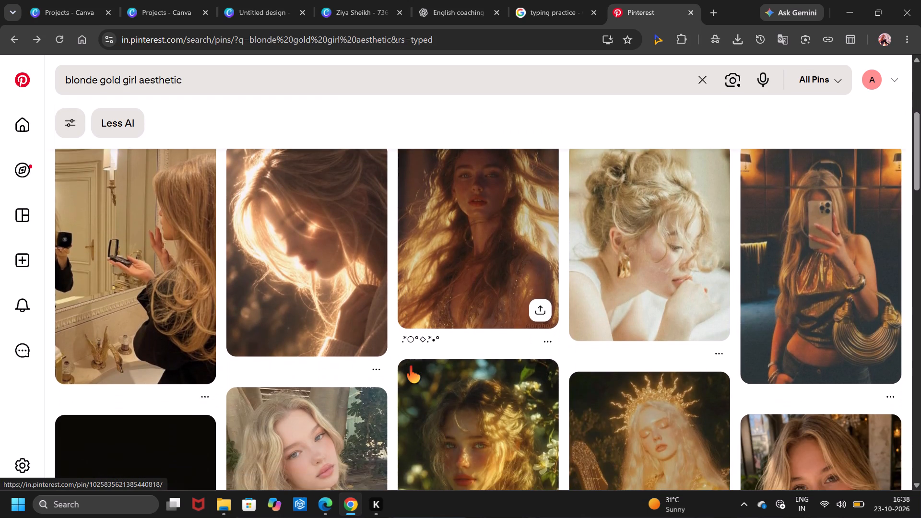
pyautogui.scroll(-3, 409, 366)
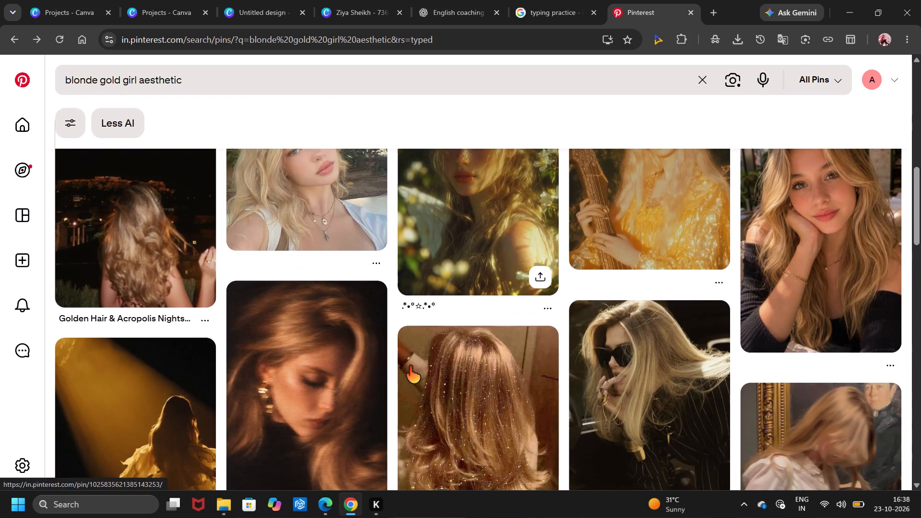
pyautogui.scroll(1, 409, 366)
pyautogui.scroll(-1, 409, 366)
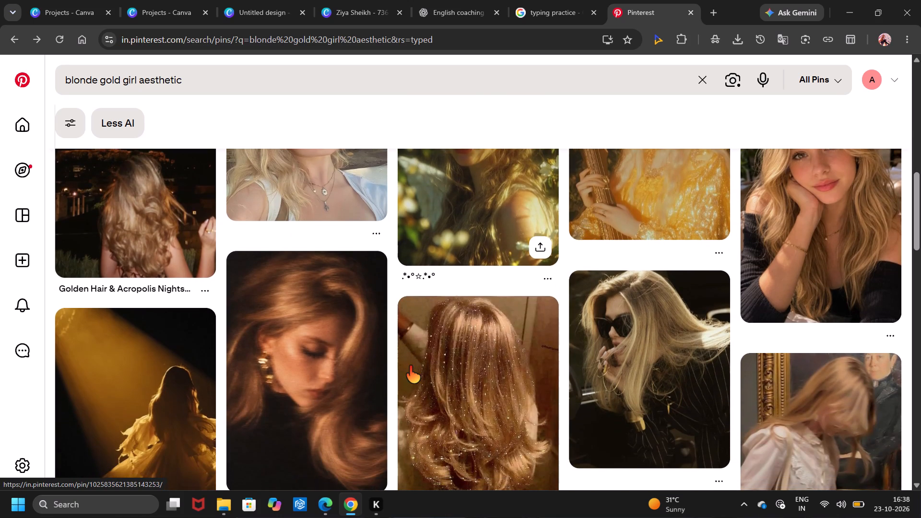
pyautogui.scroll(-1, 409, 366)
pyautogui.scroll(1, 409, 366)
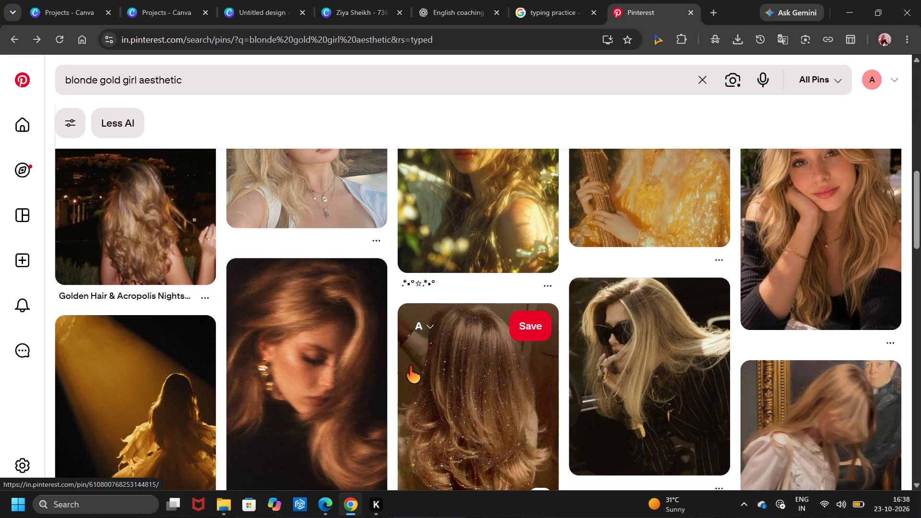
pyautogui.scroll(-1, 409, 366)
pyautogui.scroll(1, 409, 366)
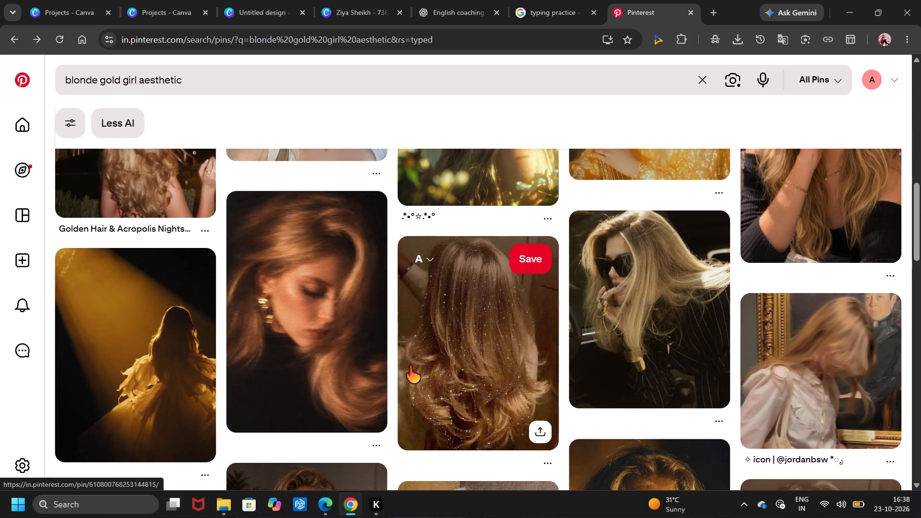
pyautogui.scroll(1, 409, 366)
# Open the "Golden Hair & Acropolis Nights" pin and look through its related photos.
pyautogui.click(158, 232)
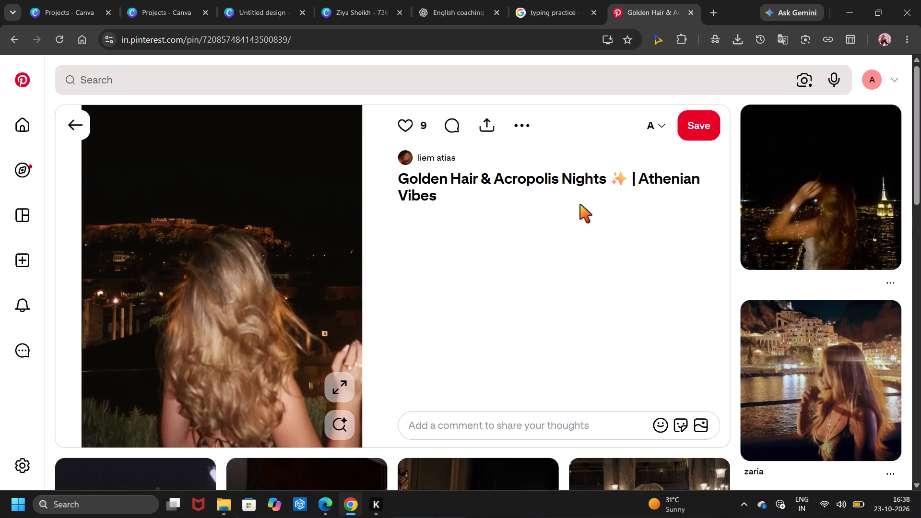
pyautogui.scroll(-4, 589, 268)
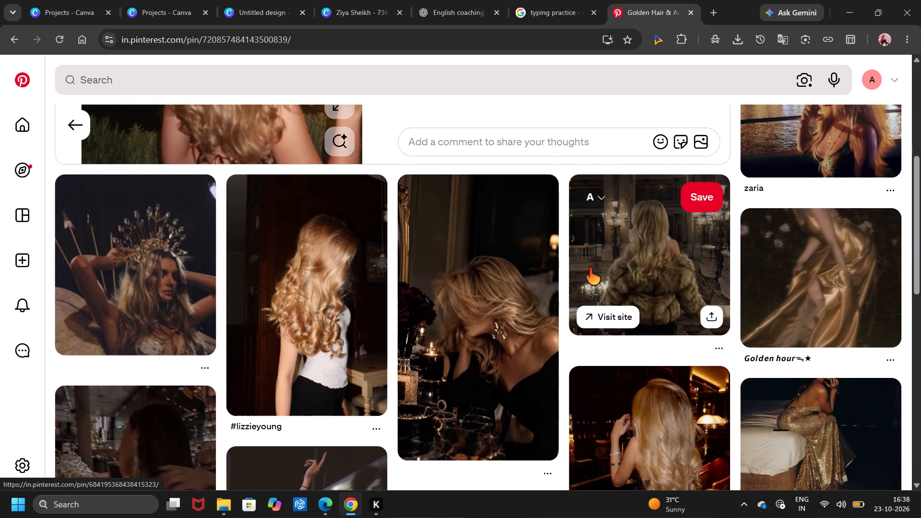
pyautogui.scroll(-2, 589, 268)
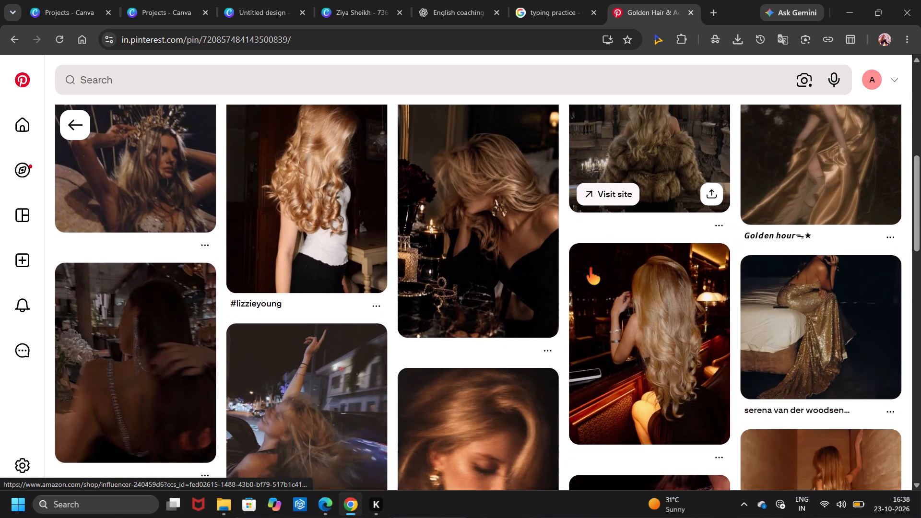
pyautogui.scroll(-1, 589, 268)
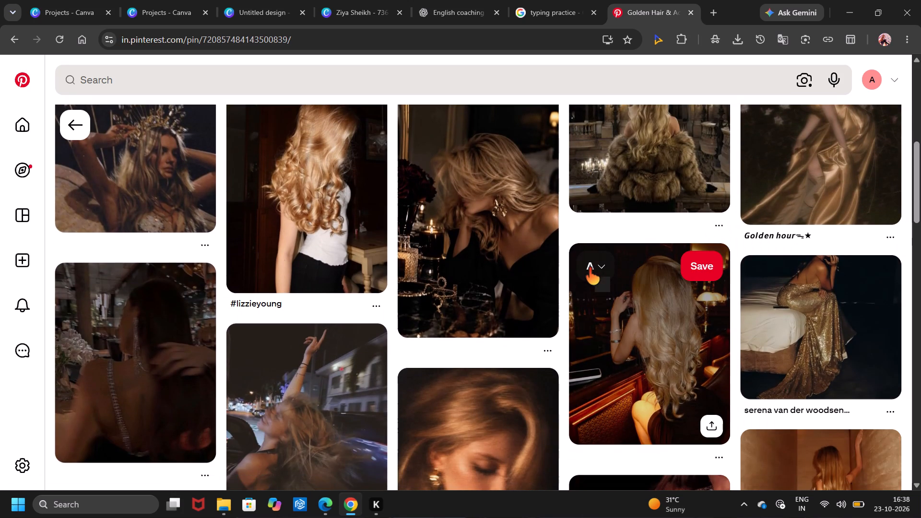
# Open the related photo of long wavy blonde hair in a lamp-lit bar and examine similar pins.
pyautogui.click(660, 290)
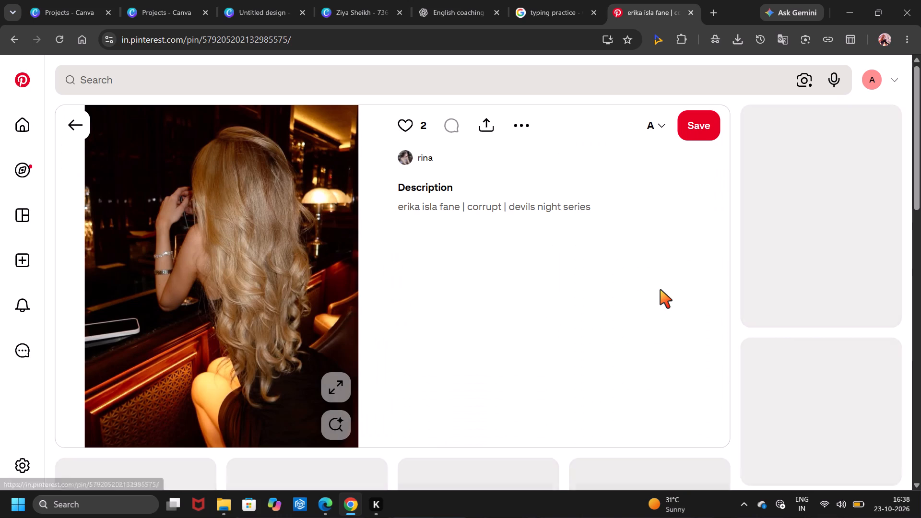
pyautogui.scroll(-1, 569, 236)
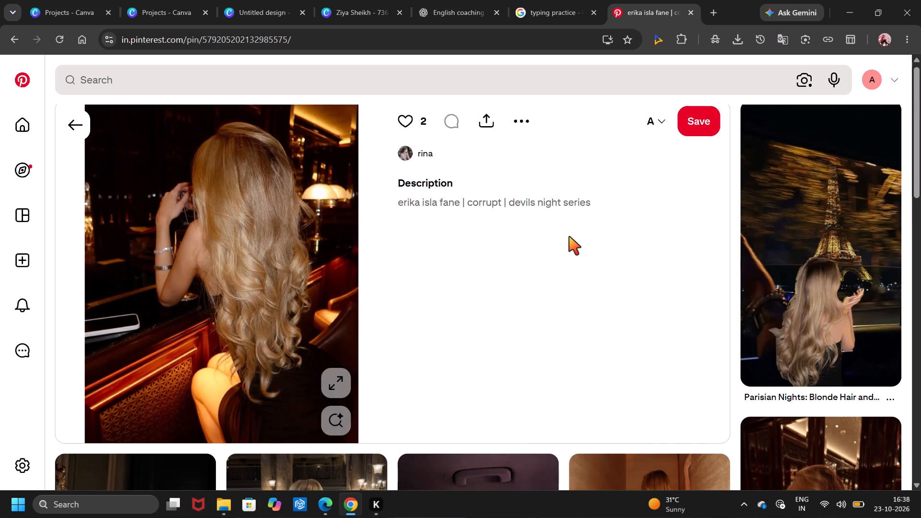
pyautogui.scroll(-6, 569, 236)
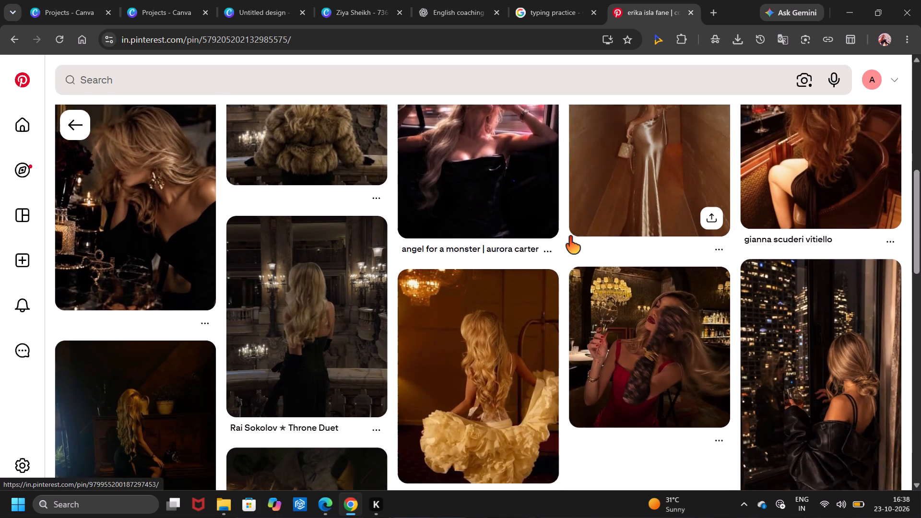
pyautogui.click(76, 107)
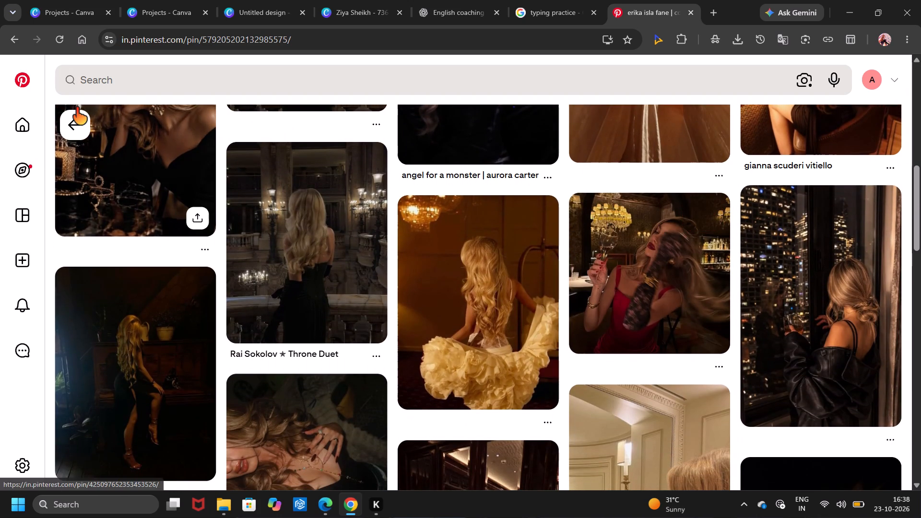
pyautogui.click(71, 117)
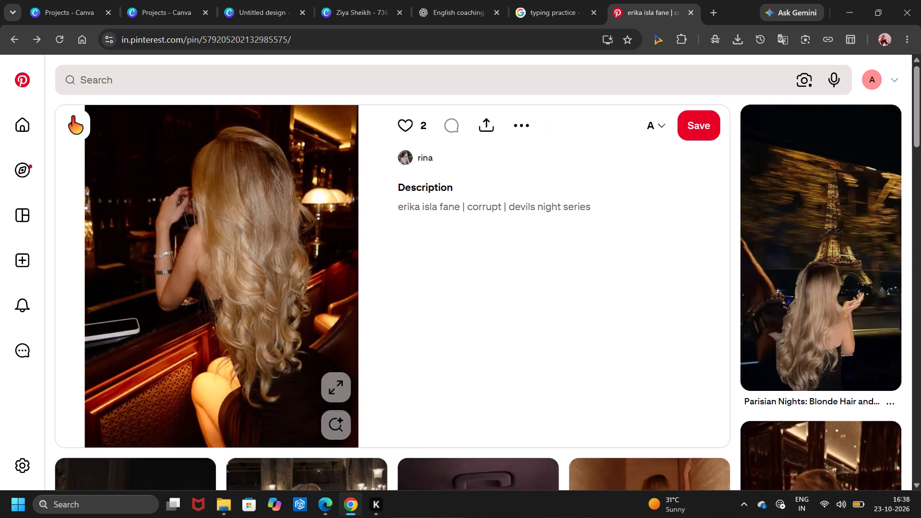
pyautogui.scroll(4, 253, 303)
pyautogui.scroll(-4, 253, 303)
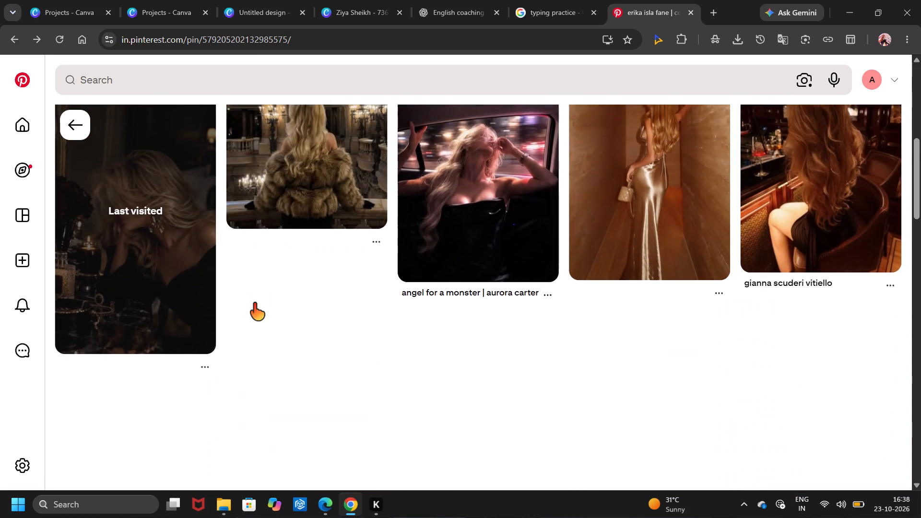
pyautogui.scroll(1, 253, 303)
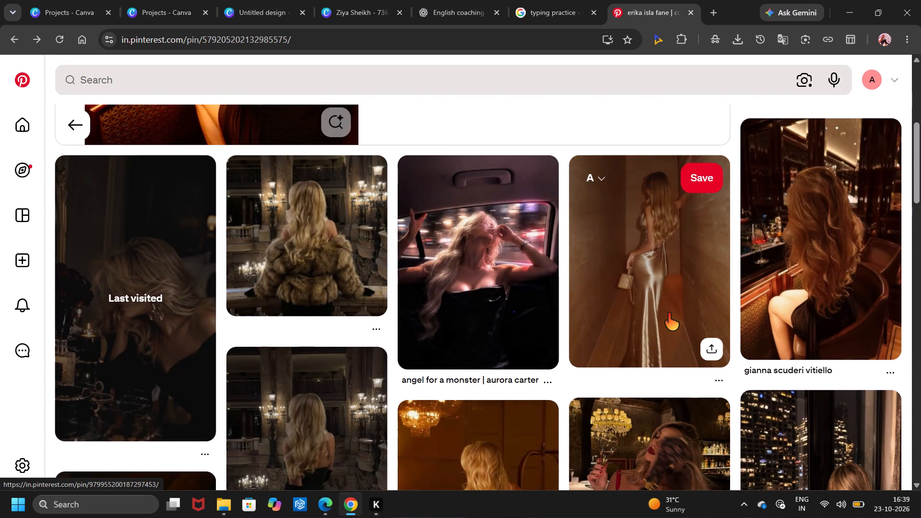
pyautogui.scroll(-3, 572, 341)
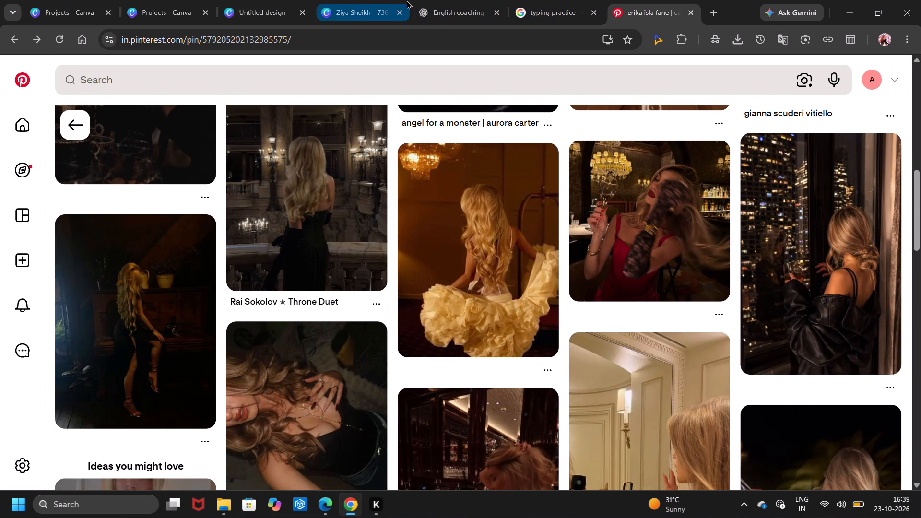
# Check the collage design in Canva, return to Pinterest and go back from the bar photo to the previous pin.
pyautogui.click(286, 16)
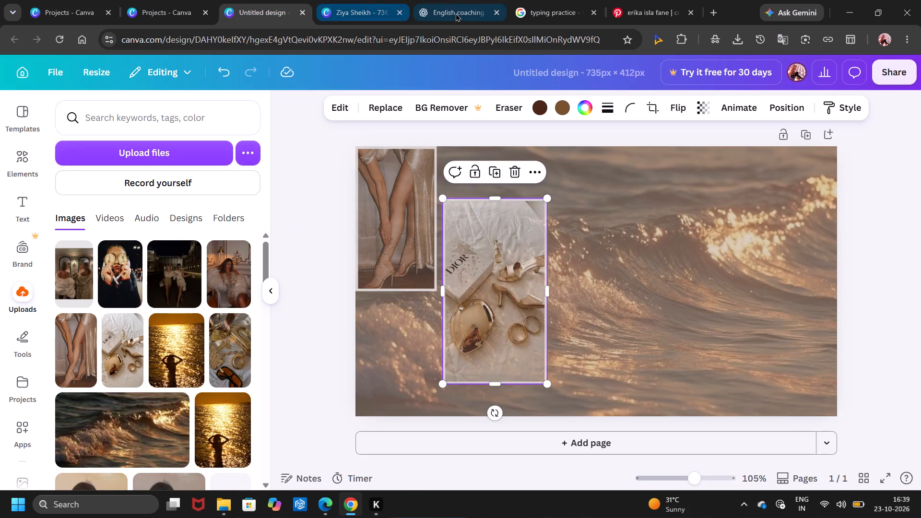
pyautogui.click(580, 0)
pyautogui.click(627, 0)
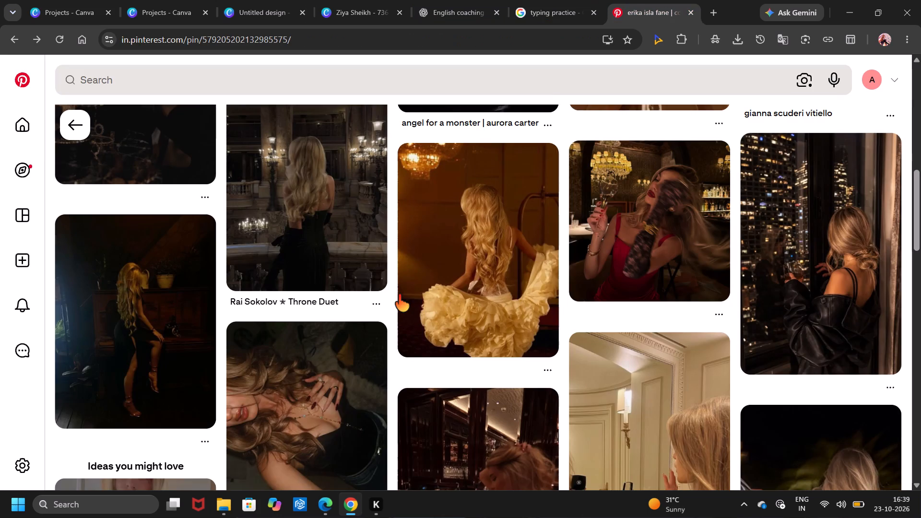
pyautogui.scroll(4, 398, 294)
pyautogui.click(74, 115)
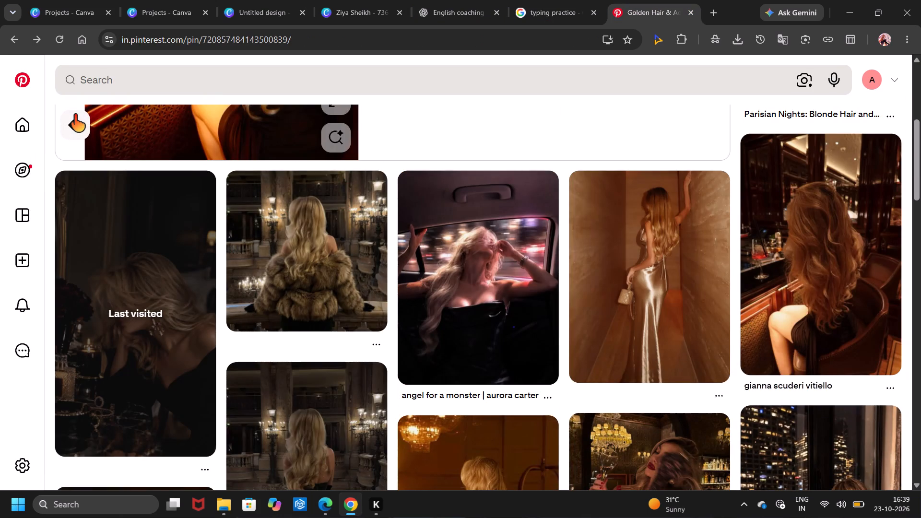
# Return to the "blonde gold girl aesthetic" results and browse further for photos that suit the golden collage.
pyautogui.scroll(7, 346, 307)
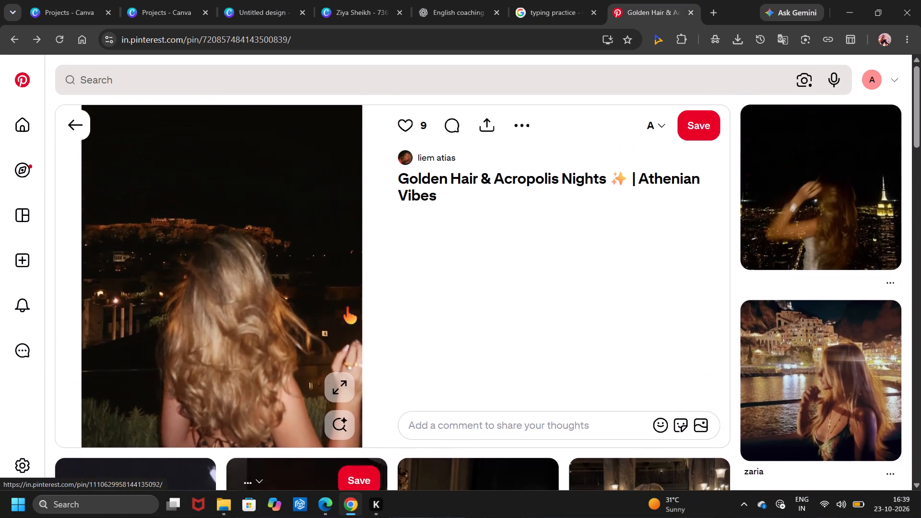
pyautogui.click(72, 126)
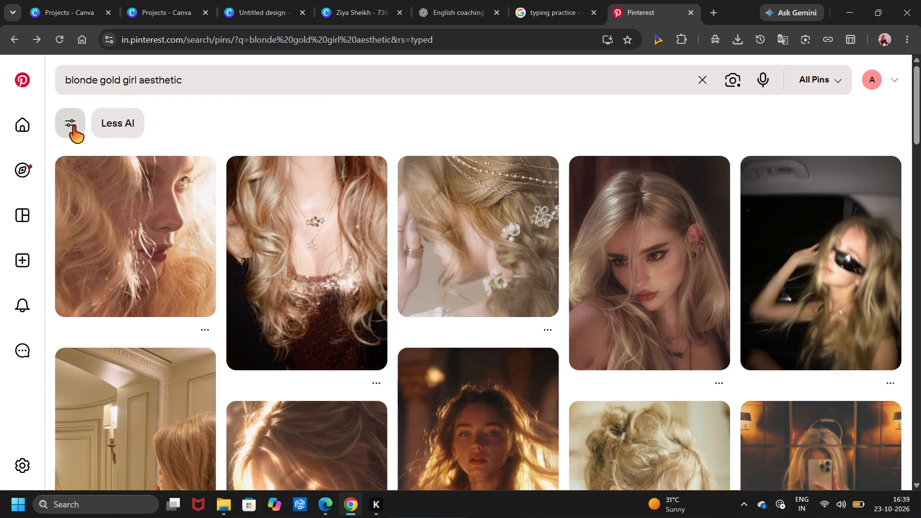
pyautogui.scroll(-3, 452, 353)
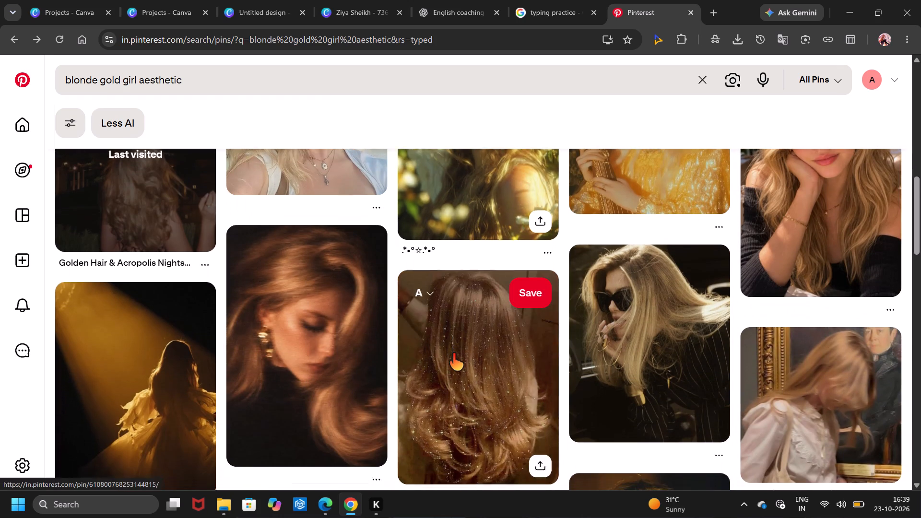
pyautogui.scroll(-3, 452, 353)
pyautogui.scroll(1, 452, 353)
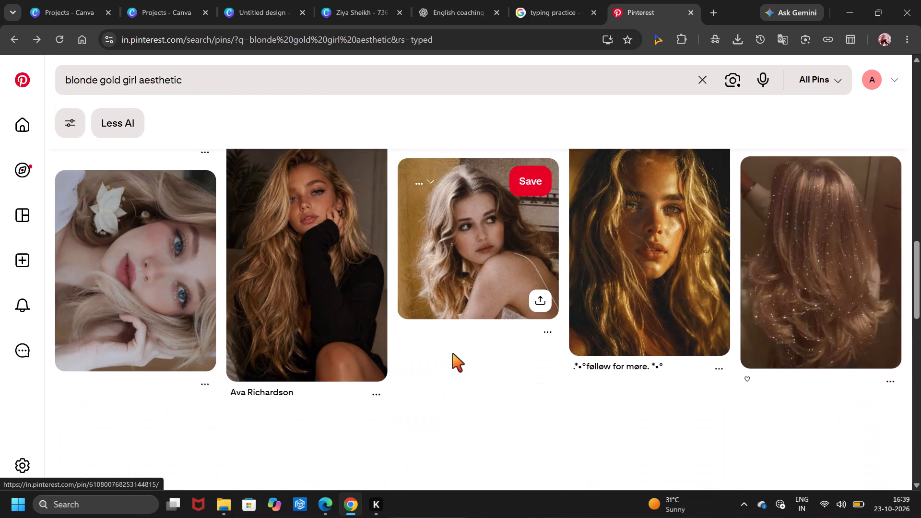
pyautogui.scroll(-3, 452, 353)
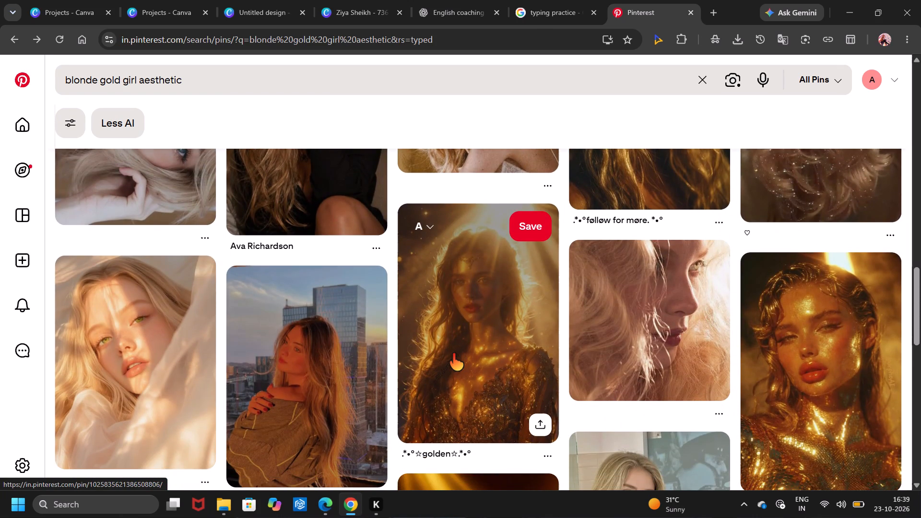
pyautogui.scroll(-3, 452, 353)
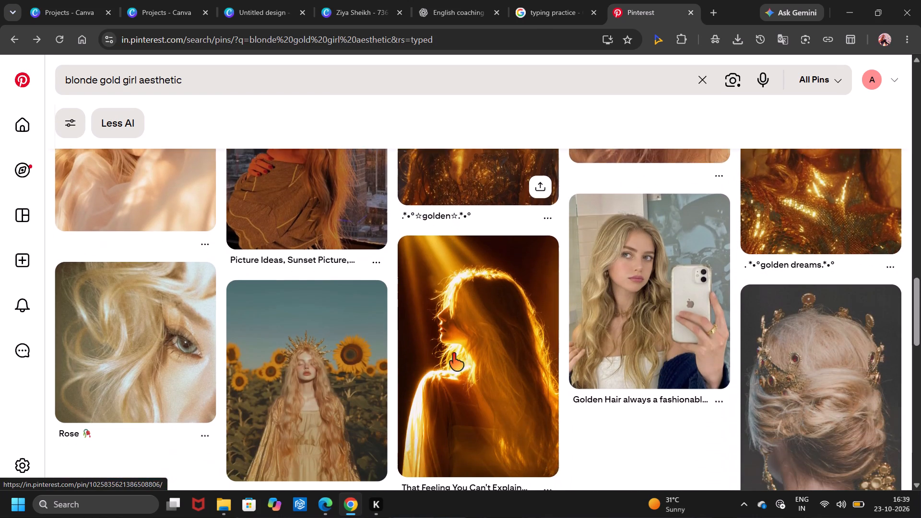
pyautogui.scroll(-3, 452, 353)
pyautogui.scroll(1, 452, 353)
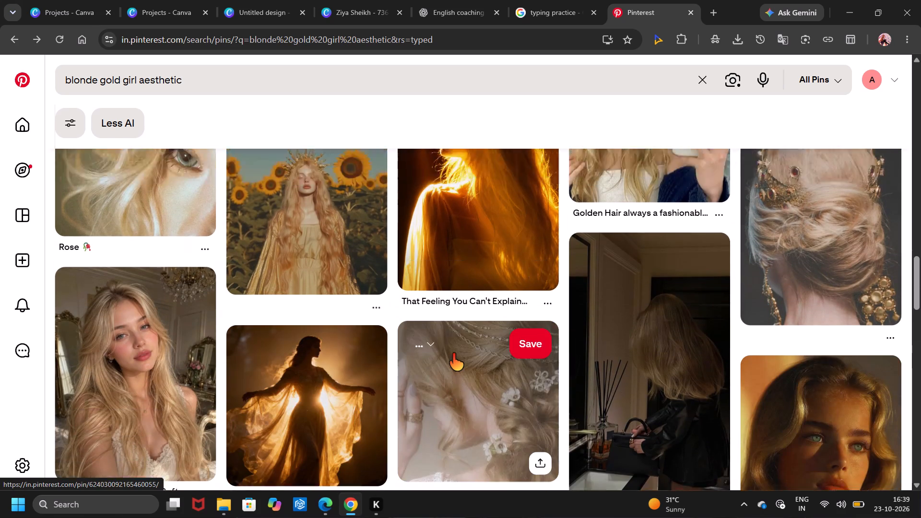
pyautogui.scroll(5, 452, 353)
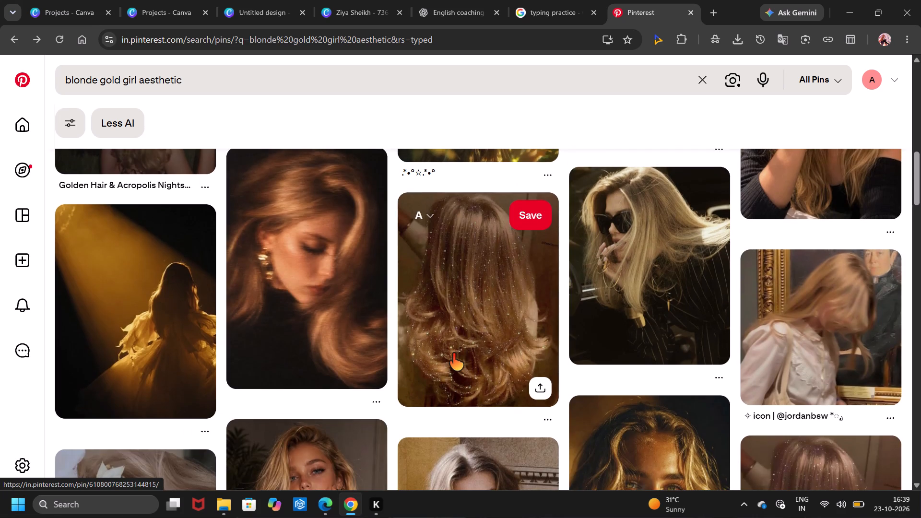
pyautogui.scroll(5, 452, 353)
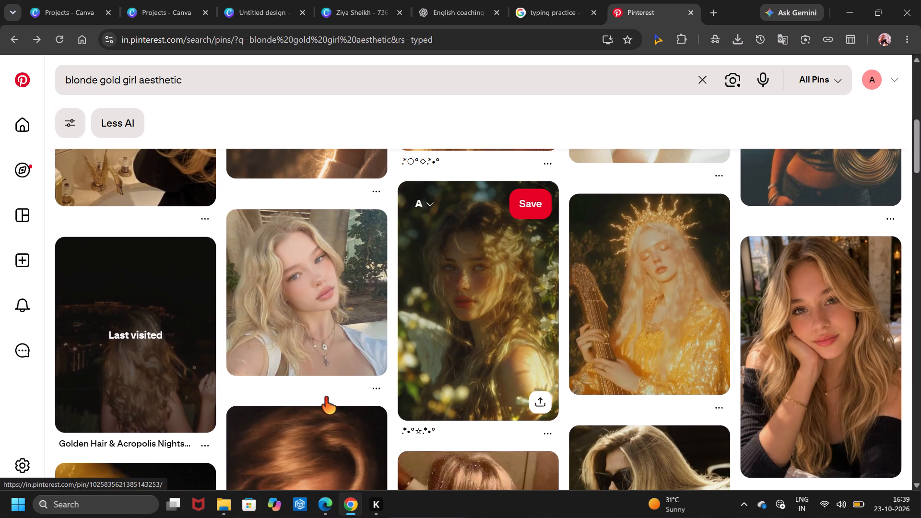
# Reopen the "Golden Hair & Acropolis Nights" pin, open its related photo of a long-haired woman by a night waterfront, and examine similar pins.
pyautogui.click(134, 405)
pyautogui.scroll(-1, 427, 390)
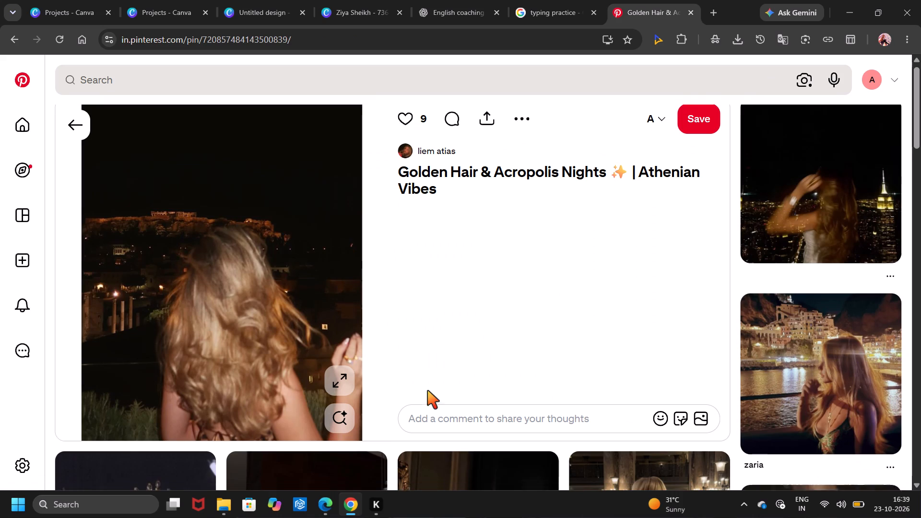
pyautogui.scroll(-1, 427, 390)
pyautogui.click(815, 334)
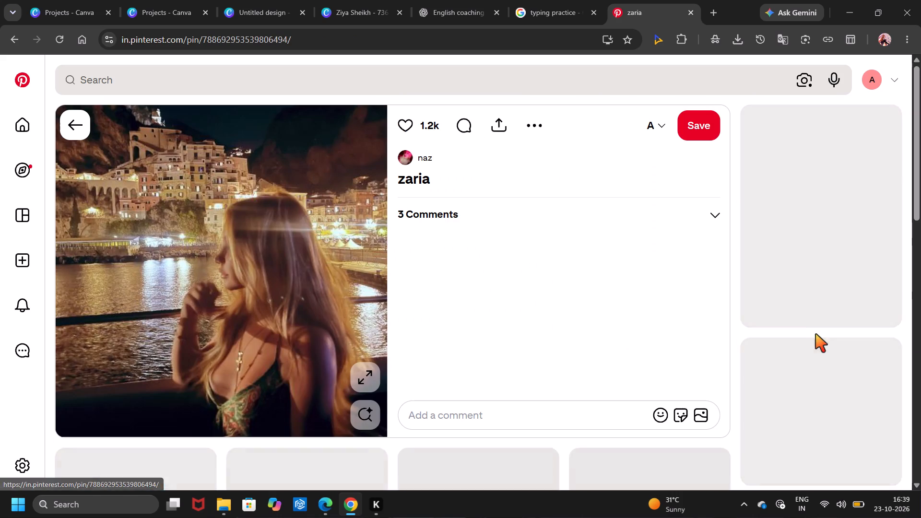
pyautogui.scroll(-4, 517, 328)
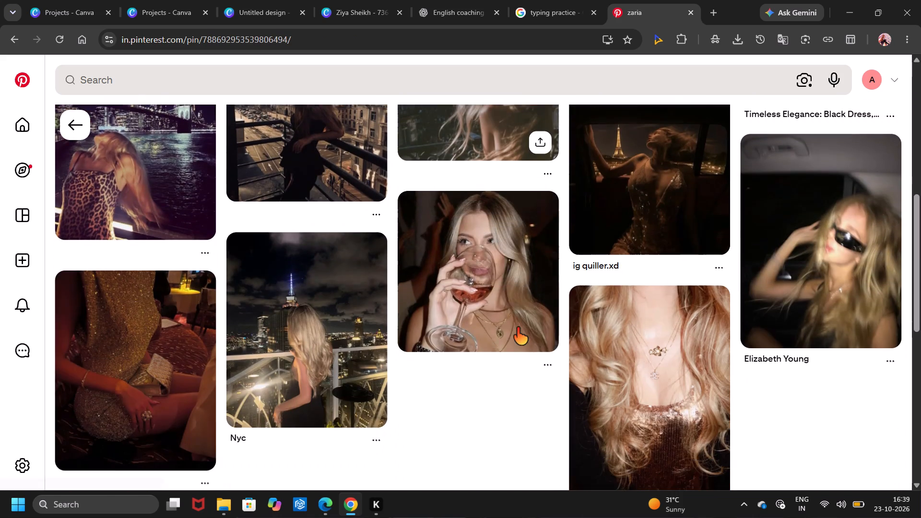
pyautogui.scroll(-1, 517, 328)
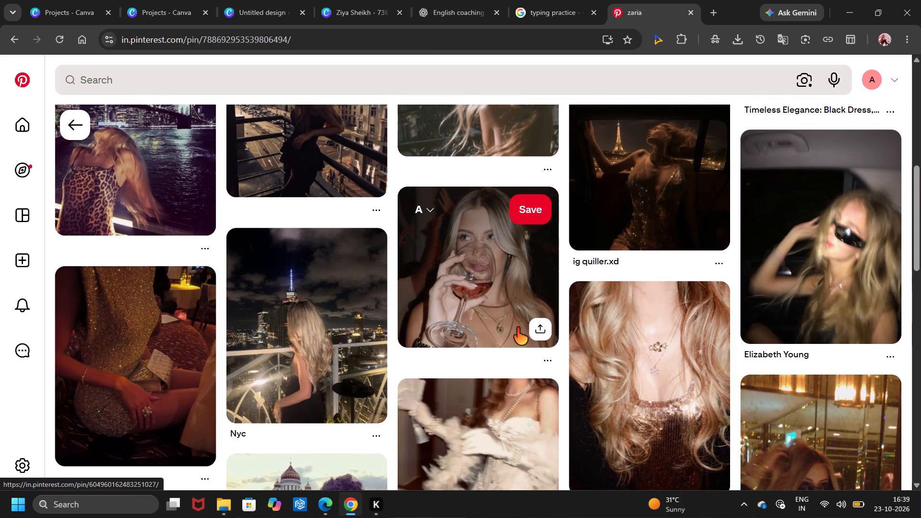
pyautogui.scroll(3, 517, 328)
pyautogui.scroll(-2, 517, 328)
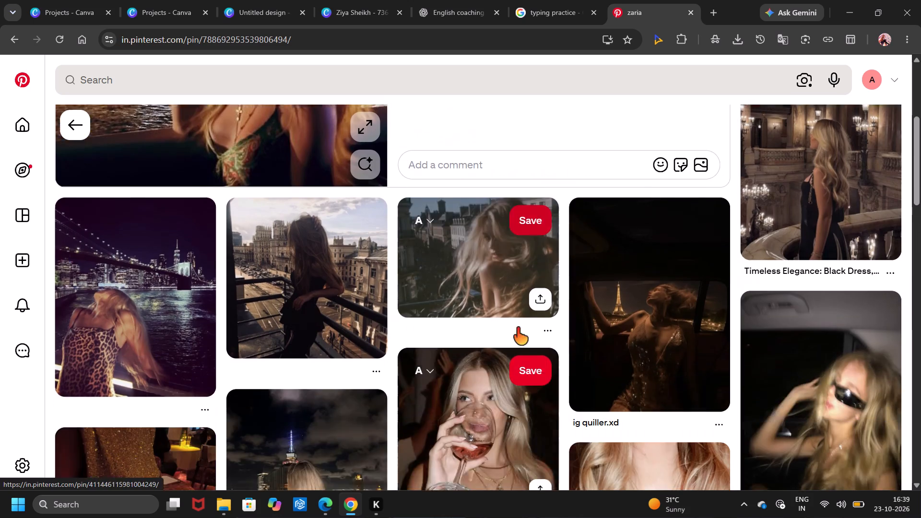
pyautogui.scroll(-3, 517, 328)
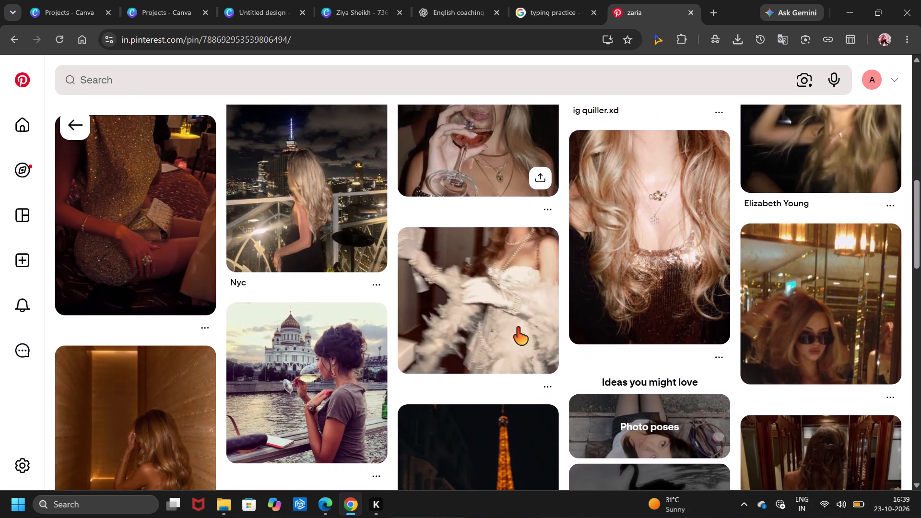
pyautogui.scroll(-1, 478, 332)
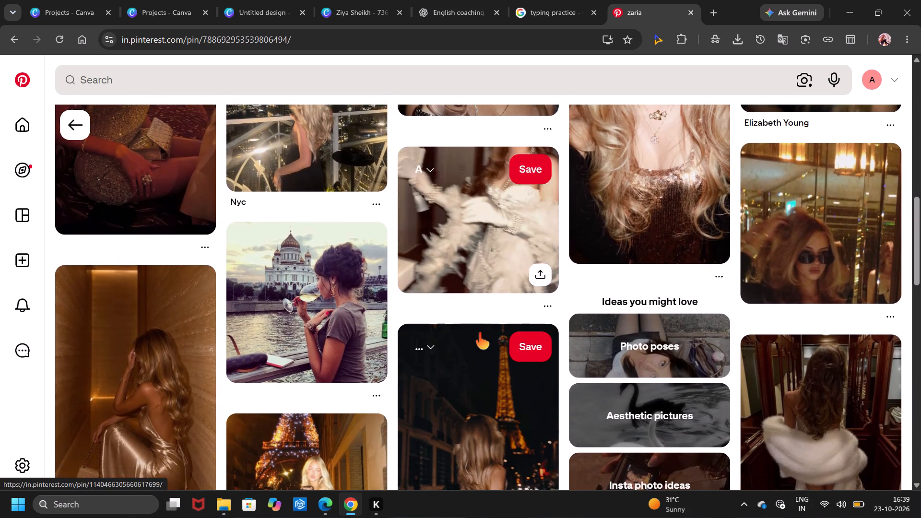
pyautogui.scroll(2, 478, 332)
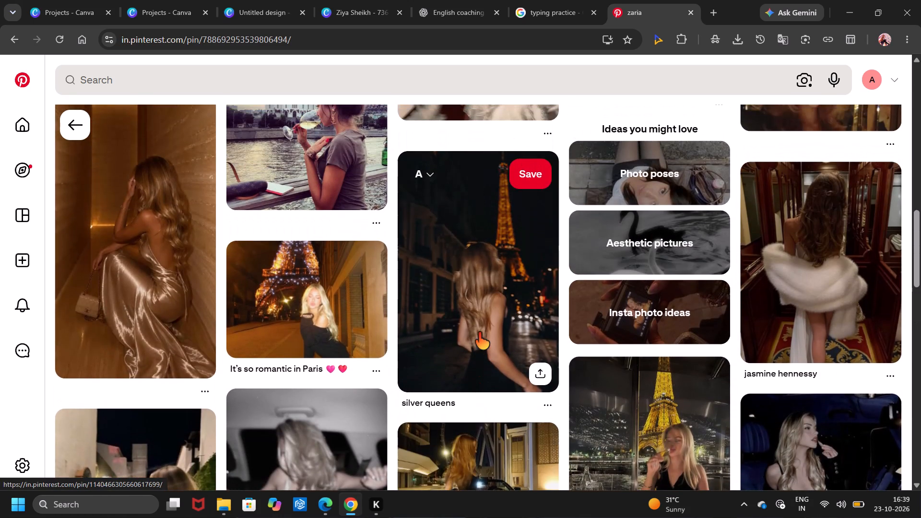
pyautogui.scroll(-1, 226, 358)
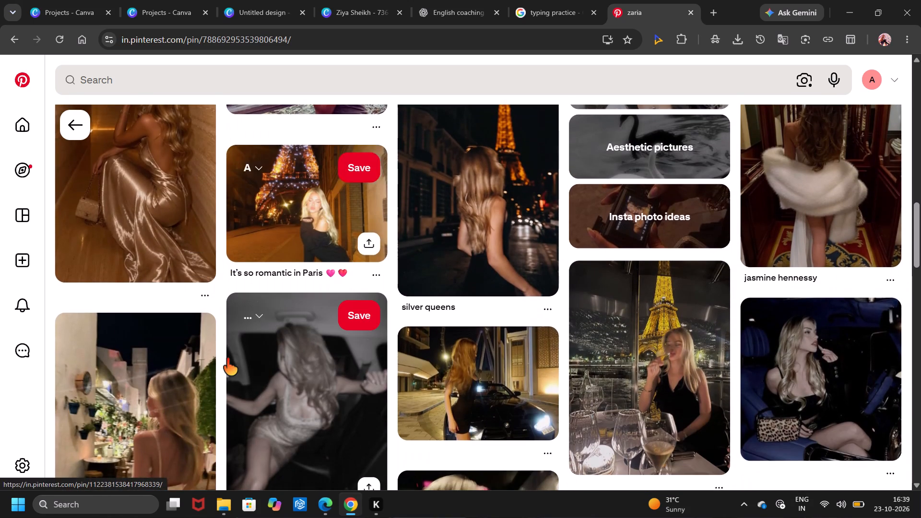
pyautogui.scroll(4, 226, 358)
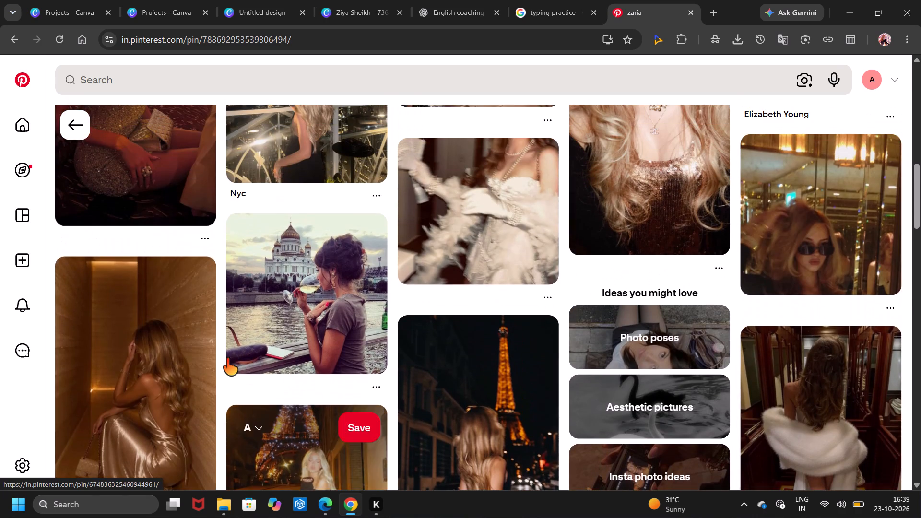
pyautogui.scroll(2, 226, 358)
# Open the related photo of long blonde curls over a bronze sequin top with necklaces and download the image.
pyautogui.click(680, 408)
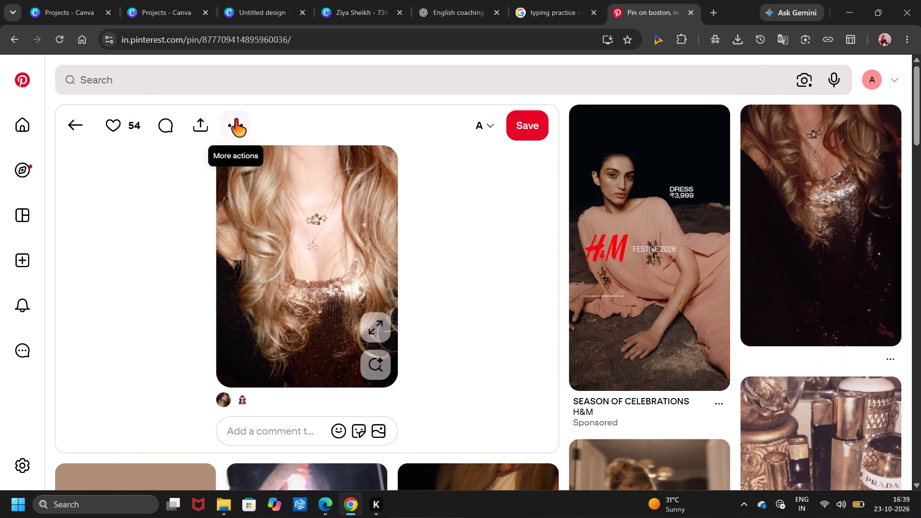
pyautogui.click(235, 119)
pyautogui.scroll(-5, 567, 333)
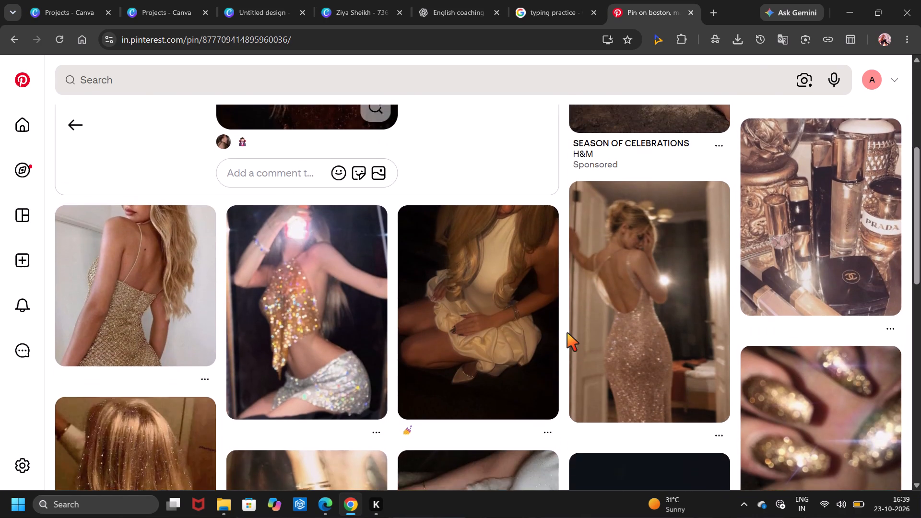
pyautogui.scroll(-1, 567, 333)
pyautogui.scroll(2, 567, 333)
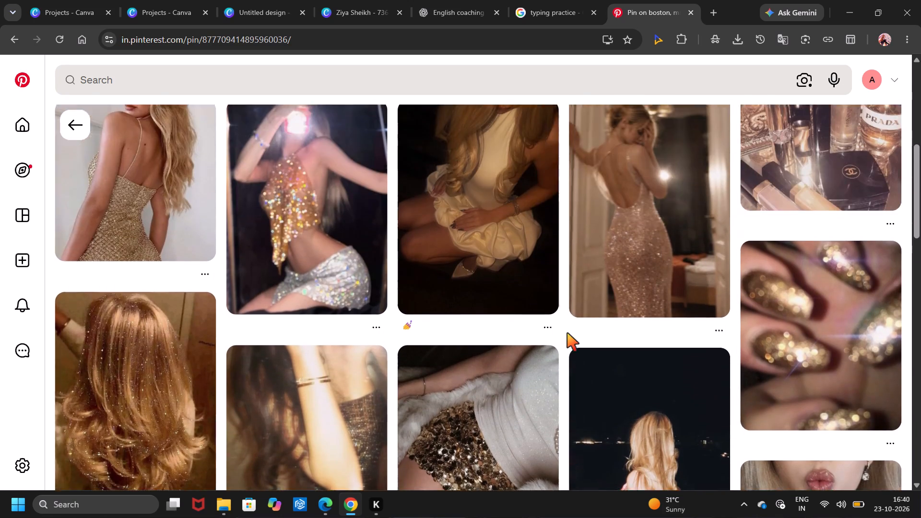
pyautogui.scroll(5, 567, 333)
pyautogui.click(248, 169)
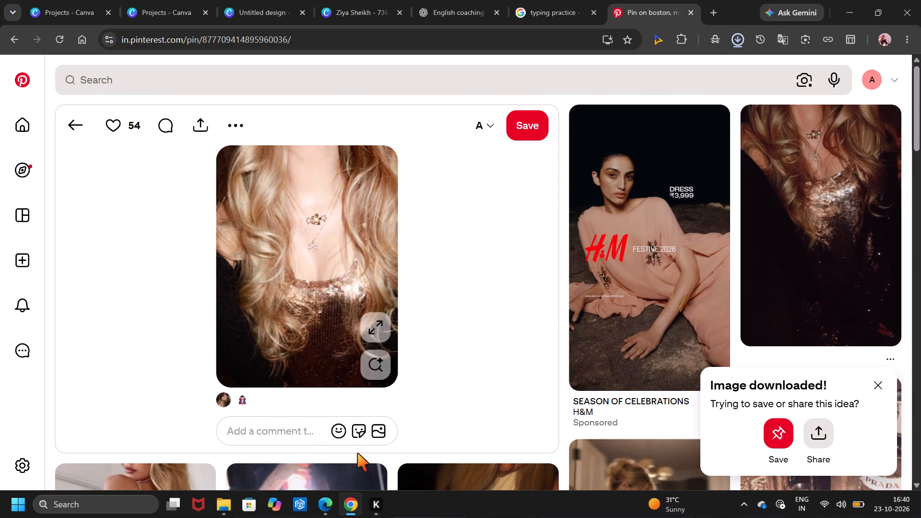
# Switch to the 735 × 412 px Canva collage and upload the "download (7)" image.
pyautogui.click(181, 0)
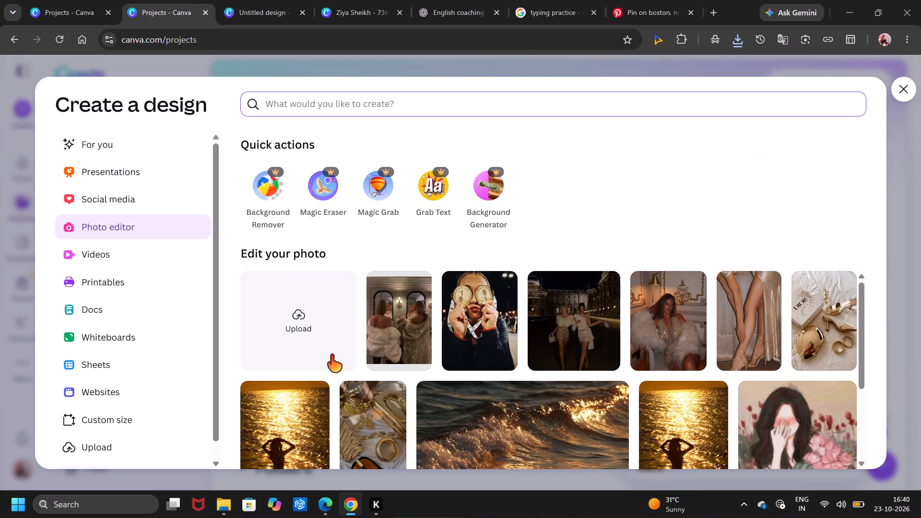
pyautogui.click(236, 0)
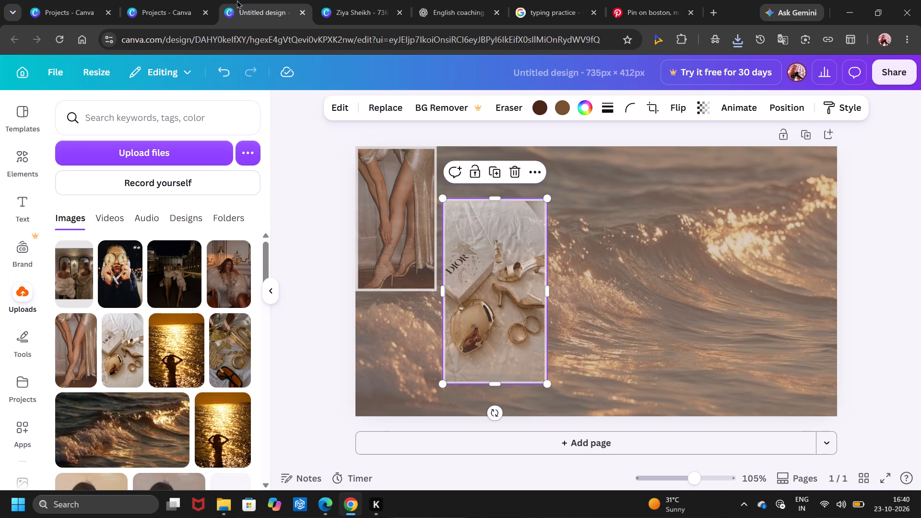
pyautogui.click(149, 156)
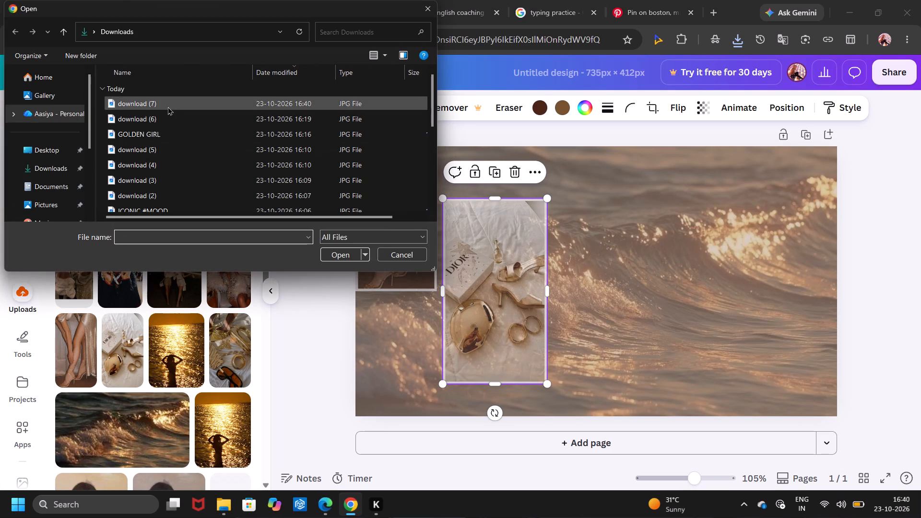
pyautogui.doubleClick(167, 106)
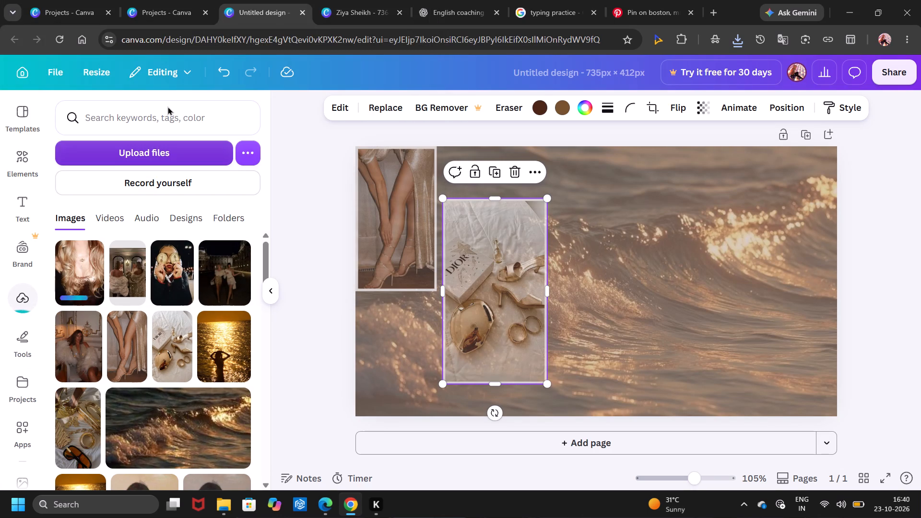
# Add the uploaded blonde curls photo to the collage, placing it against the page's top edge just right of the Dior accessories photo.
pyautogui.click(83, 269)
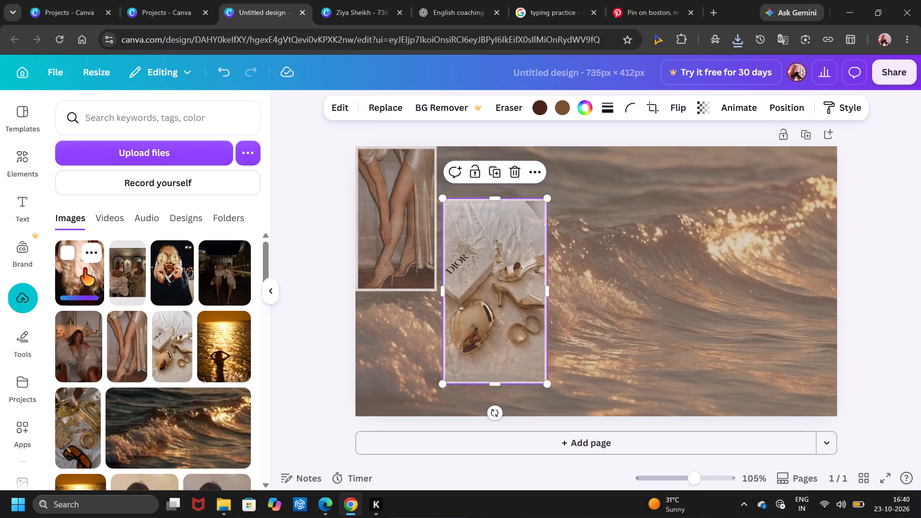
pyautogui.click(613, 324)
pyautogui.moveTo(613, 324); pyautogui.dragTo(619, 310)
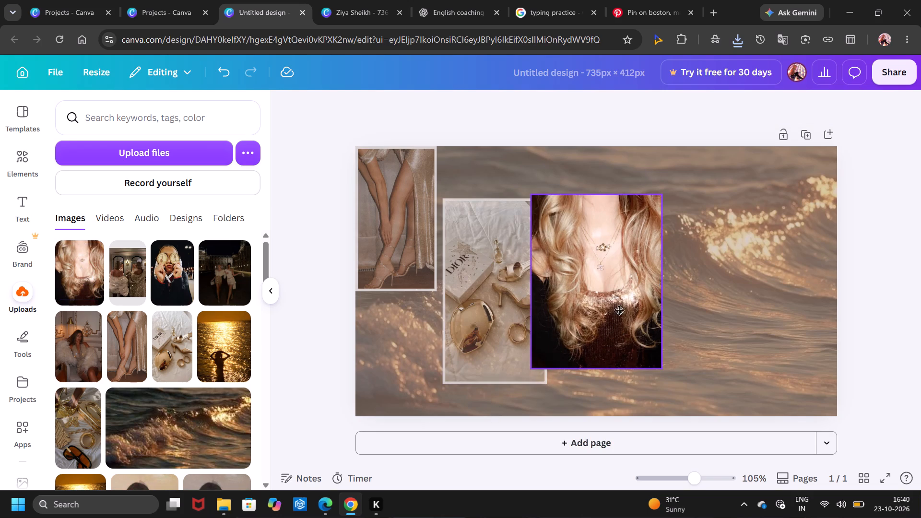
pyautogui.moveTo(619, 310); pyautogui.dragTo(650, 254)
pyautogui.moveTo(632, 287); pyautogui.dragTo(643, 262)
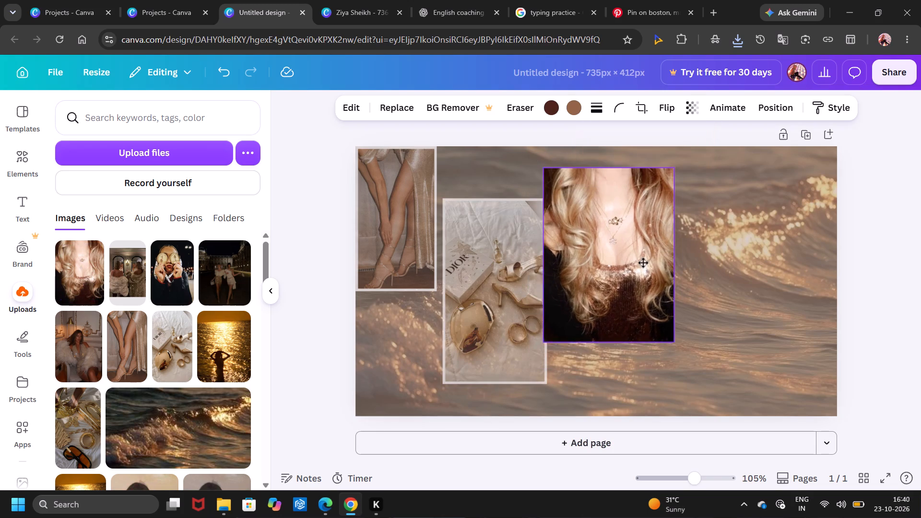
pyautogui.moveTo(643, 262); pyautogui.dragTo(657, 238)
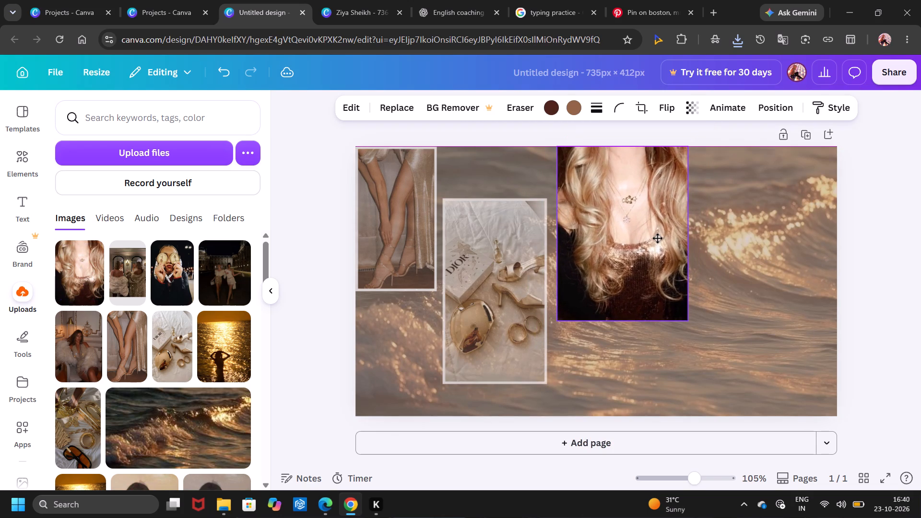
pyautogui.moveTo(657, 238); pyautogui.dragTo(657, 237)
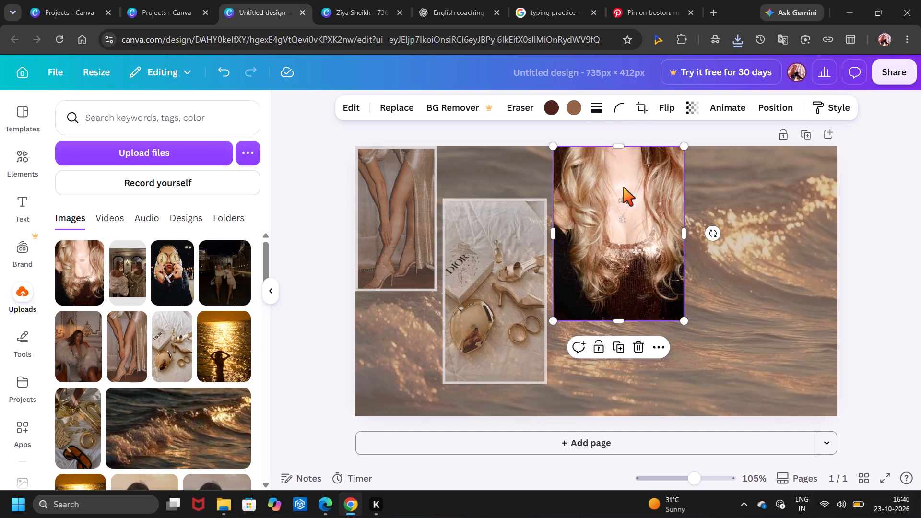
# Lower the opacity of the blonde curls photo so it blends softly with the wave background.
pyautogui.click(690, 116)
pyautogui.moveTo(712, 166); pyautogui.dragTo(692, 176)
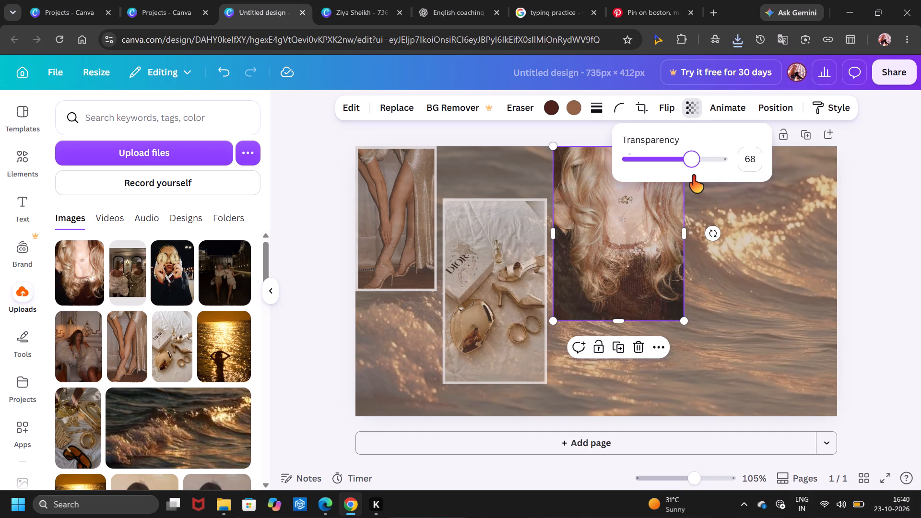
pyautogui.moveTo(692, 176); pyautogui.dragTo(717, 175)
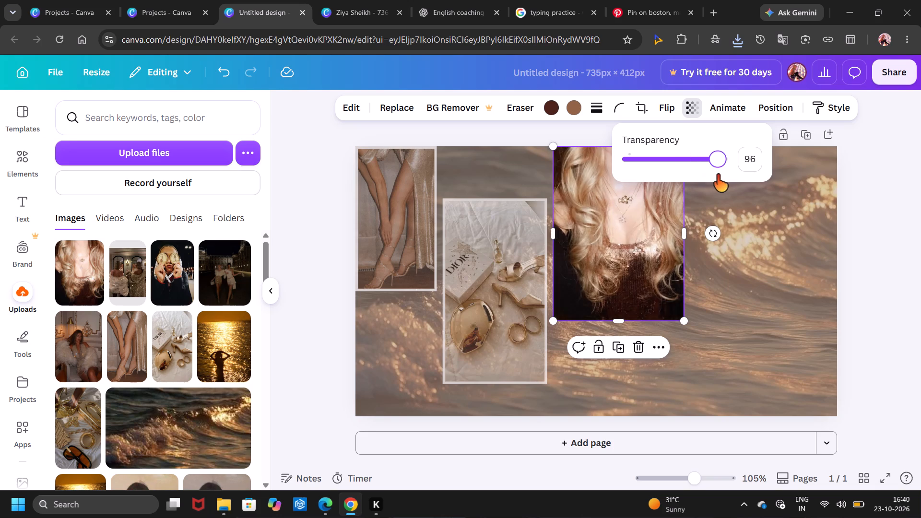
pyautogui.moveTo(717, 175); pyautogui.dragTo(696, 182)
pyautogui.click(909, 367)
pyautogui.click(909, 367)
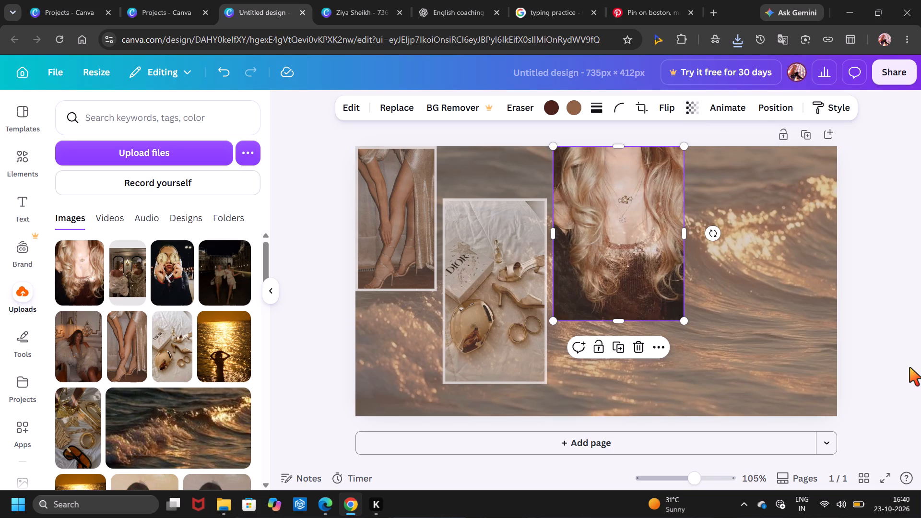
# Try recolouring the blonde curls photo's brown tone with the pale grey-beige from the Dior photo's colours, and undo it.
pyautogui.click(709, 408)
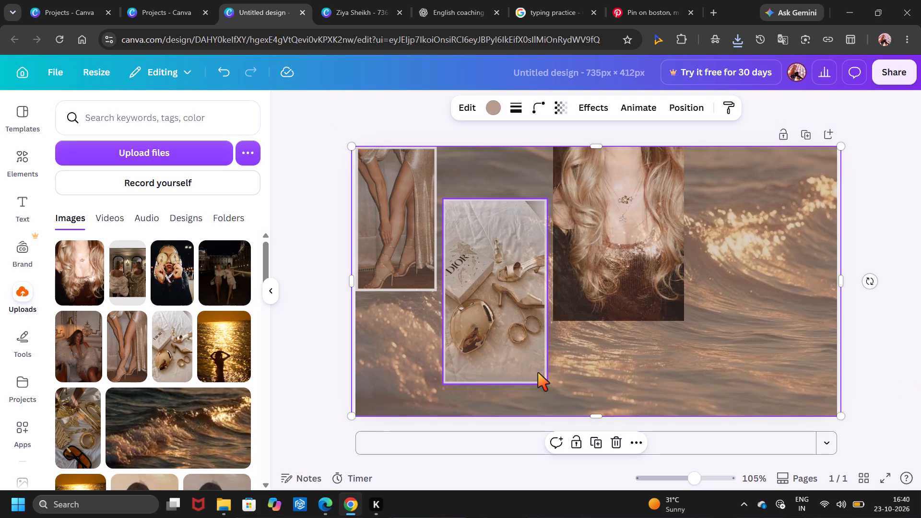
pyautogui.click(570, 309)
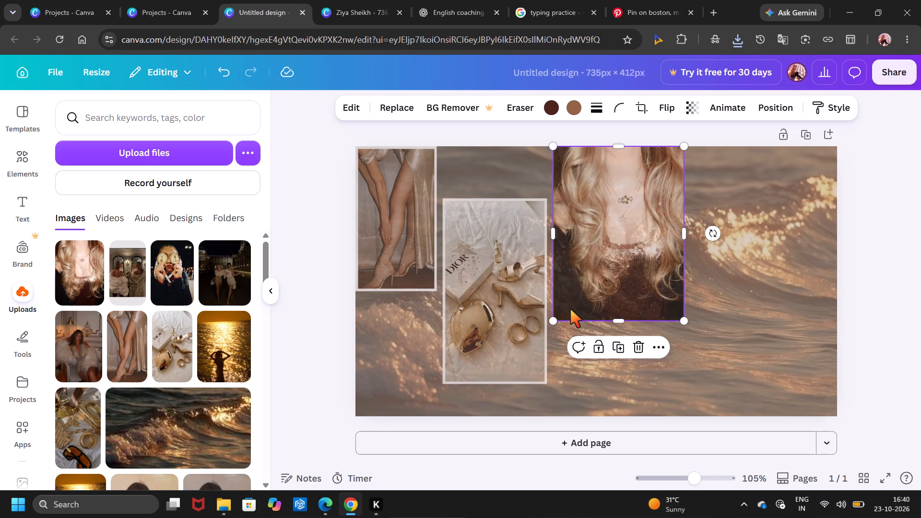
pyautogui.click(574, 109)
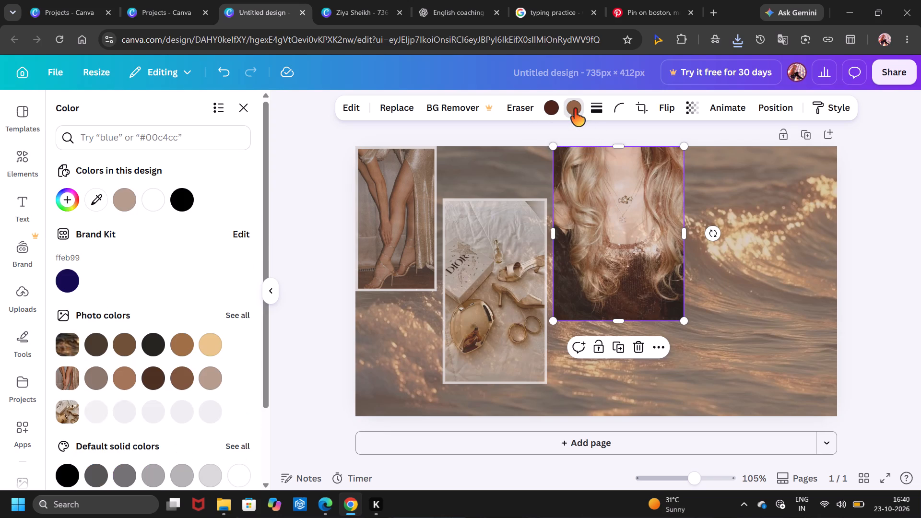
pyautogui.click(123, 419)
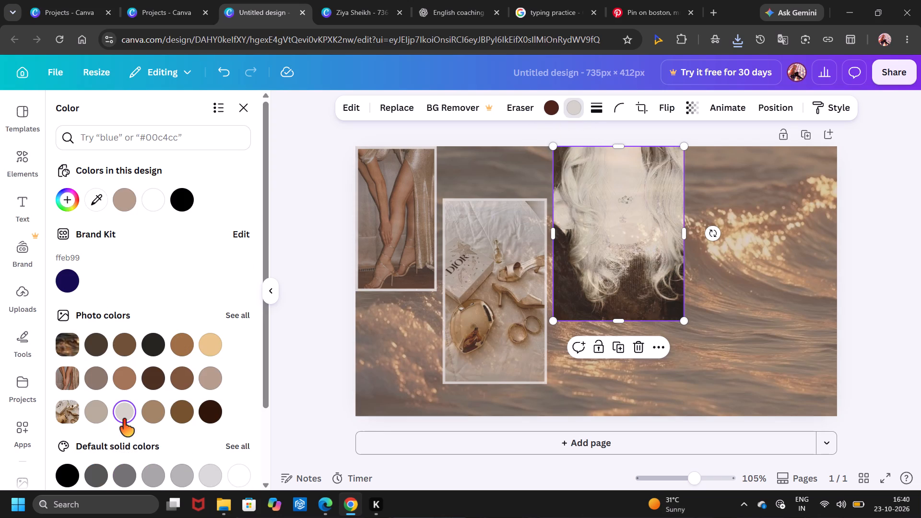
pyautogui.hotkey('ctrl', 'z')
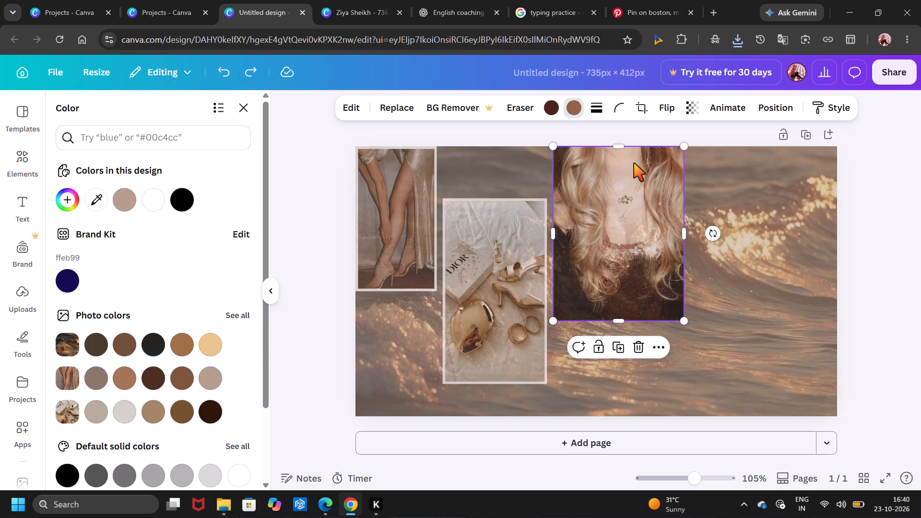
# Switch to Pinterest and browse the pins related to the blonde curls photo for another gold-aesthetic image.
pyautogui.click(660, 4)
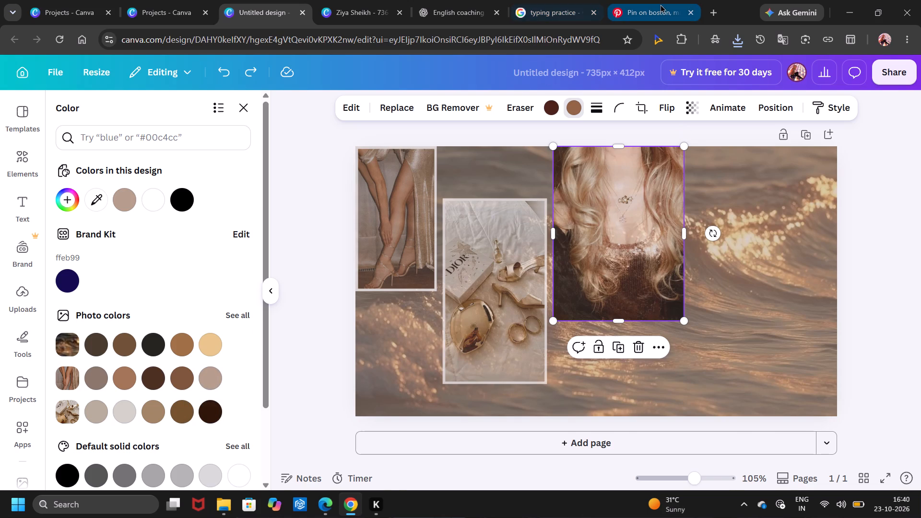
pyautogui.scroll(-4, 540, 311)
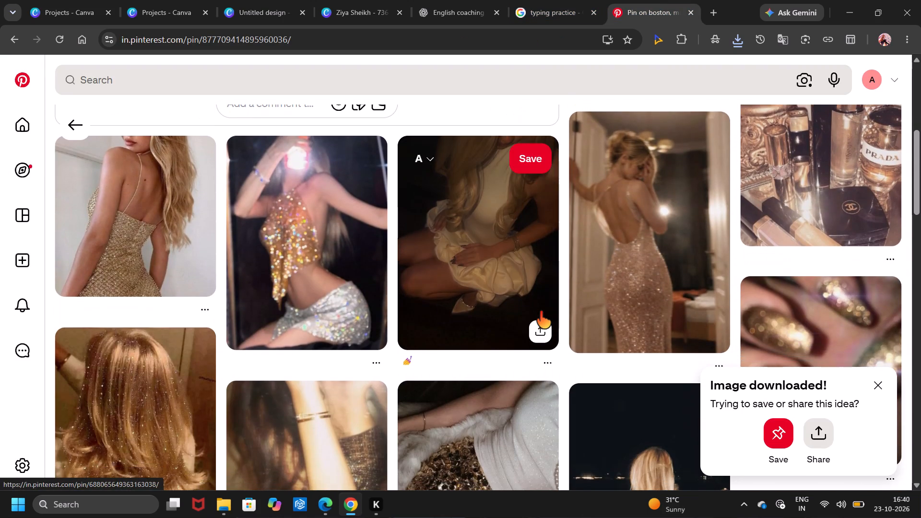
pyautogui.scroll(-2, 540, 311)
pyautogui.scroll(2, 540, 311)
pyautogui.scroll(-4, 540, 311)
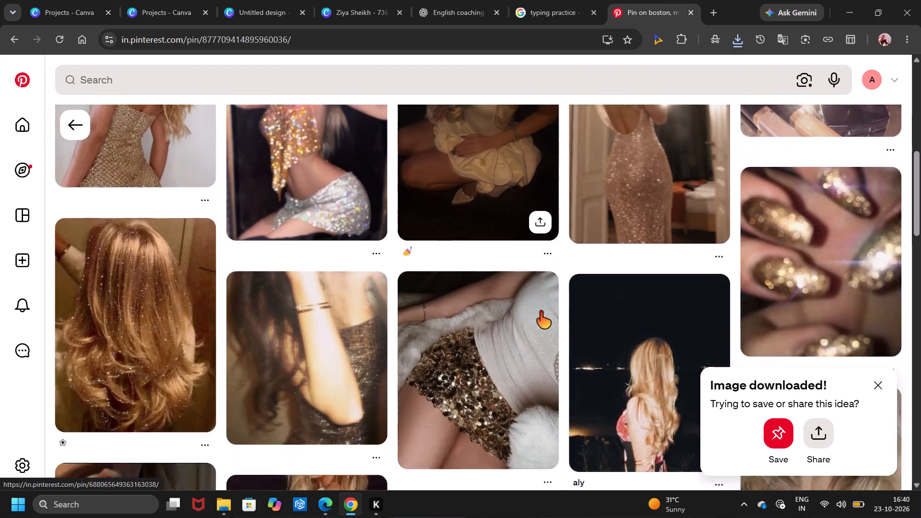
pyautogui.scroll(-3, 540, 311)
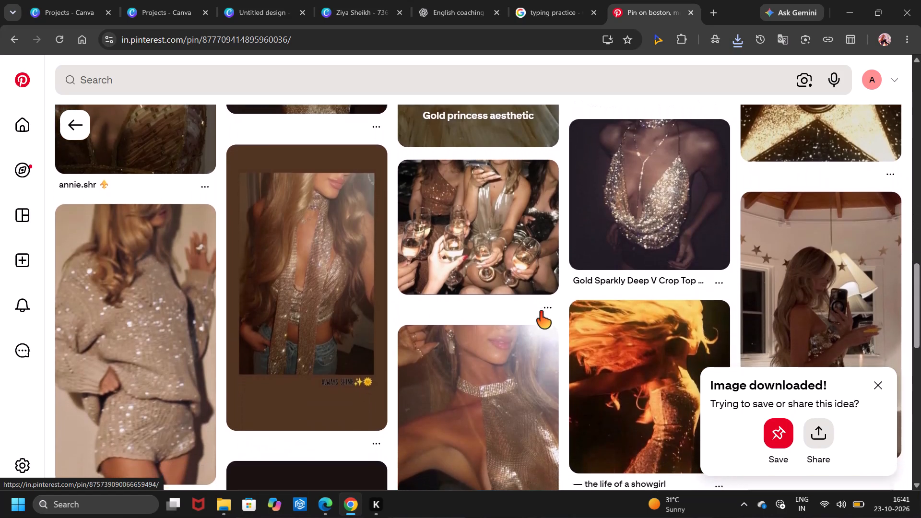
pyautogui.scroll(-7, 540, 311)
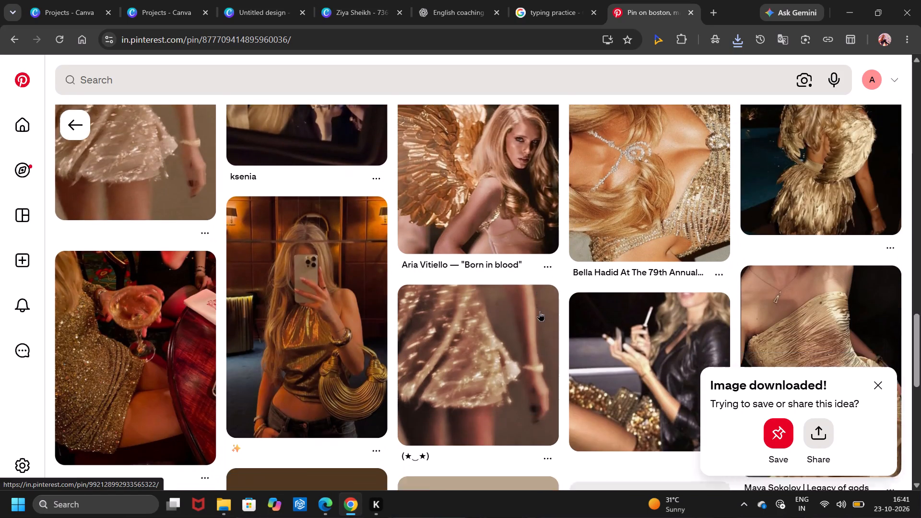
pyautogui.scroll(-3, 540, 311)
pyautogui.scroll(2, 540, 311)
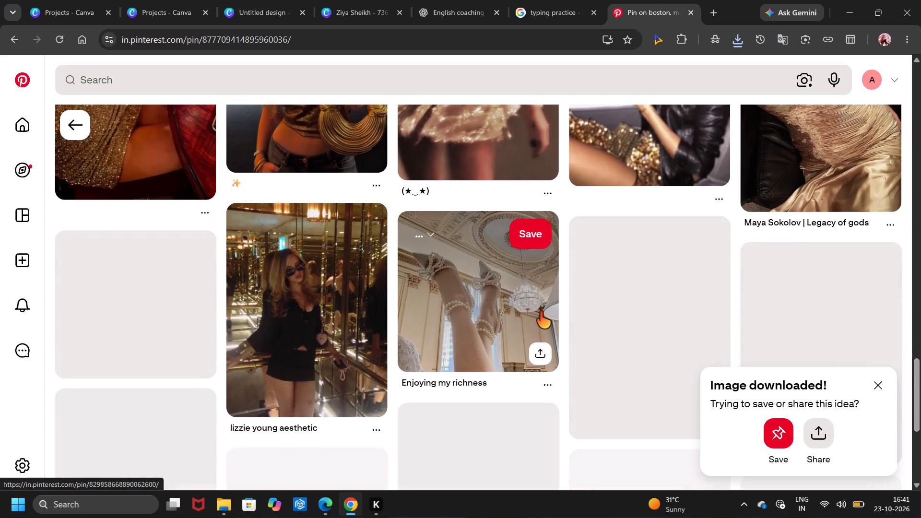
pyautogui.scroll(1, 540, 311)
pyautogui.scroll(-3, 540, 311)
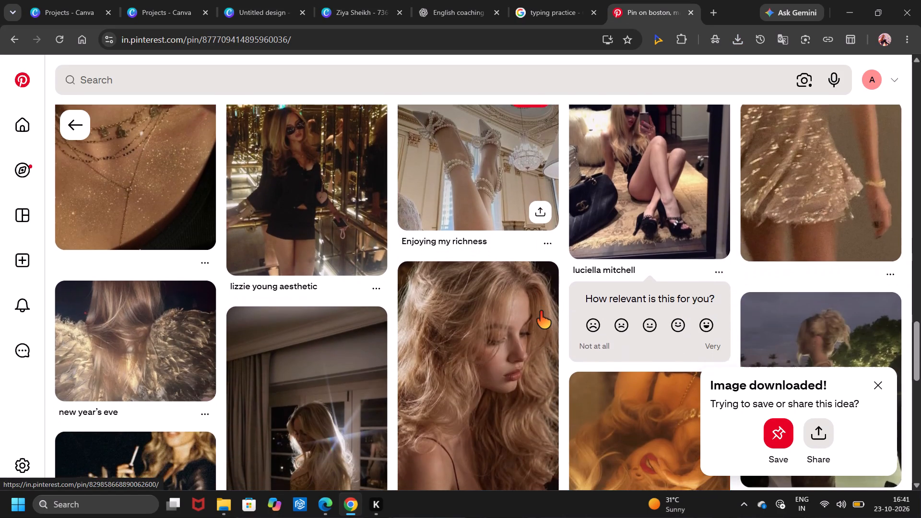
pyautogui.scroll(-3, 540, 311)
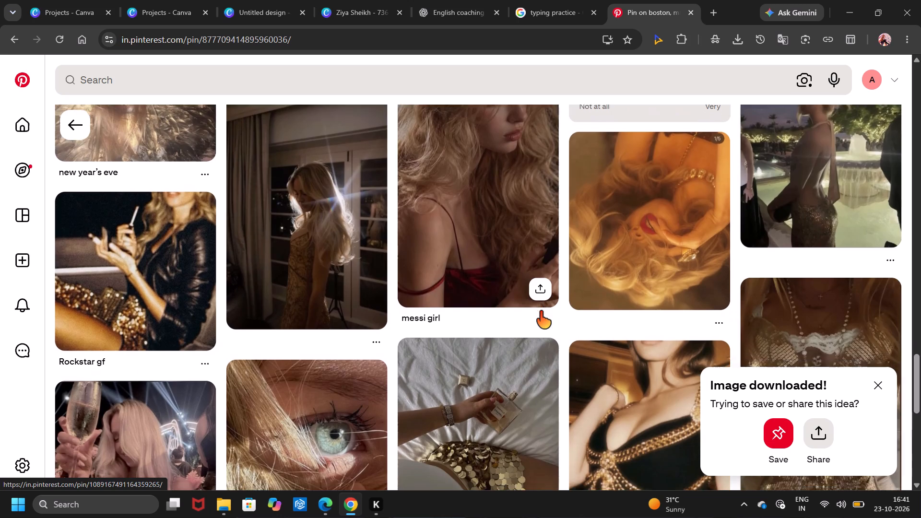
pyautogui.scroll(-5, 540, 311)
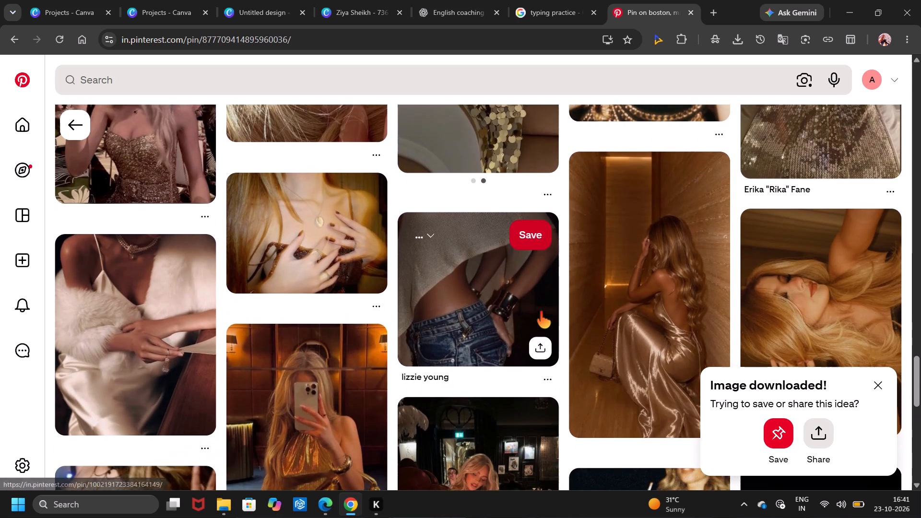
pyautogui.scroll(-1, 540, 311)
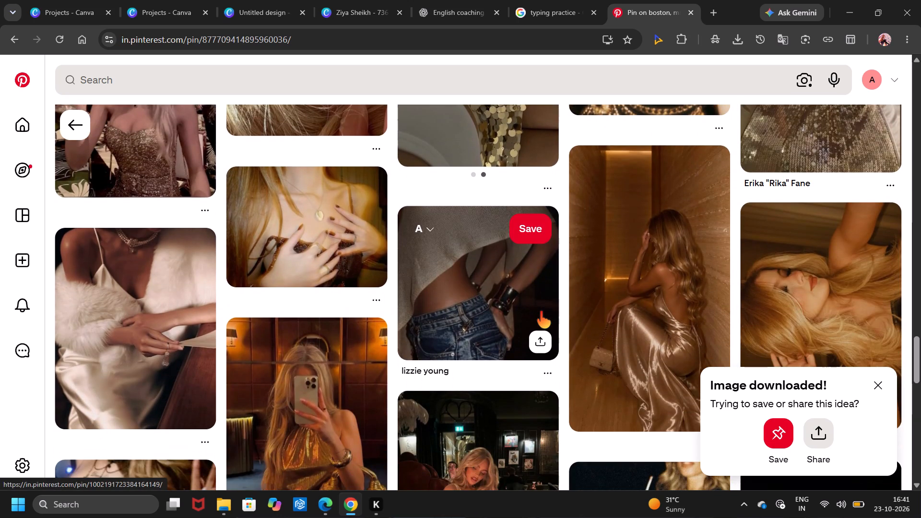
pyautogui.scroll(-3, 540, 311)
pyautogui.scroll(1, 540, 311)
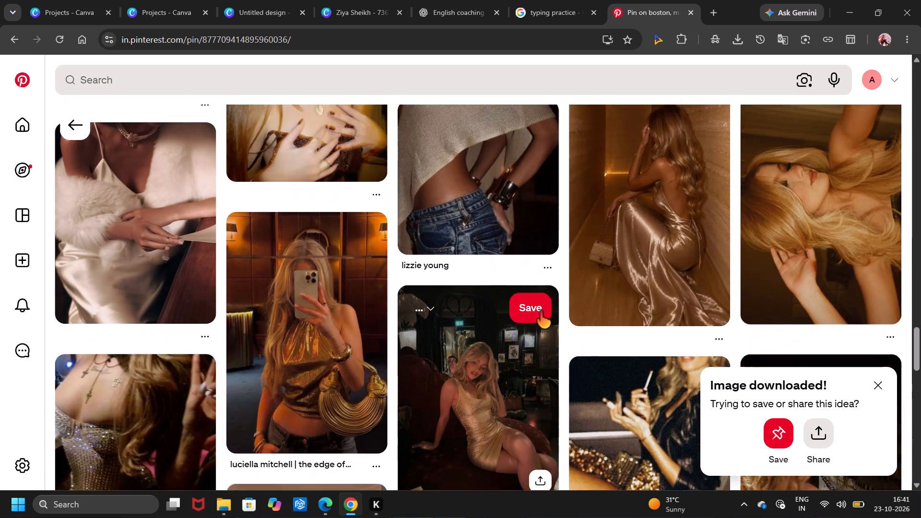
pyautogui.scroll(3, 540, 311)
pyautogui.scroll(-6, 540, 311)
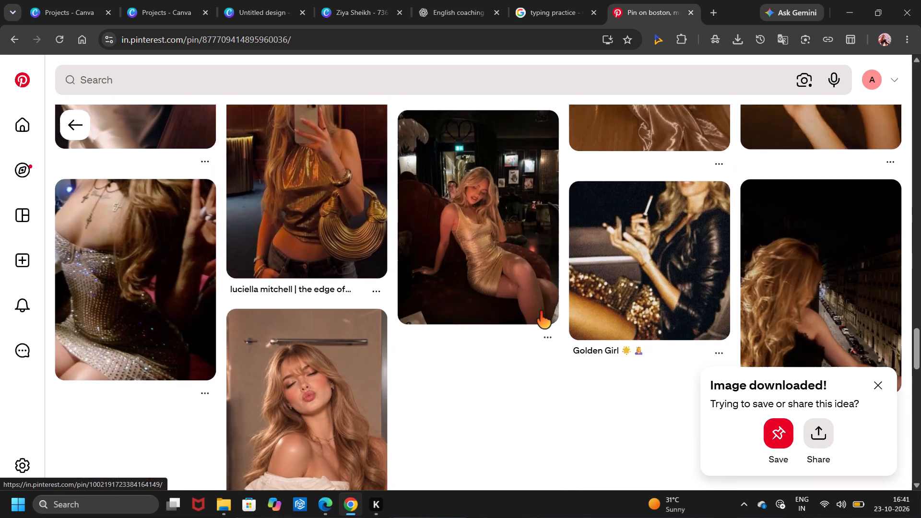
pyautogui.scroll(-1, 540, 311)
pyautogui.scroll(2, 540, 311)
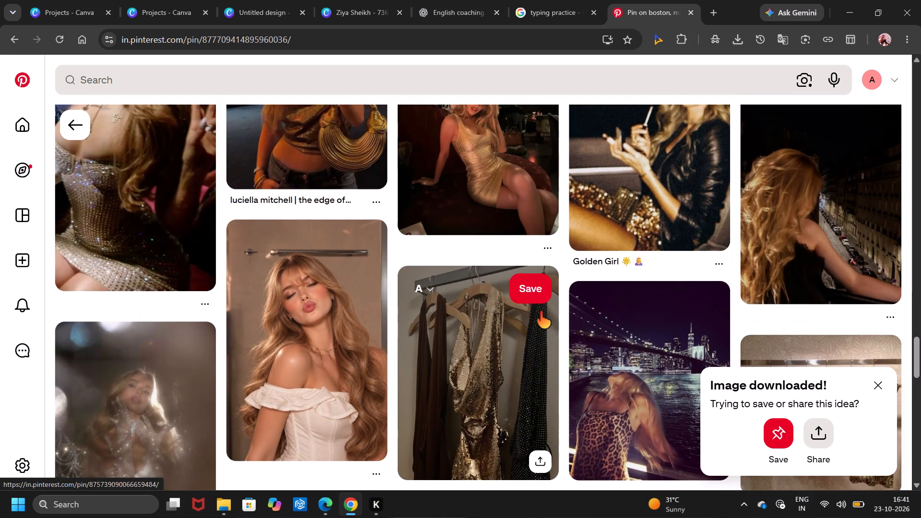
pyautogui.scroll(-2, 540, 311)
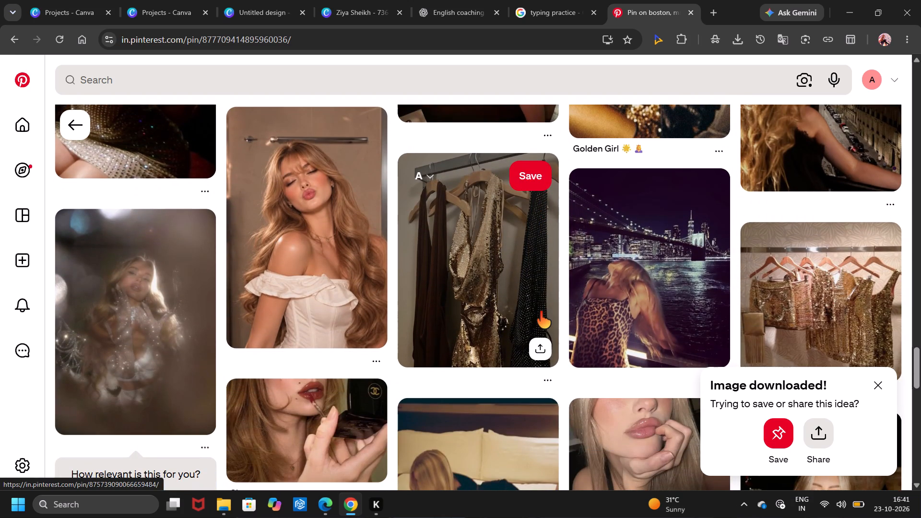
# Open the pin of the long-haired woman in a white off-shoulder top and look through its related photos.
pyautogui.click(305, 310)
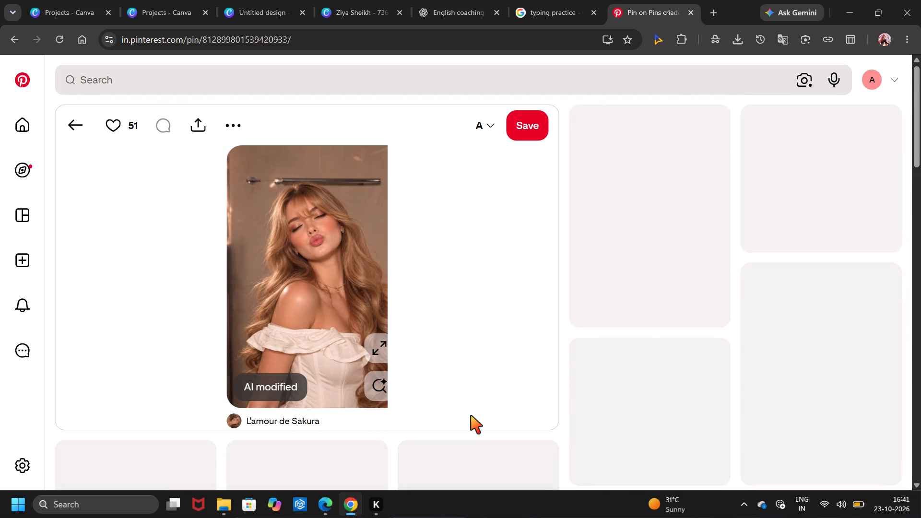
pyautogui.scroll(-4, 471, 415)
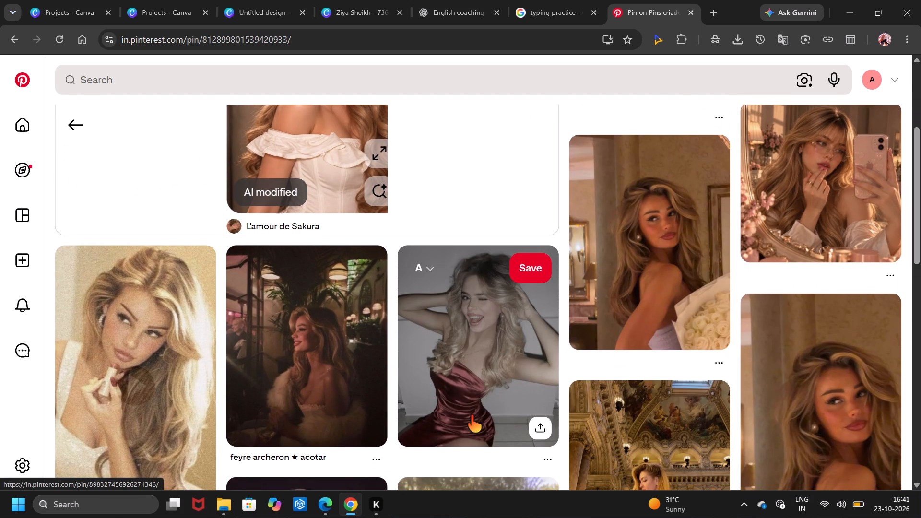
pyautogui.scroll(1, 471, 415)
pyautogui.scroll(-1, 471, 415)
pyautogui.scroll(1, 471, 415)
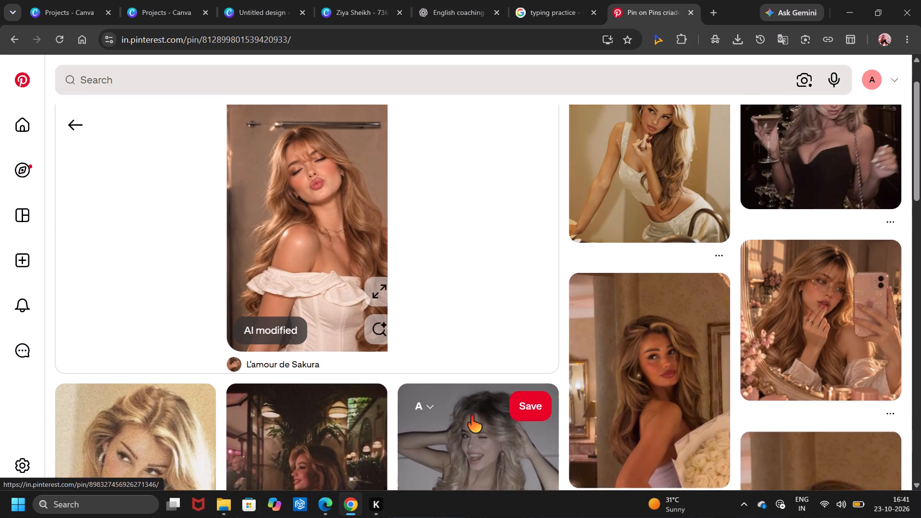
pyautogui.scroll(2, 471, 415)
pyautogui.scroll(-3, 471, 415)
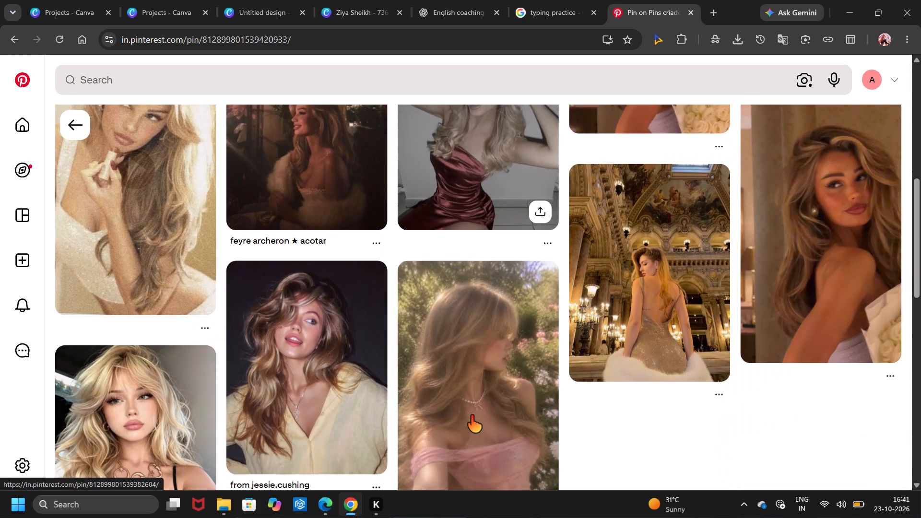
pyautogui.scroll(-1, 471, 415)
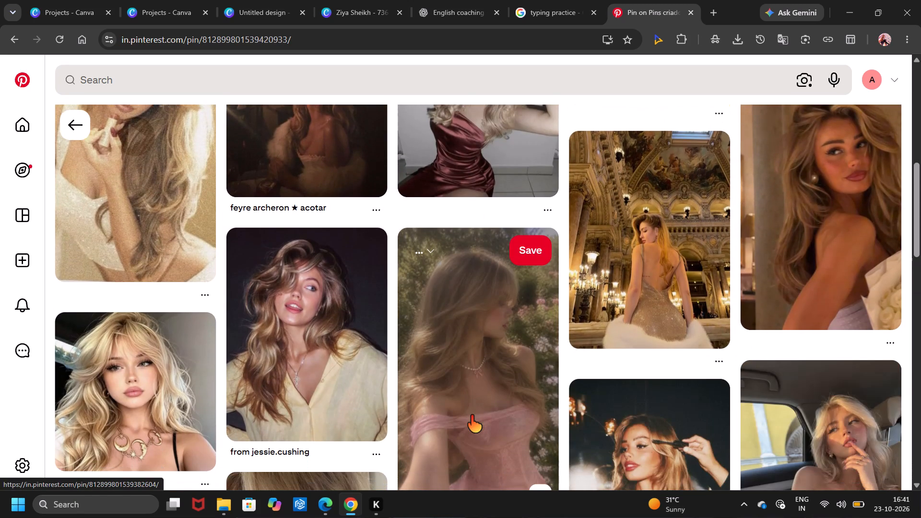
pyautogui.scroll(-4, 471, 415)
pyautogui.scroll(1, 471, 415)
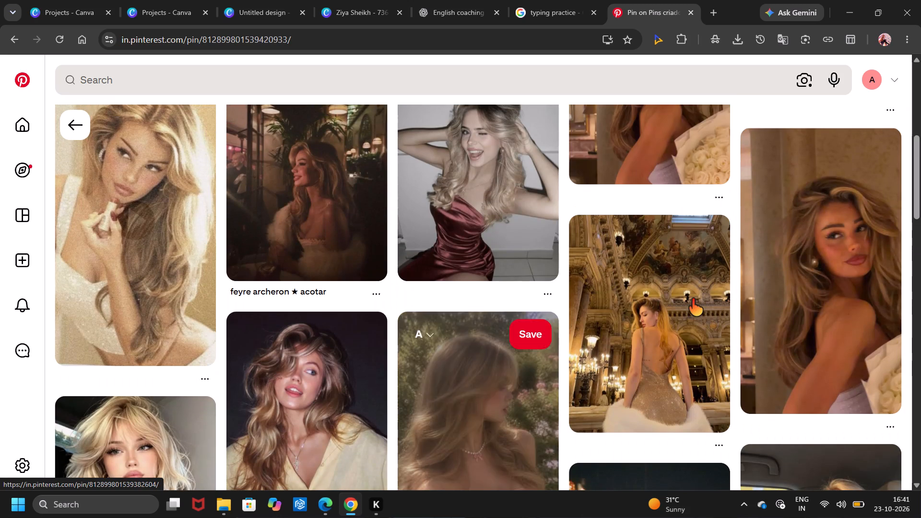
# Open the pin of the woman in a gold gown inside the ornate opera hall and browse its related photos.
pyautogui.click(692, 299)
pyautogui.scroll(-4, 692, 299)
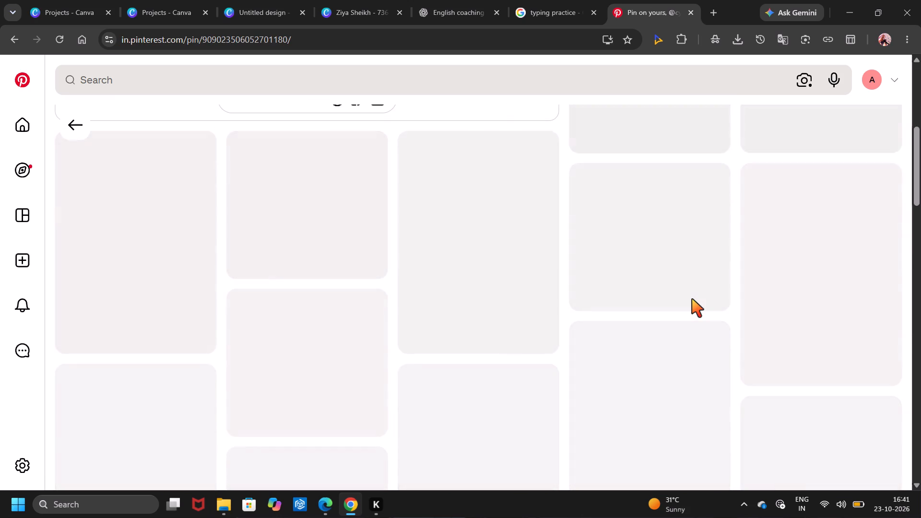
pyautogui.hscroll(1, 384, 367)
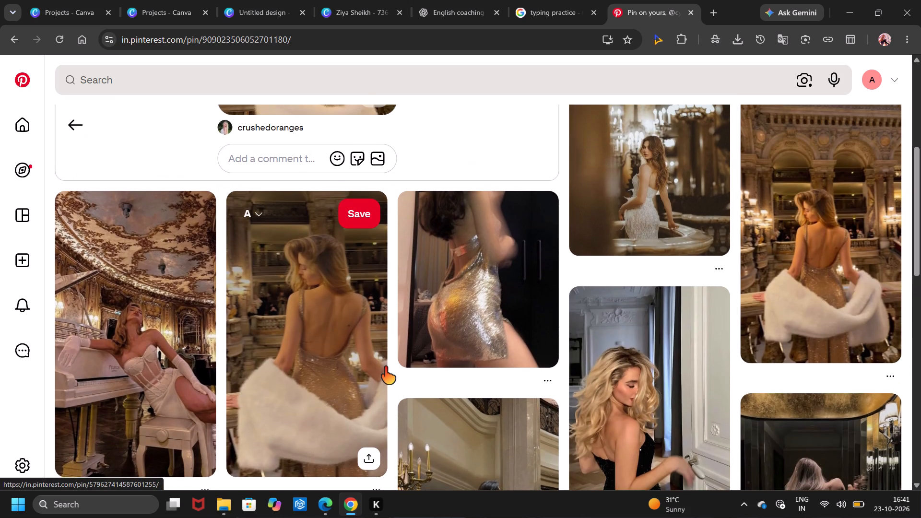
pyautogui.hscroll(3, 384, 367)
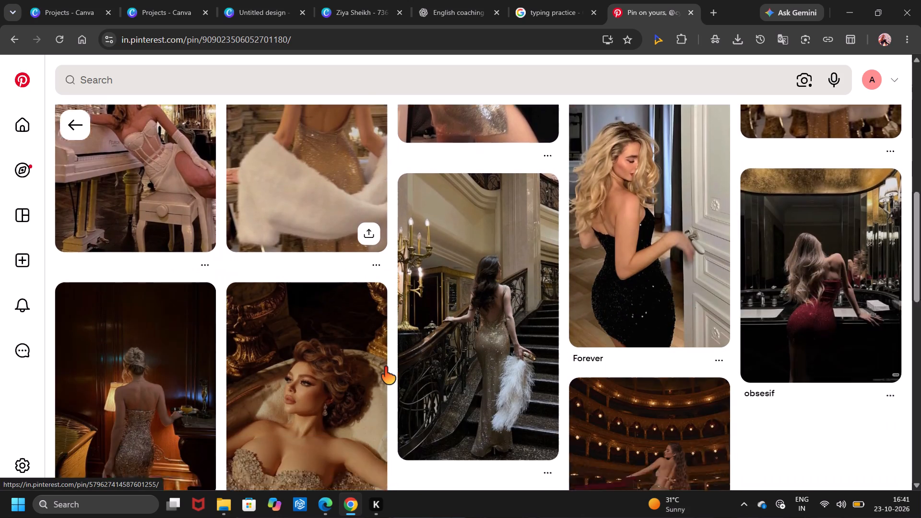
pyautogui.scroll(-6, 384, 367)
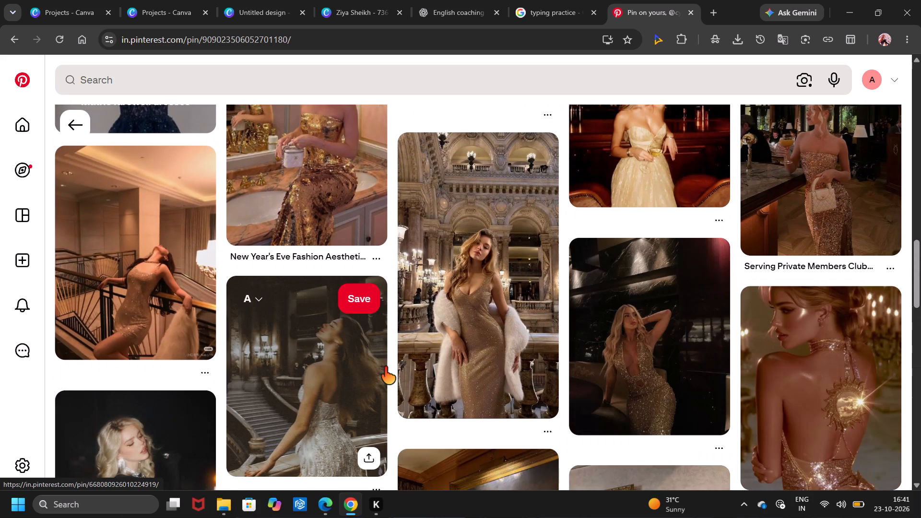
pyautogui.scroll(-5, 384, 367)
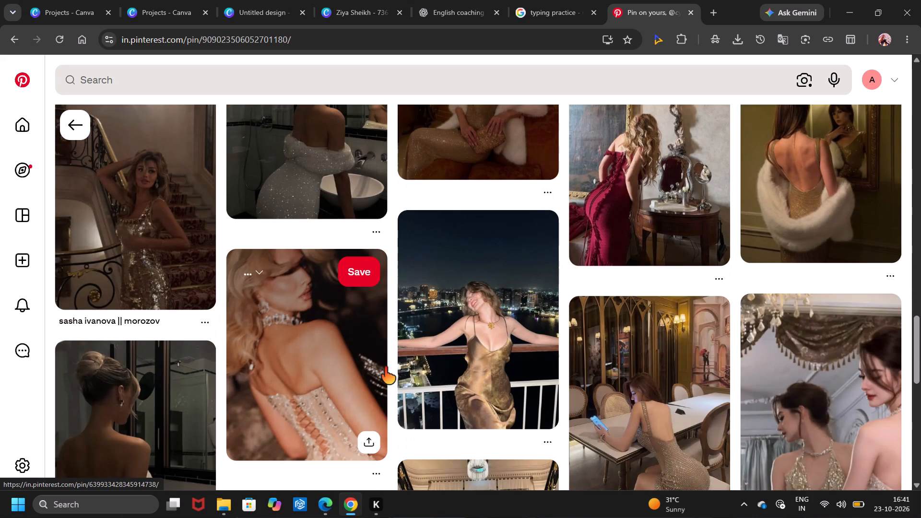
# Repeat the recent search "blonde gold girl aesthetic" and open the photo of a blonde woman holding a compact at a bathroom mirror.
pyautogui.click(259, 91)
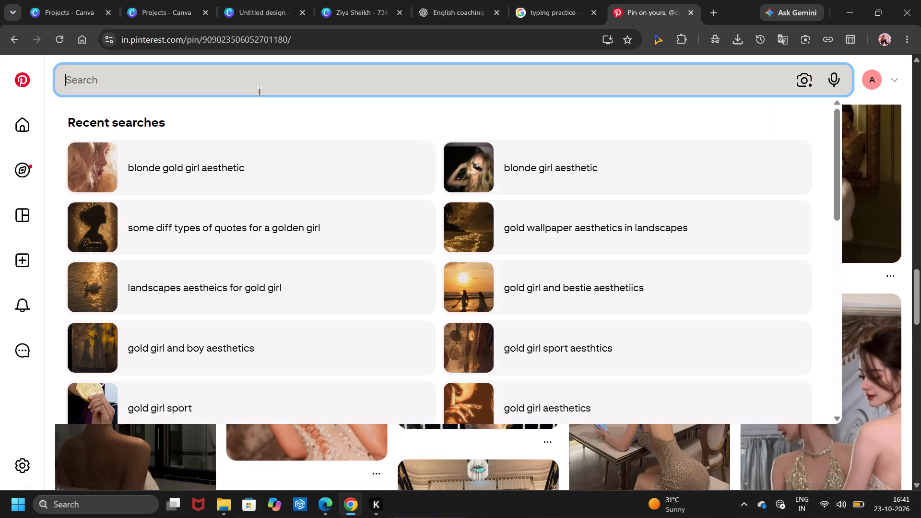
pyautogui.click(241, 173)
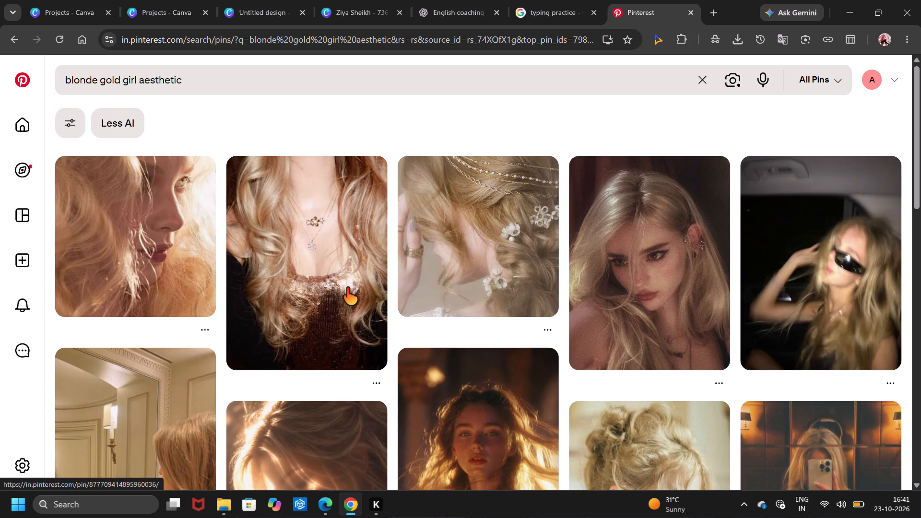
pyautogui.scroll(-1, 502, 313)
pyautogui.scroll(1, 497, 319)
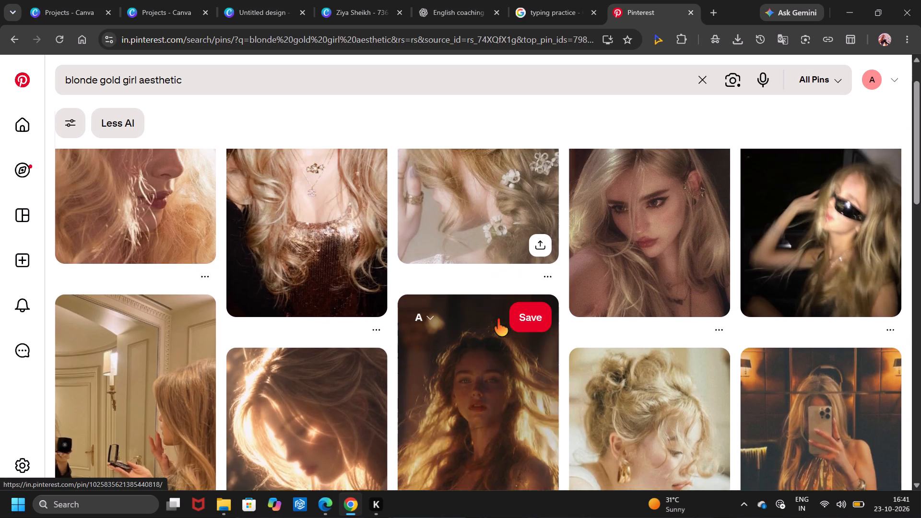
pyautogui.scroll(1, 497, 319)
pyautogui.scroll(-3, 511, 275)
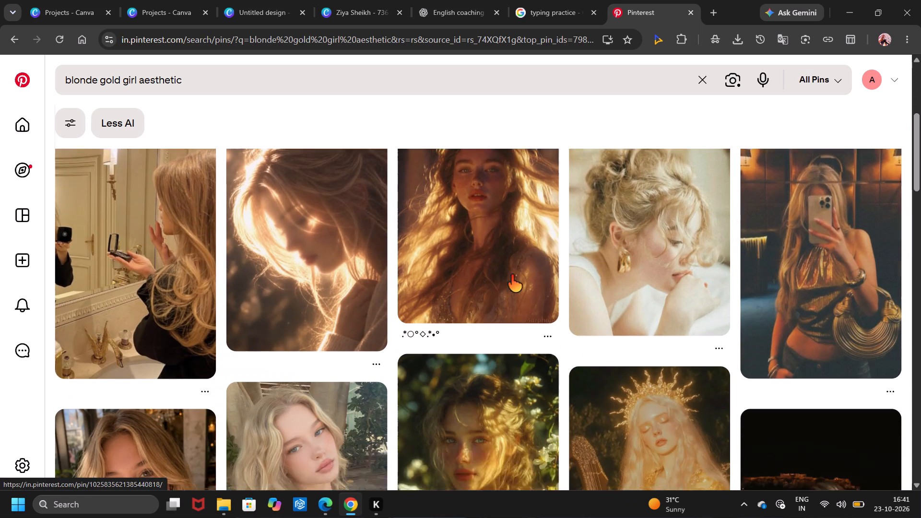
pyautogui.scroll(-1, 511, 275)
pyautogui.click(132, 294)
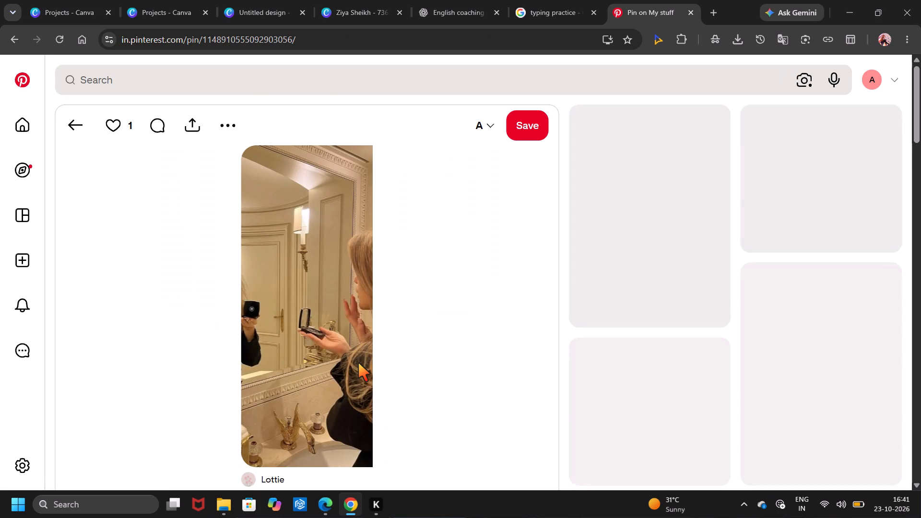
# Find the related pin of a long-haired woman in a beige robe at a gold-trimmed bathroom mirror and download its image.
pyautogui.scroll(-3, 583, 350)
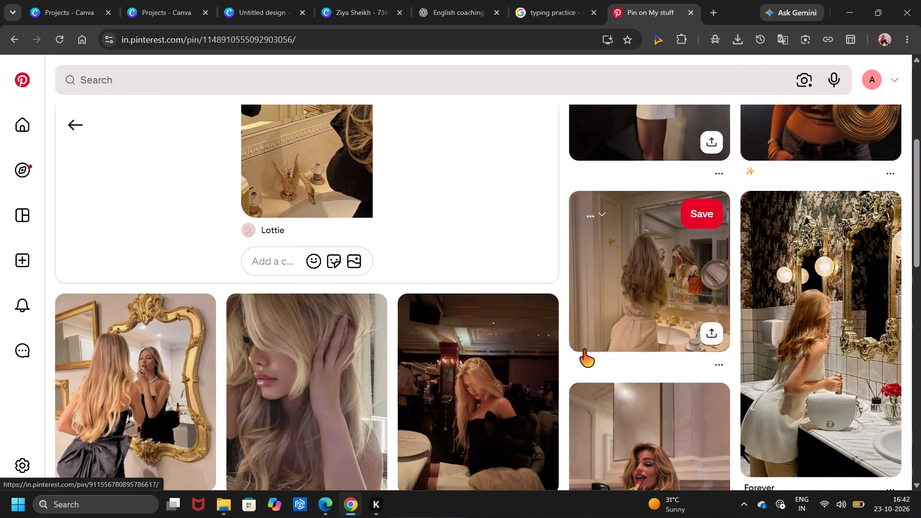
pyautogui.scroll(-1, 583, 350)
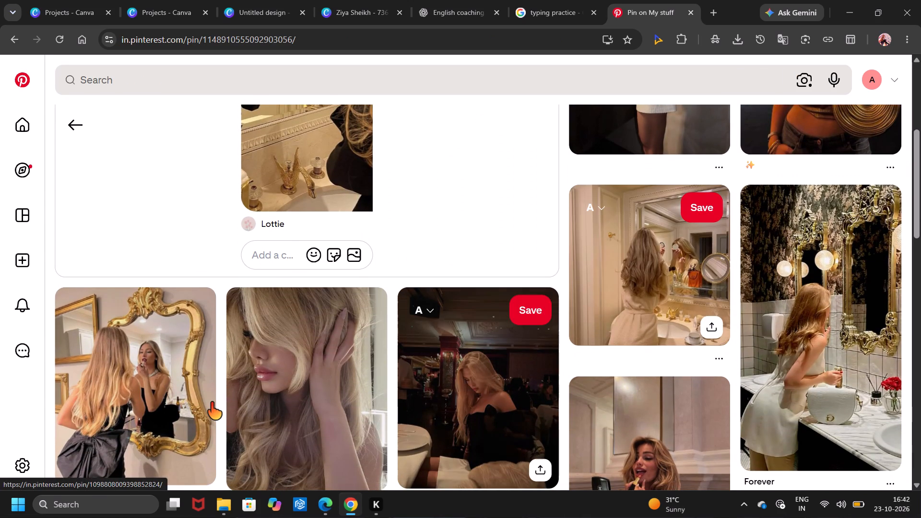
pyautogui.scroll(-2, 474, 422)
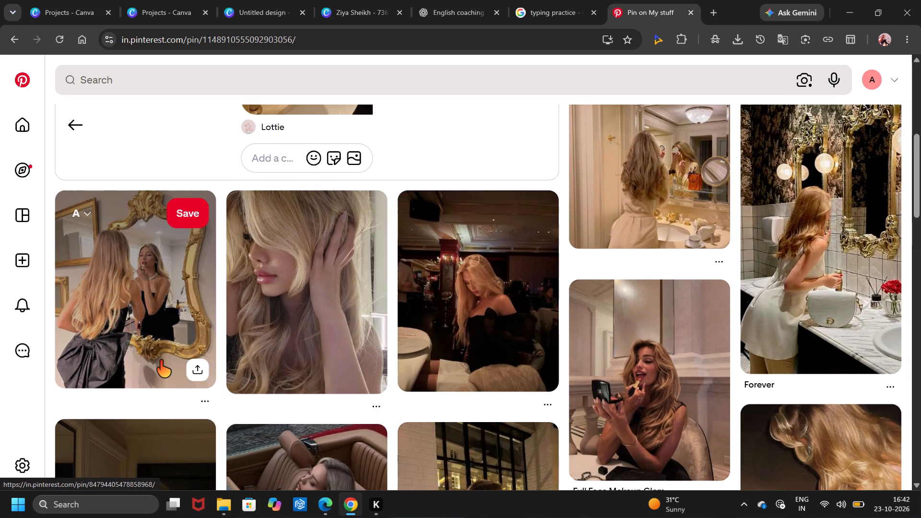
pyautogui.click(655, 225)
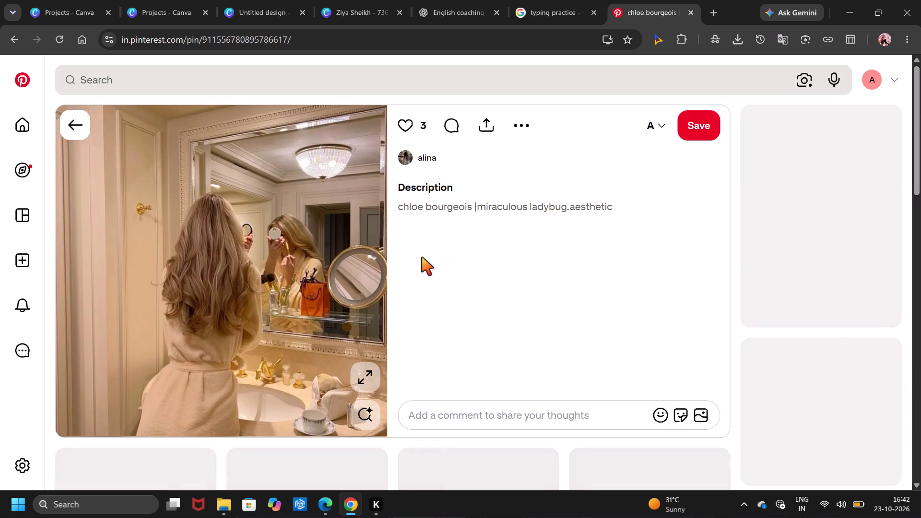
pyautogui.scroll(-4, 411, 296)
pyautogui.scroll(2, 411, 296)
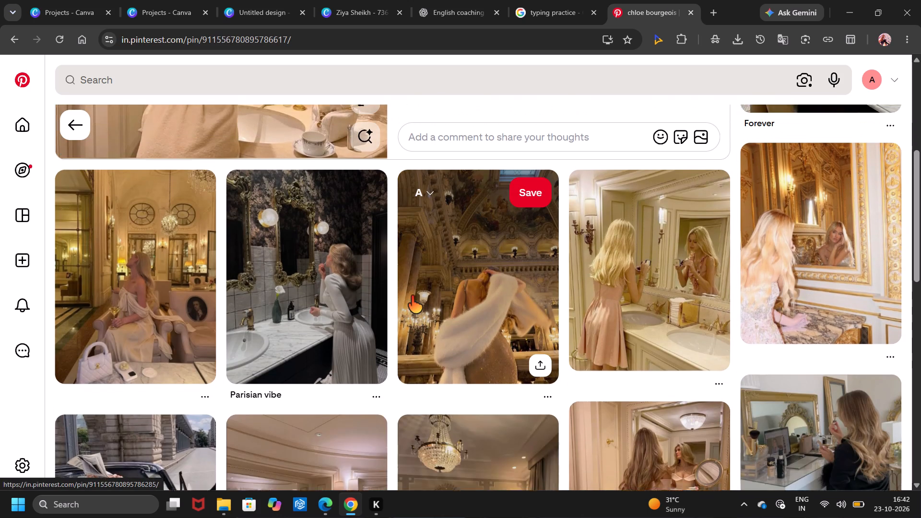
pyautogui.scroll(5, 411, 296)
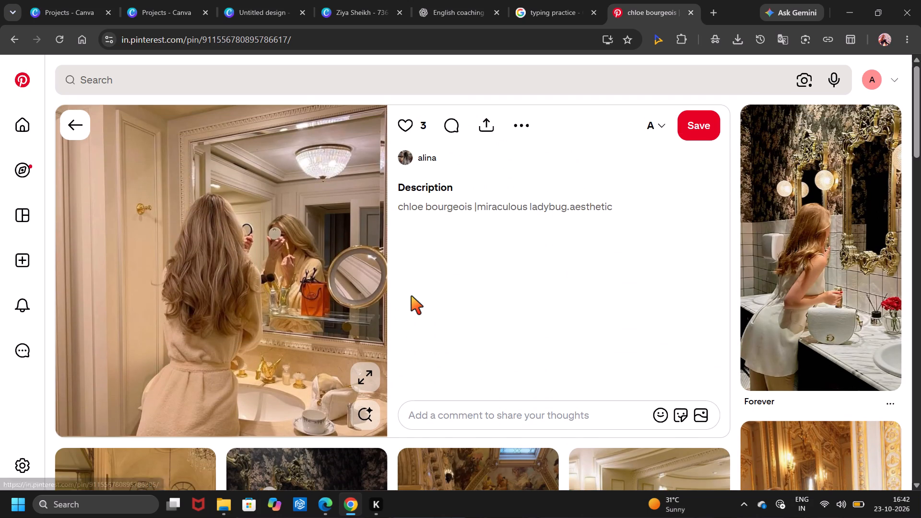
pyautogui.click(513, 127)
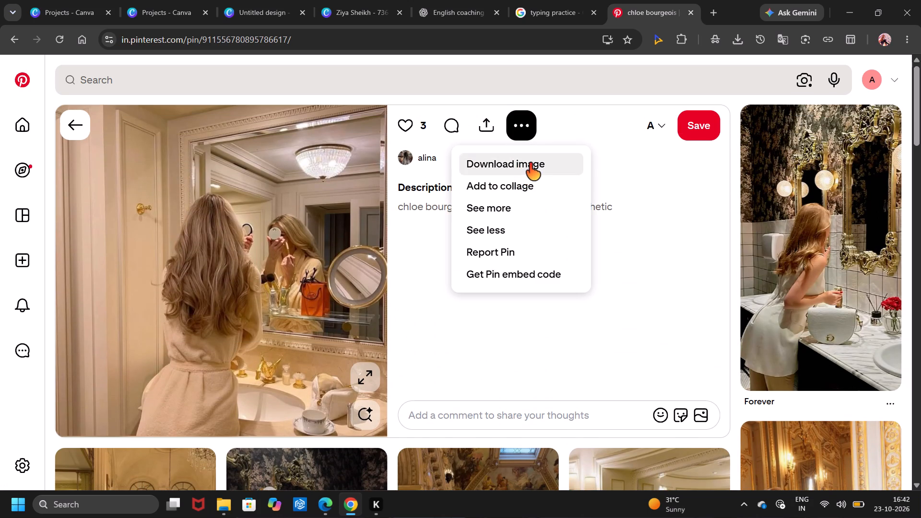
pyautogui.click(529, 163)
# Reuse the recent search "blonde gold girl aesthetic" and extend it to "quote on blonde gold girl aesthetic".
pyautogui.click(386, 75)
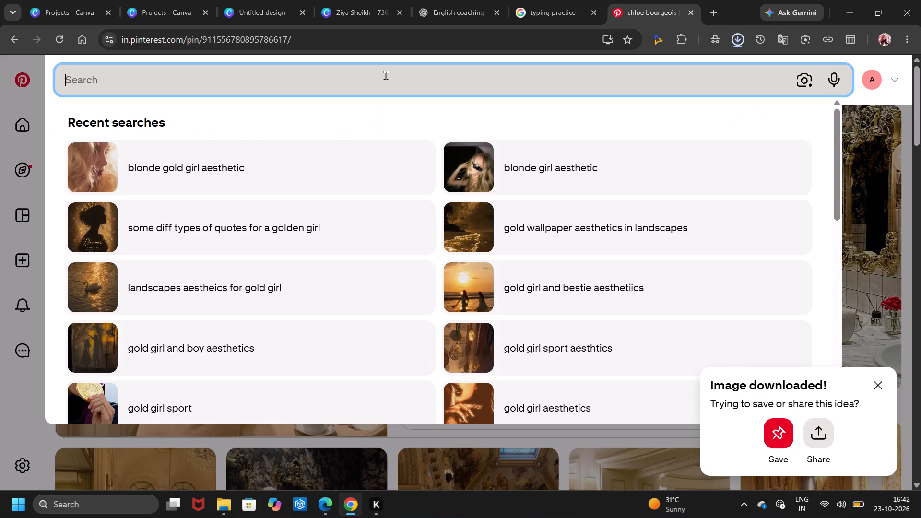
pyautogui.moveTo(354, 124); pyautogui.dragTo(332, 165)
pyautogui.click(332, 165)
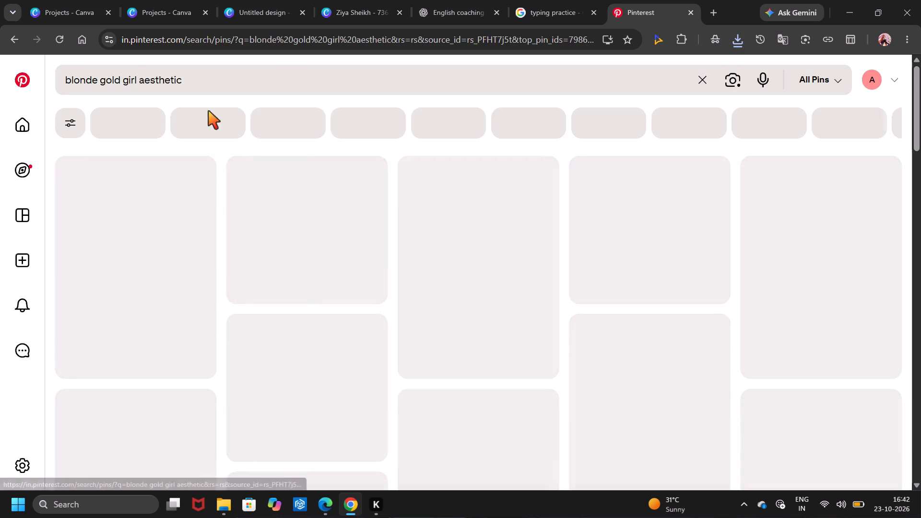
pyautogui.click(79, 94)
pyautogui.press('Left')
pyautogui.press('Left')
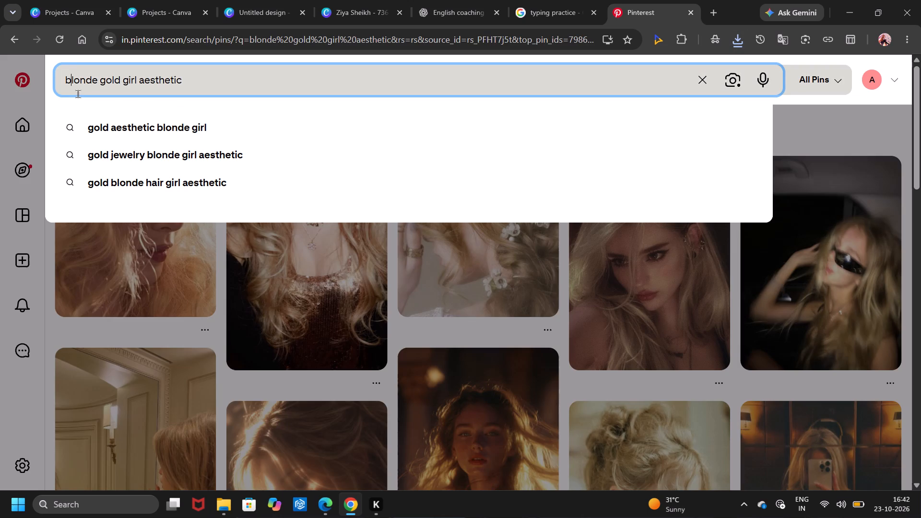
pyautogui.press('Left')
pyautogui.write('quote on')
pyautogui.press('space')
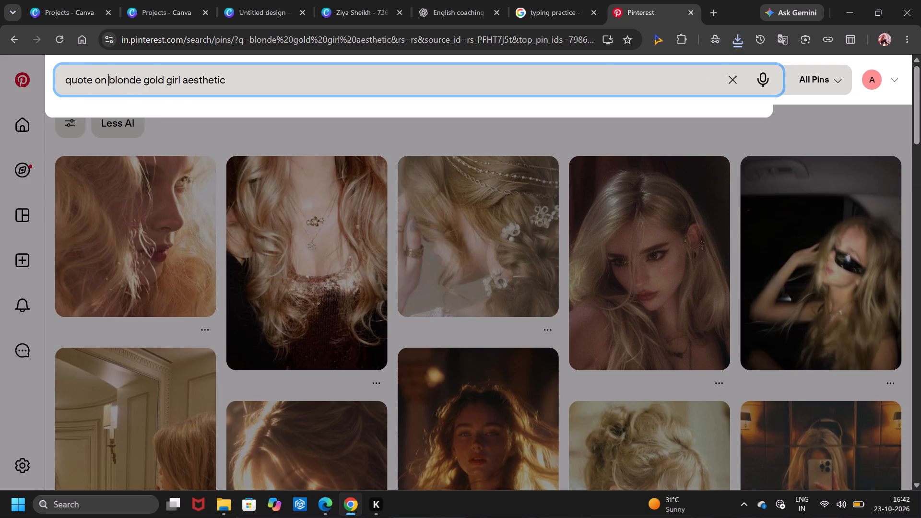
pyautogui.press('Return')
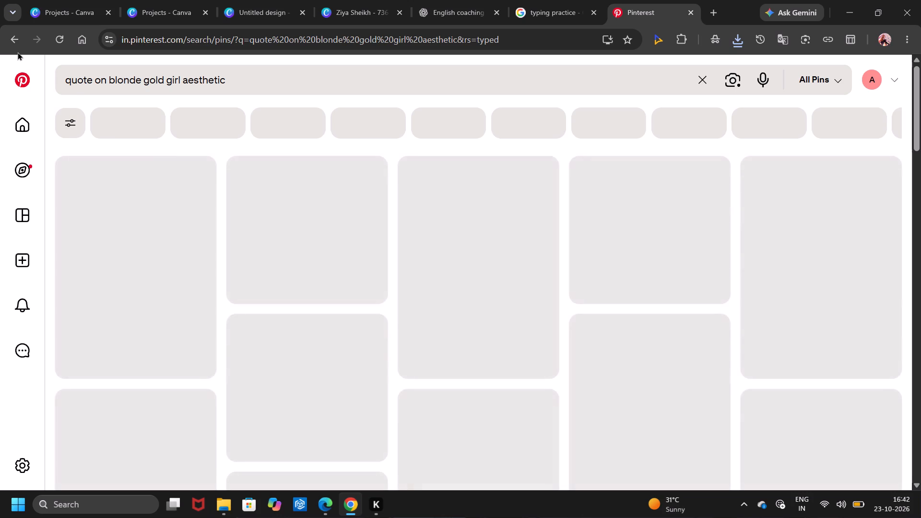
# Look through the quote pins for a golden-girl quote that suits the collage.
pyautogui.scroll(-1, 433, 332)
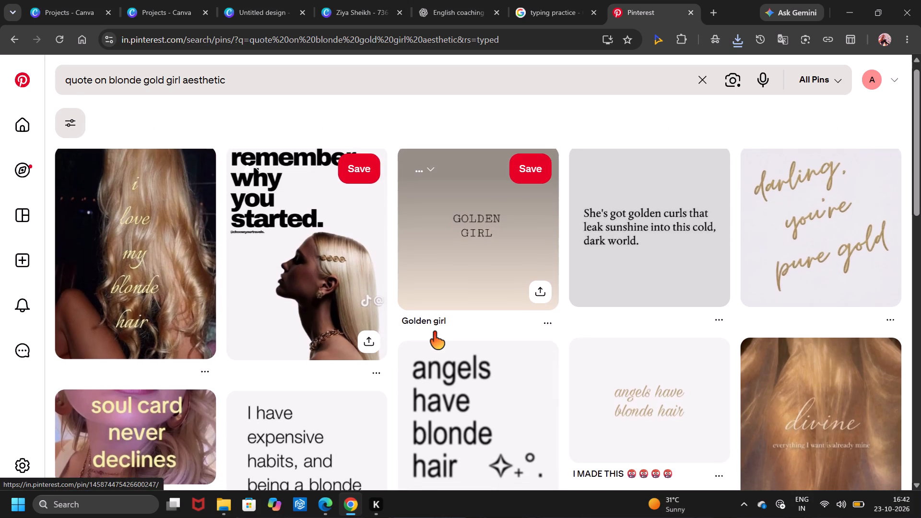
pyautogui.scroll(-1, 433, 332)
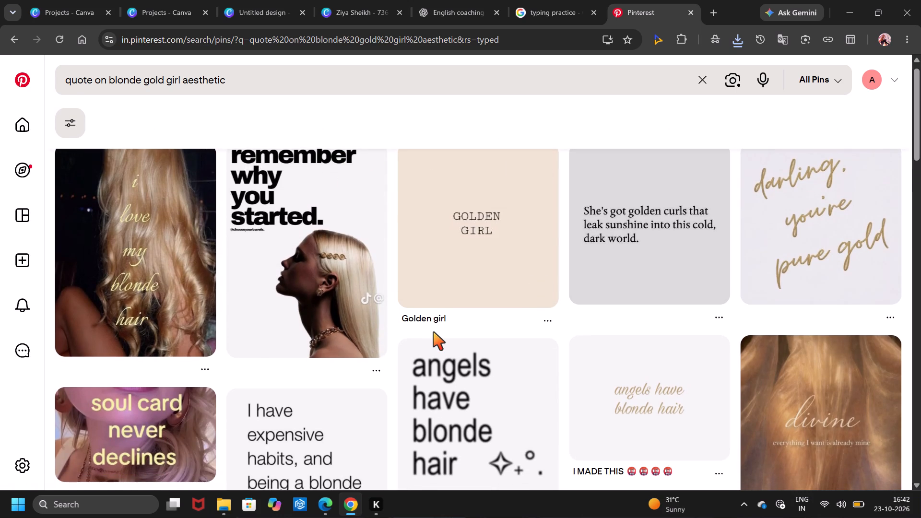
pyautogui.scroll(-1, 433, 332)
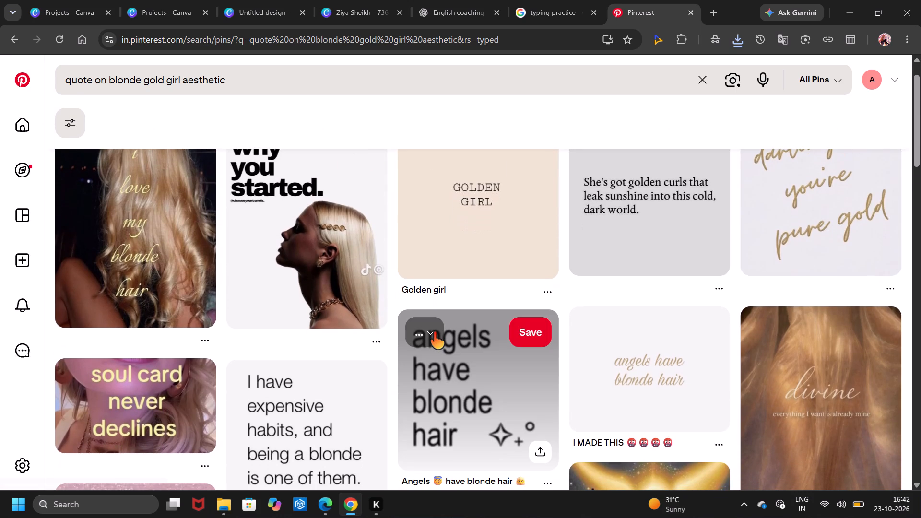
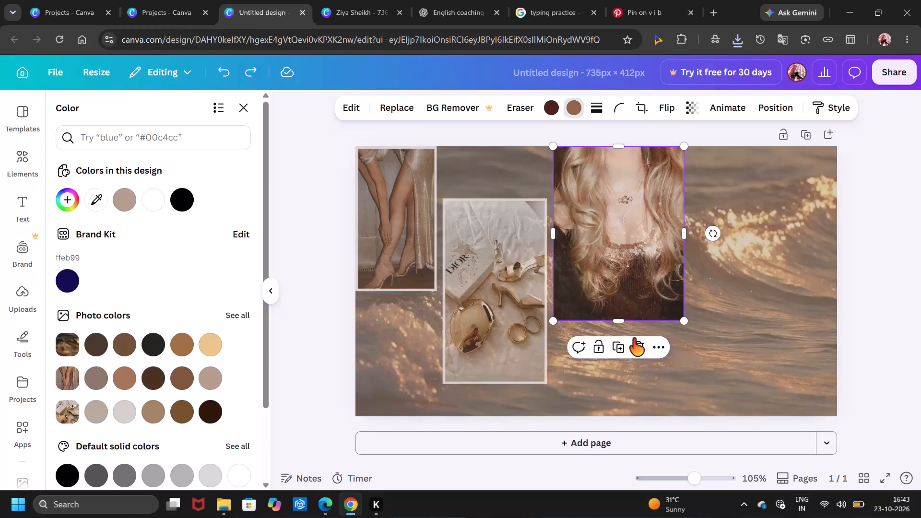
# Delete the photo of the blonde woman in the brown sequin top from the collage.
pyautogui.click(633, 339)
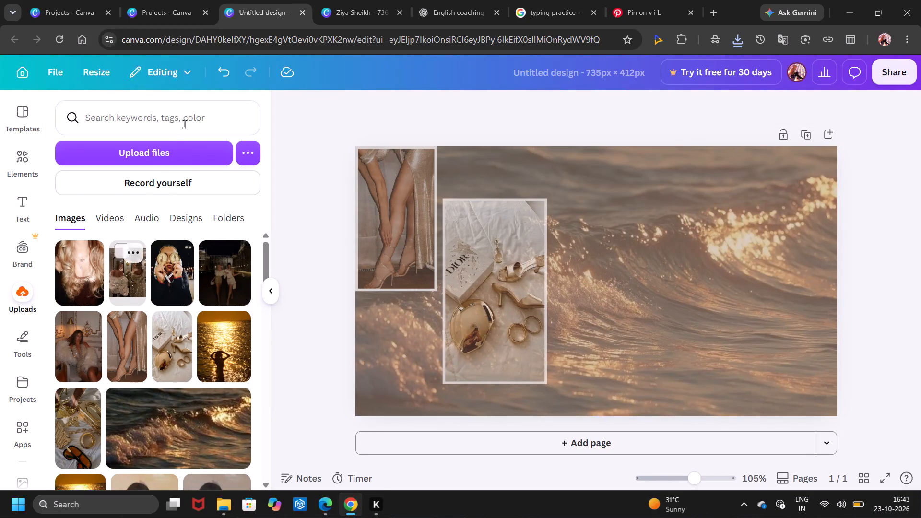
# Upload the downloaded photo of the long-haired woman in a beige robe at the mirror and add it to the page.
pyautogui.click(178, 157)
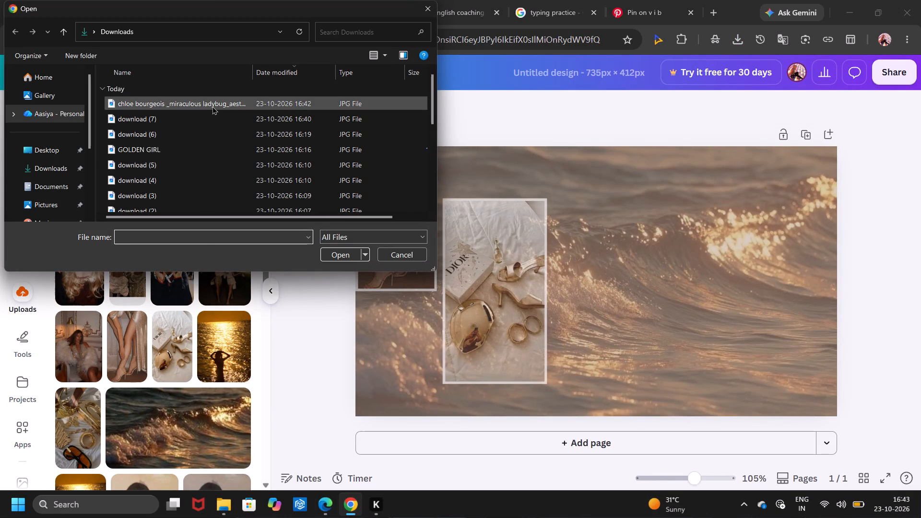
pyautogui.doubleClick(212, 106)
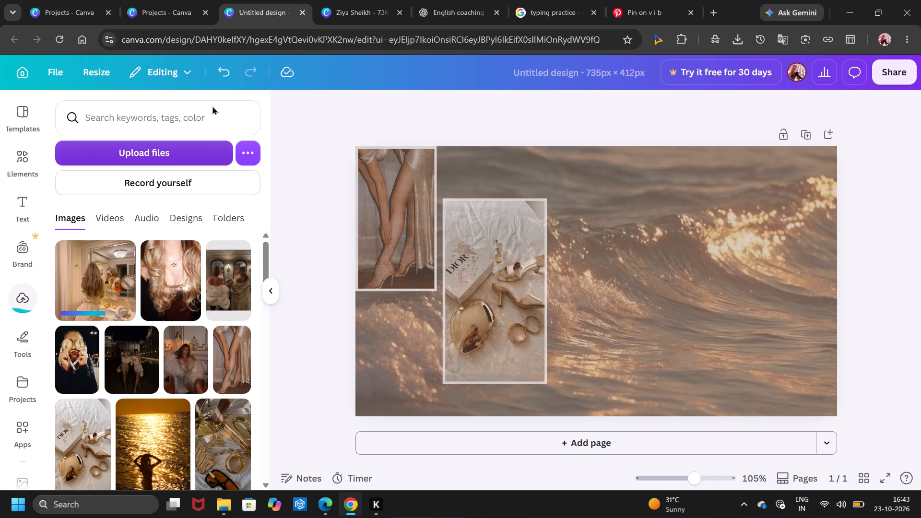
pyautogui.click(104, 294)
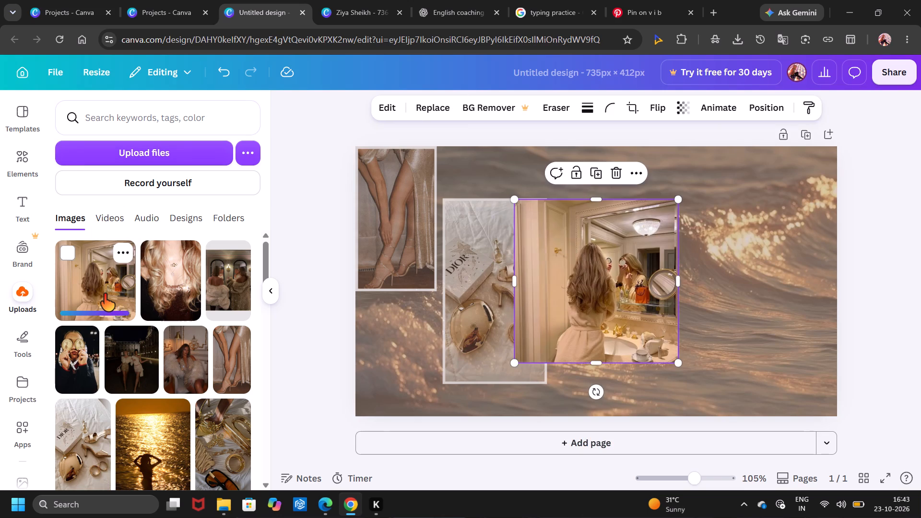
# Crop both sides of the mirror photo to about 152 × 250 px, centred on the woman and beside the Dior photo.
pyautogui.click(681, 336)
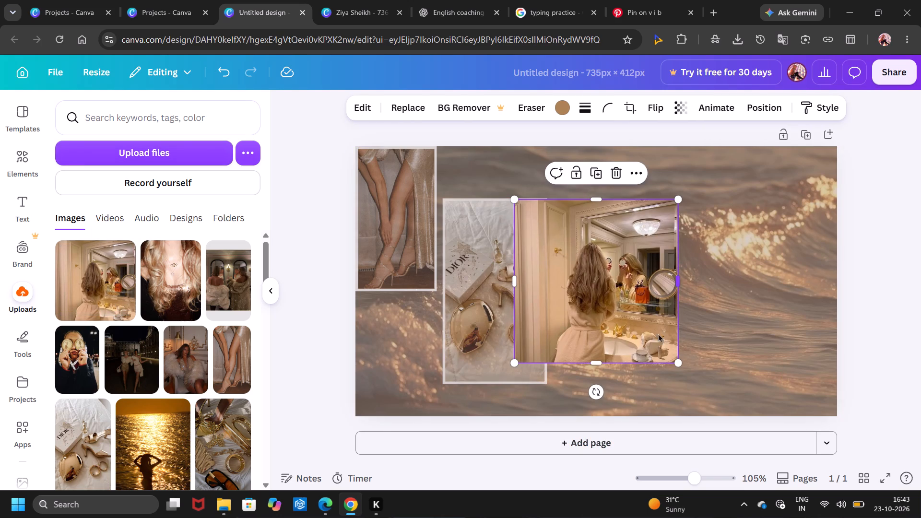
pyautogui.click(591, 308)
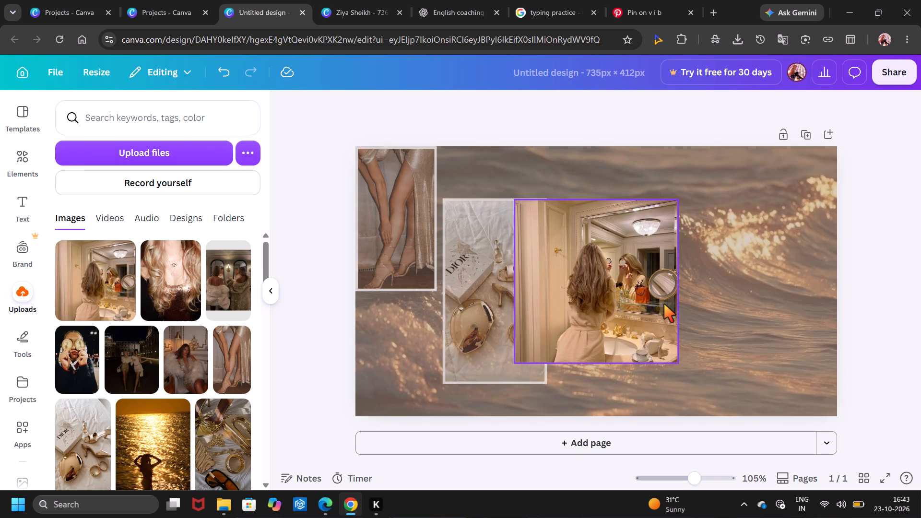
pyautogui.click(664, 304)
pyautogui.moveTo(679, 283); pyautogui.dragTo(634, 294)
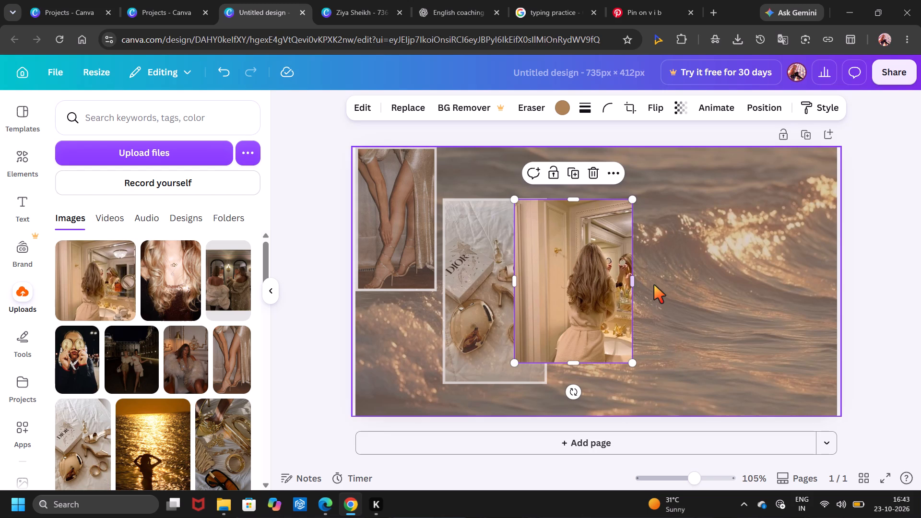
pyautogui.moveTo(631, 283); pyautogui.dragTo(646, 283)
pyautogui.moveTo(514, 289); pyautogui.dragTo(545, 298)
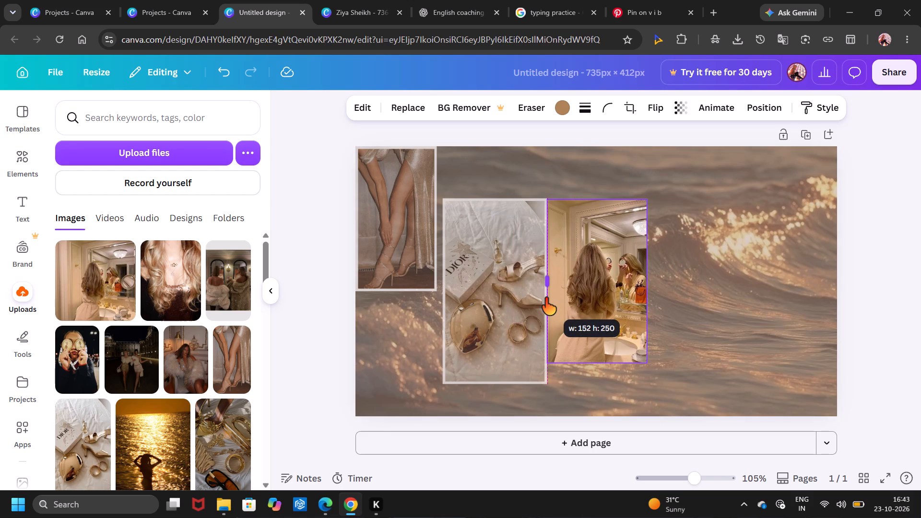
pyautogui.moveTo(545, 298); pyautogui.dragTo(545, 298)
# Move the mirror photo up to the page's top edge, leaving a small gap beside the Dior photo.
pyautogui.moveTo(605, 278); pyautogui.dragTo(619, 234)
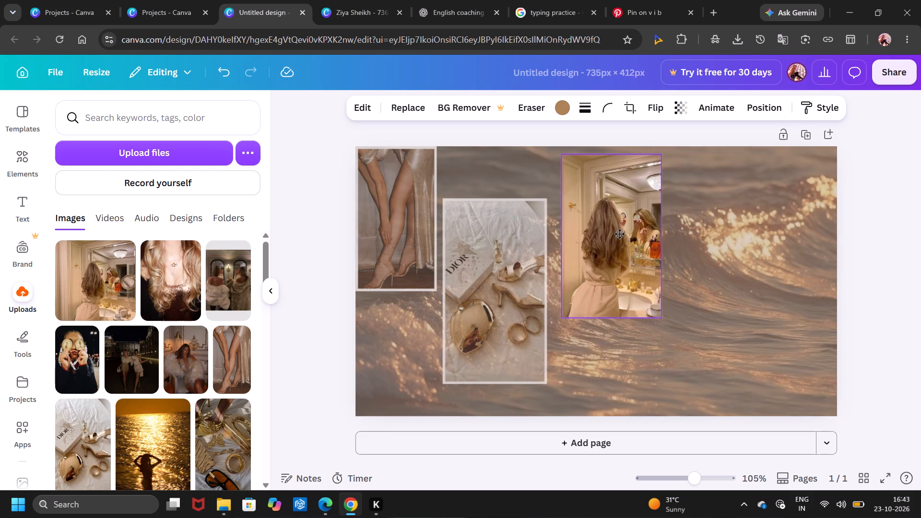
pyautogui.moveTo(619, 234); pyautogui.dragTo(607, 223)
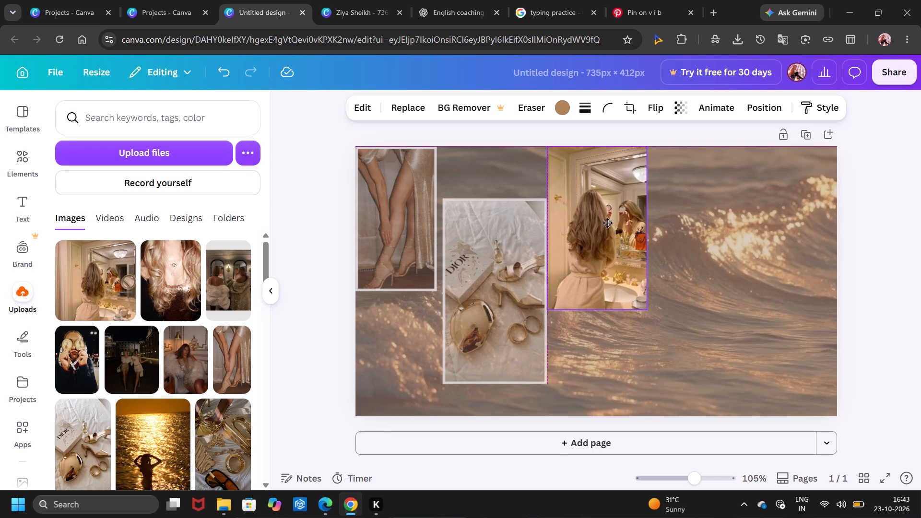
pyautogui.moveTo(607, 223); pyautogui.dragTo(609, 222)
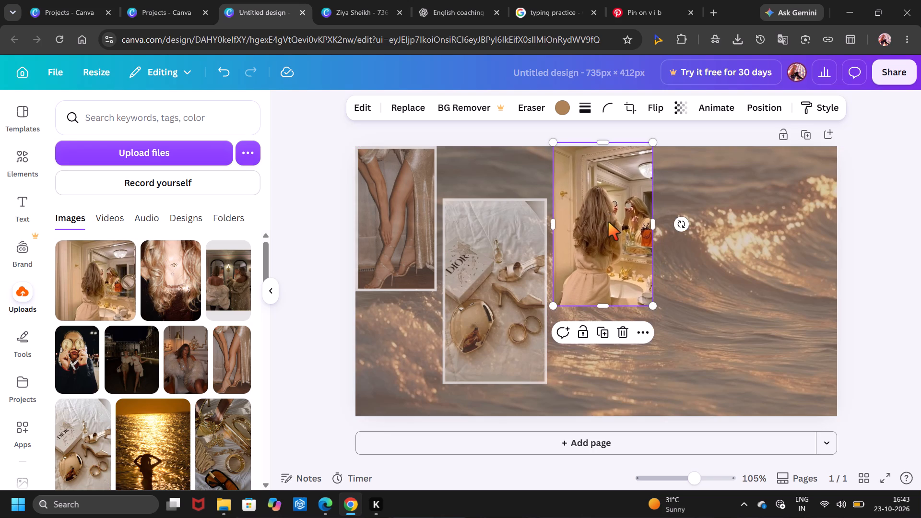
pyautogui.click(608, 222)
# Set the mirror photo's transparency to 73.
pyautogui.click(621, 231)
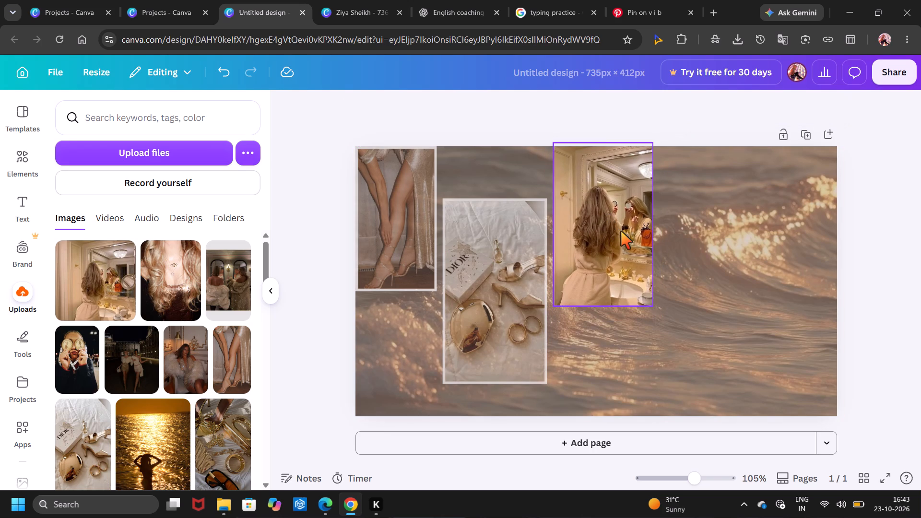
pyautogui.click(676, 118)
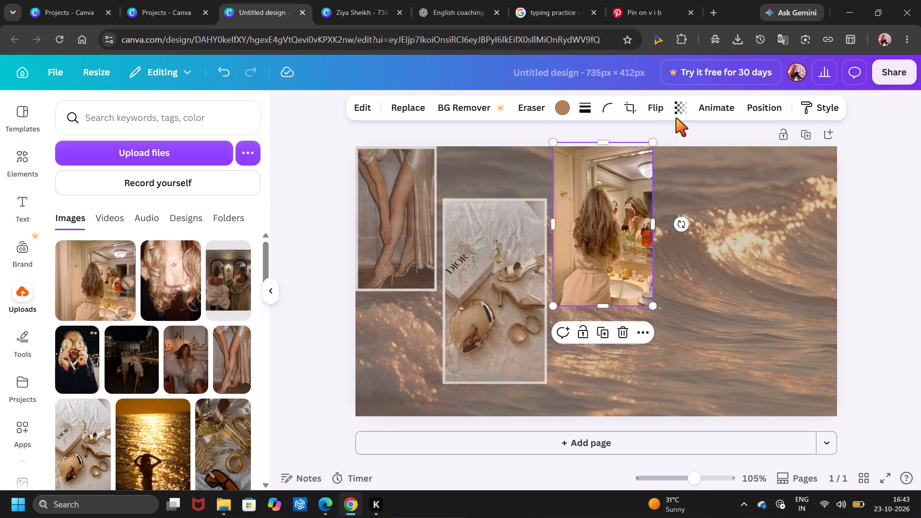
pyautogui.click(675, 95)
pyautogui.click(677, 103)
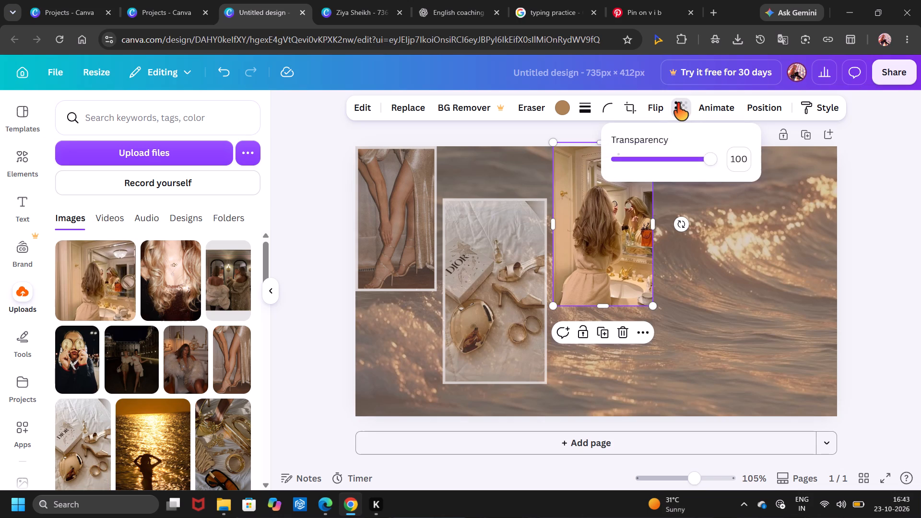
pyautogui.moveTo(712, 161); pyautogui.dragTo(685, 174)
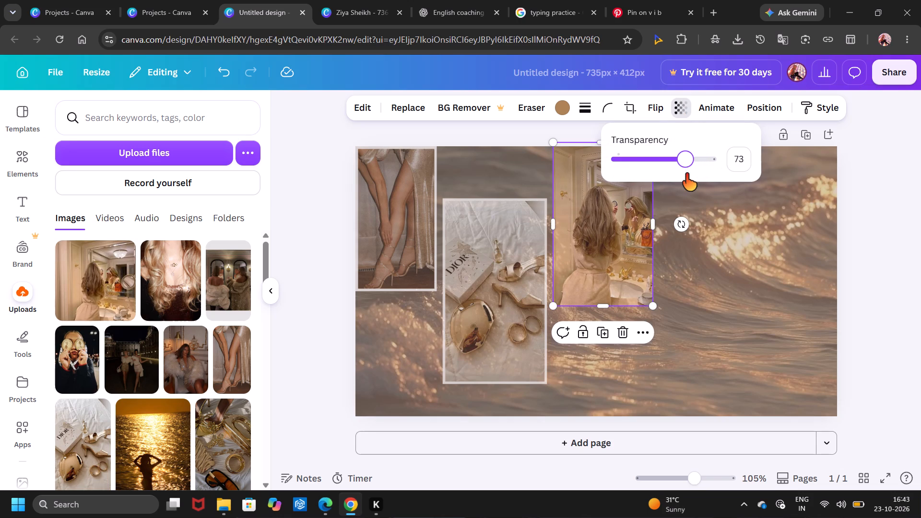
pyautogui.moveTo(685, 174); pyautogui.dragTo(690, 174)
pyautogui.moveTo(690, 174); pyautogui.dragTo(698, 175)
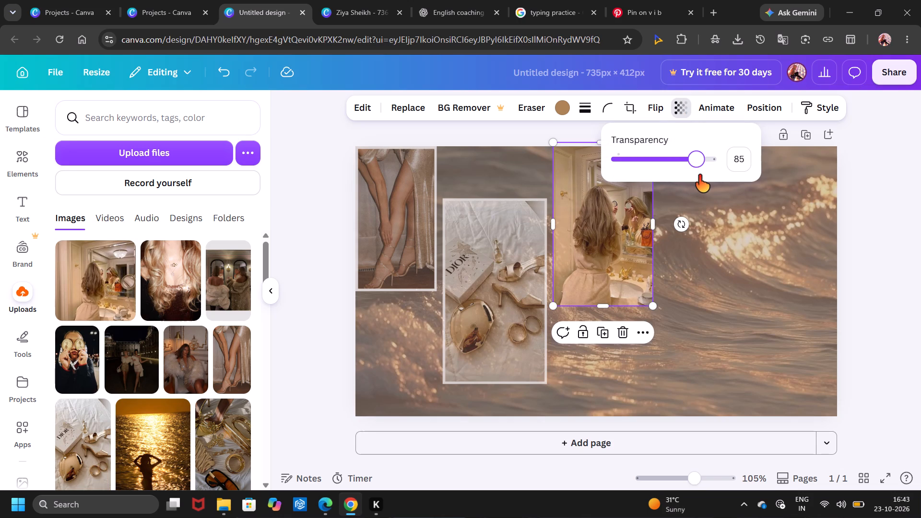
pyautogui.moveTo(698, 175); pyautogui.dragTo(685, 180)
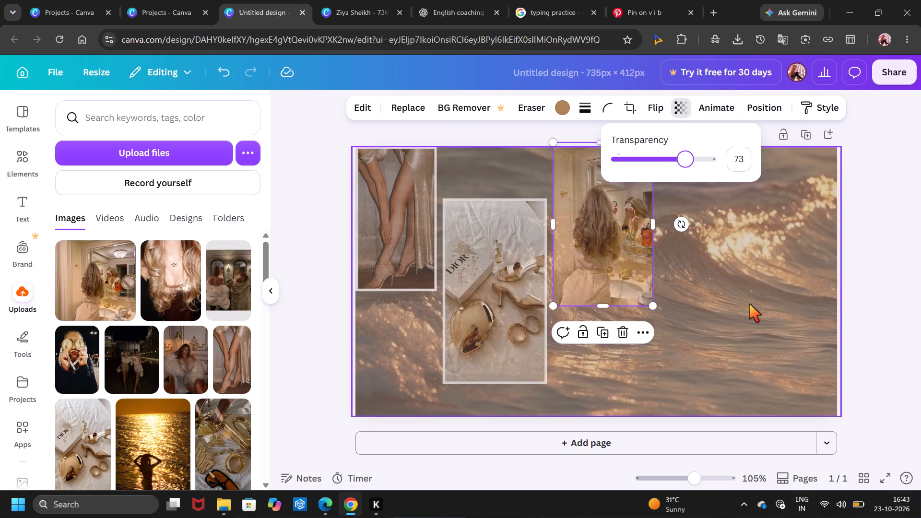
pyautogui.click(749, 304)
# Add a solid border with a stroke weight of 4 to the mirror photo.
pyautogui.click(586, 259)
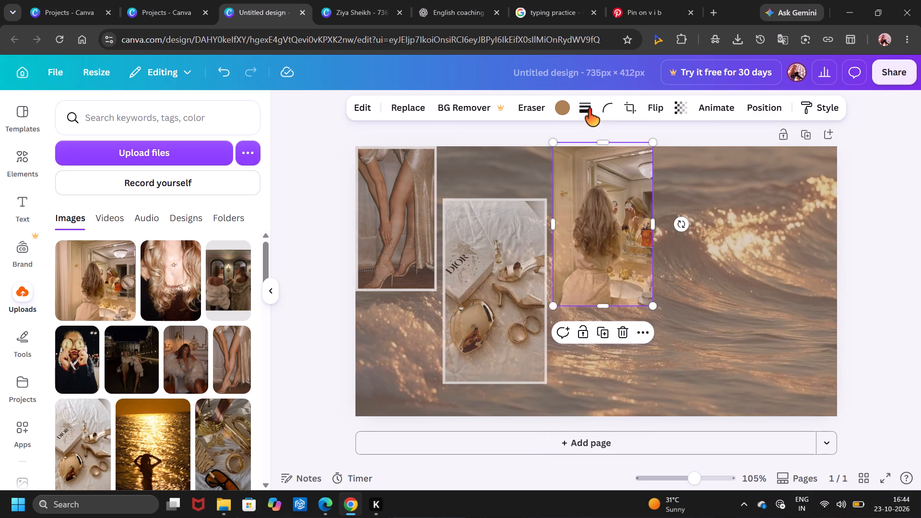
pyautogui.click(583, 112)
pyautogui.click(550, 141)
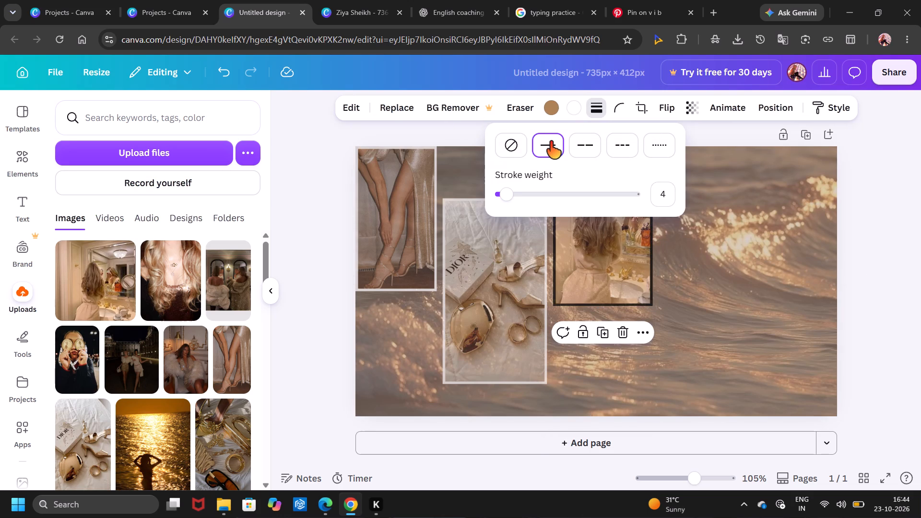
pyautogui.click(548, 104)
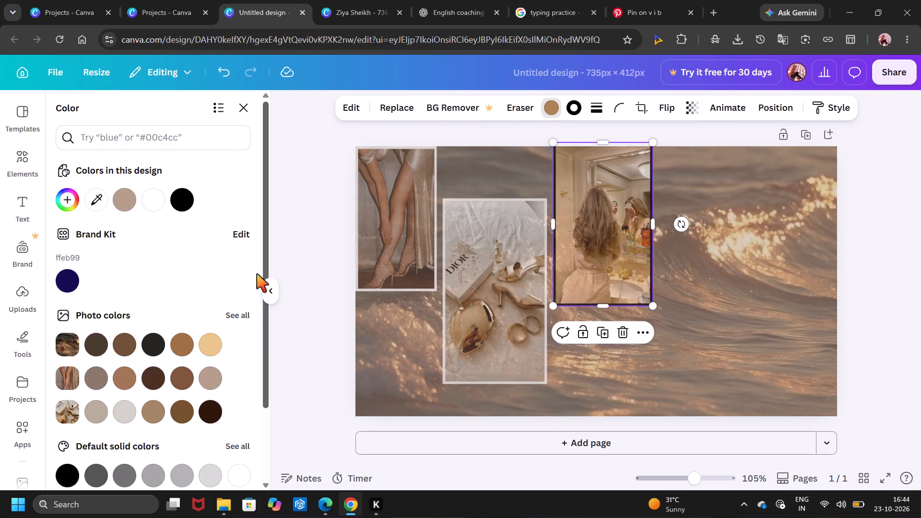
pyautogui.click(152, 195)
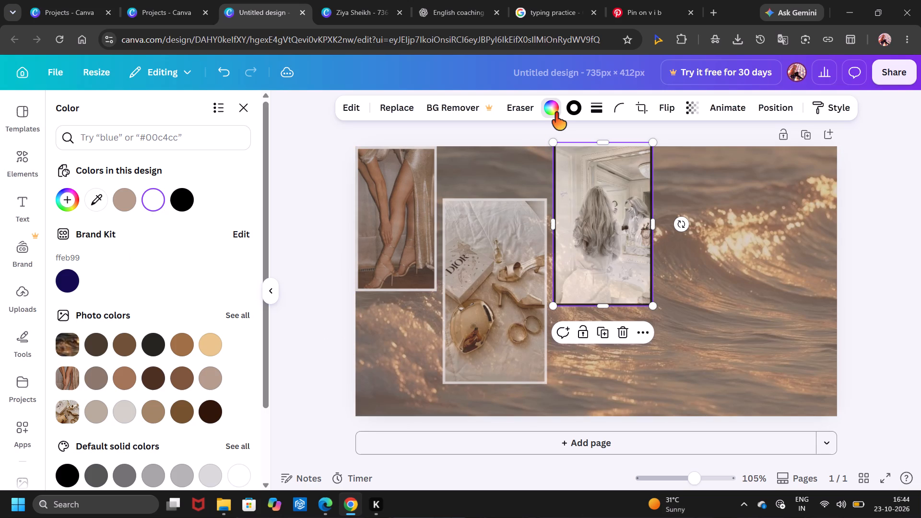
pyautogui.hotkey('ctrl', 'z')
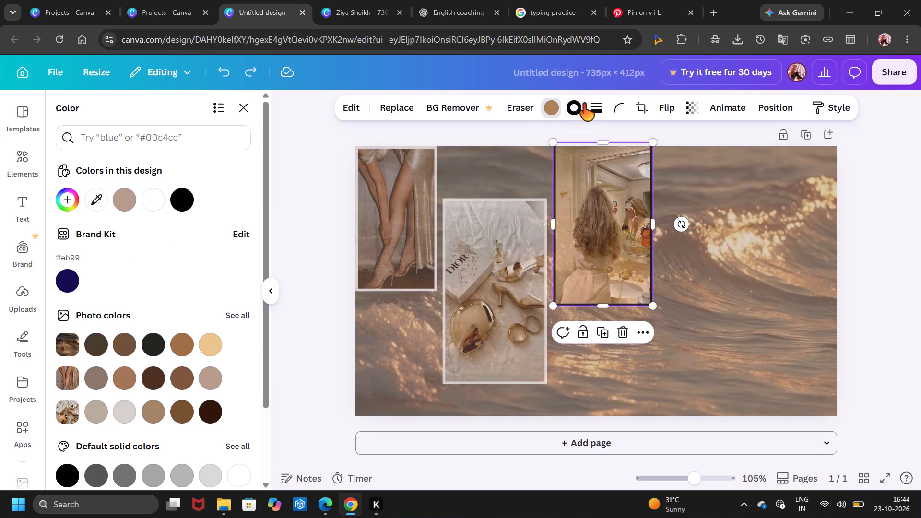
# Set the mirror photo's border colour to white to match the other two photos.
pyautogui.click(583, 104)
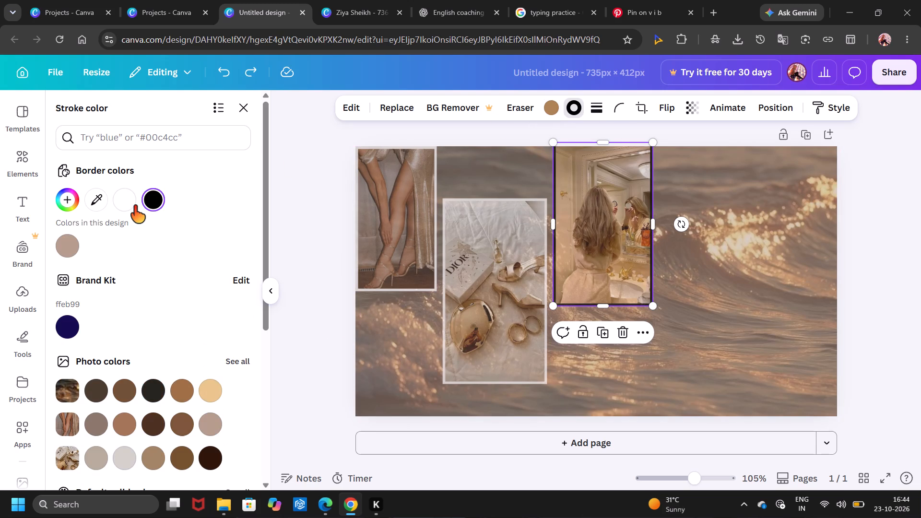
pyautogui.doubleClick(134, 204)
pyautogui.click(424, 336)
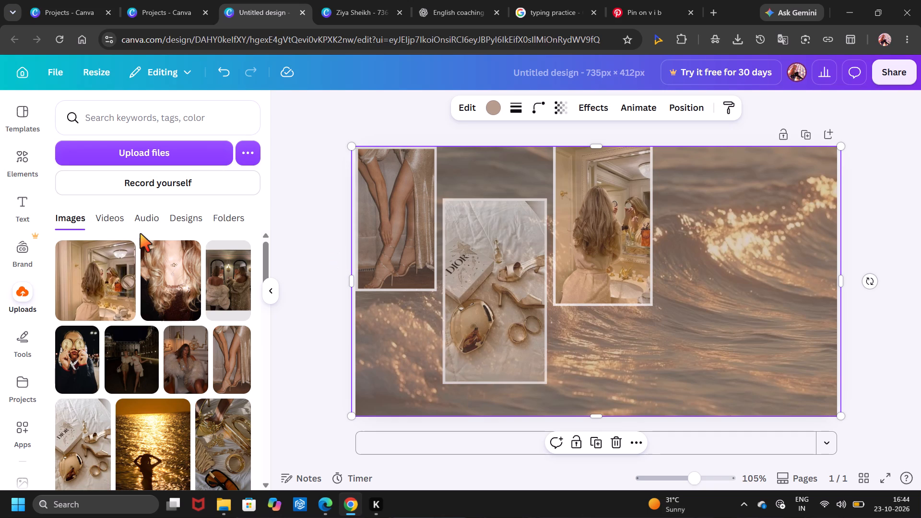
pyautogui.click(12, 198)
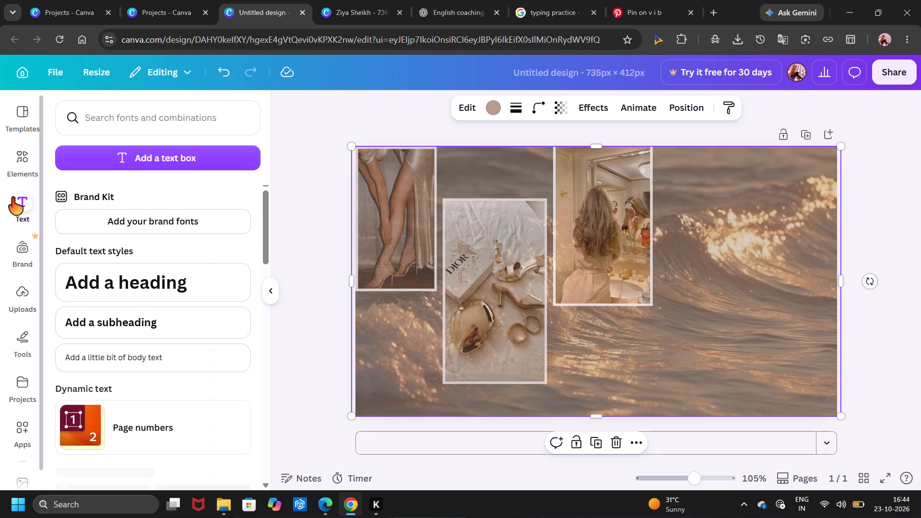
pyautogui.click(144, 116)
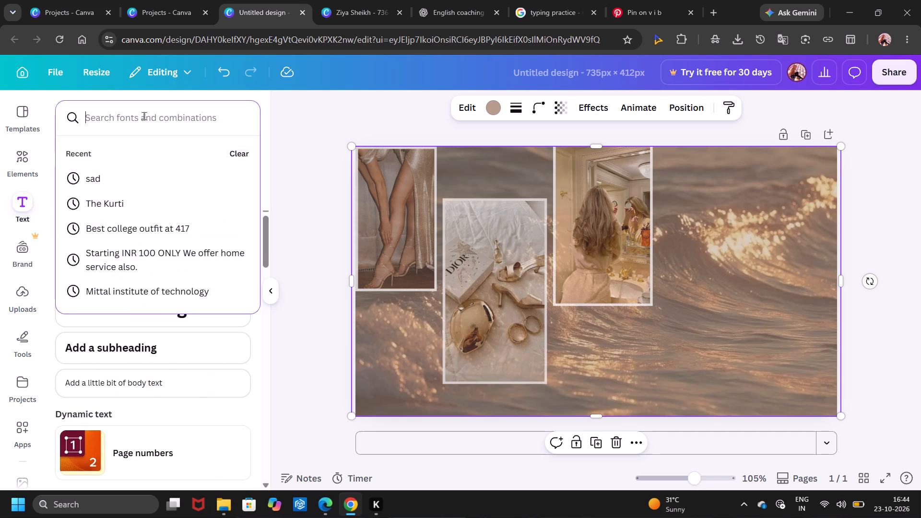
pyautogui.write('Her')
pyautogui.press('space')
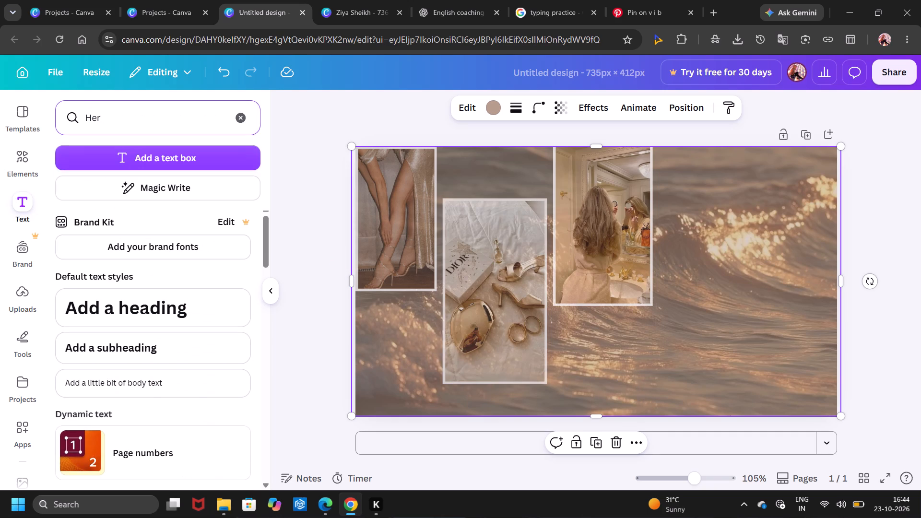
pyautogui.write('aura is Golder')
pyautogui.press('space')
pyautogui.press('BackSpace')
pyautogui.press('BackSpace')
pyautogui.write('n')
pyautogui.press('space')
# Add a body text box to the page reading "Her aura is golden".
pyautogui.click(169, 370)
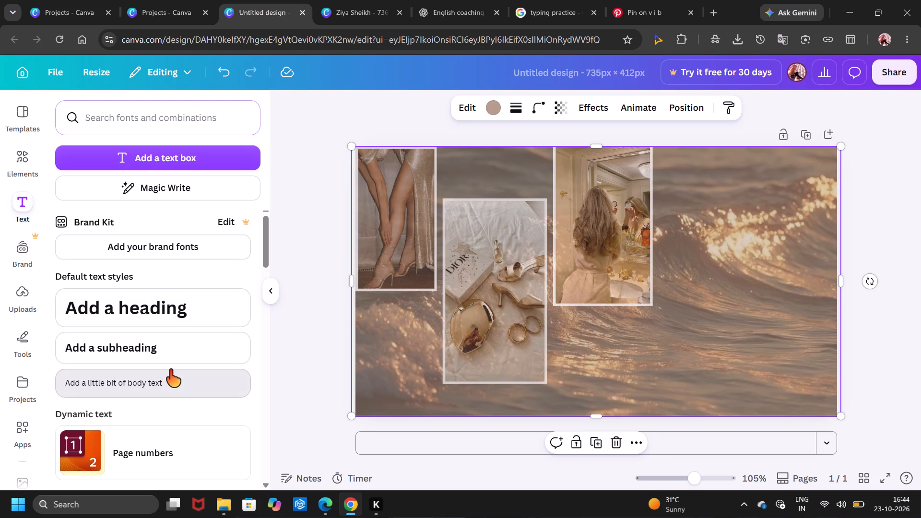
pyautogui.press('BackSpace')
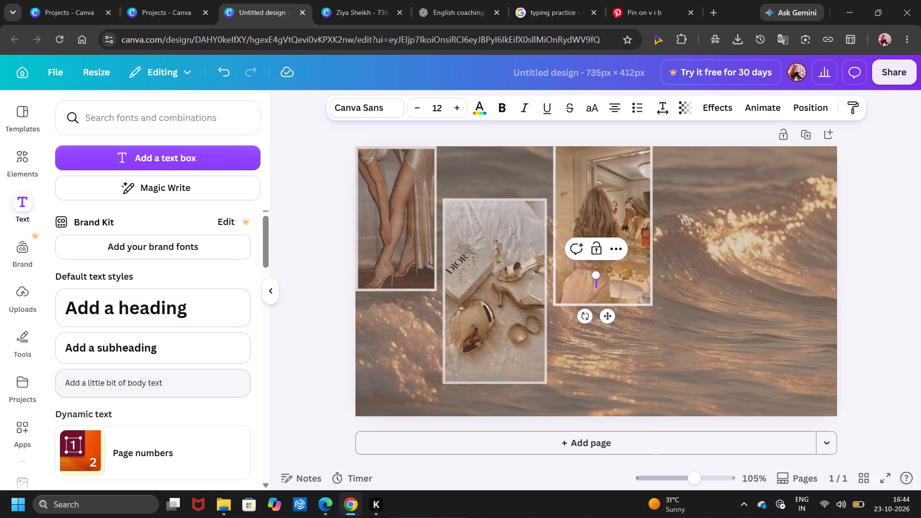
pyautogui.write('HEr i')
pyautogui.press('BackSpace')
pyautogui.press('BackSpace')
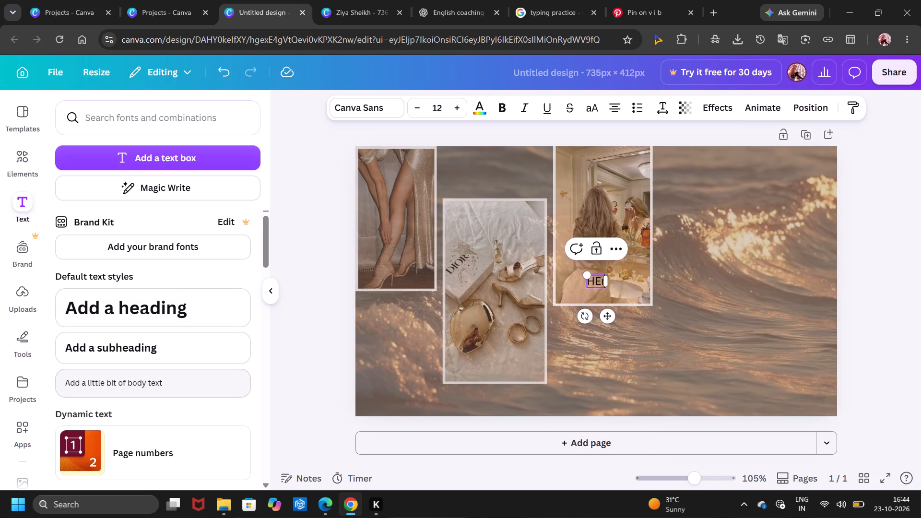
pyautogui.press('BackSpace')
pyautogui.press('BackSpace')
pyautogui.write('er')
pyautogui.press('space')
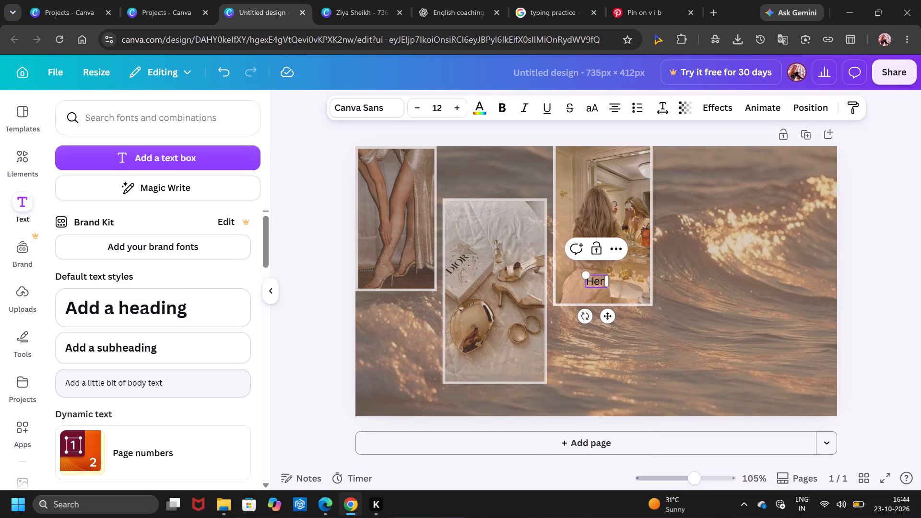
pyautogui.write('Au')
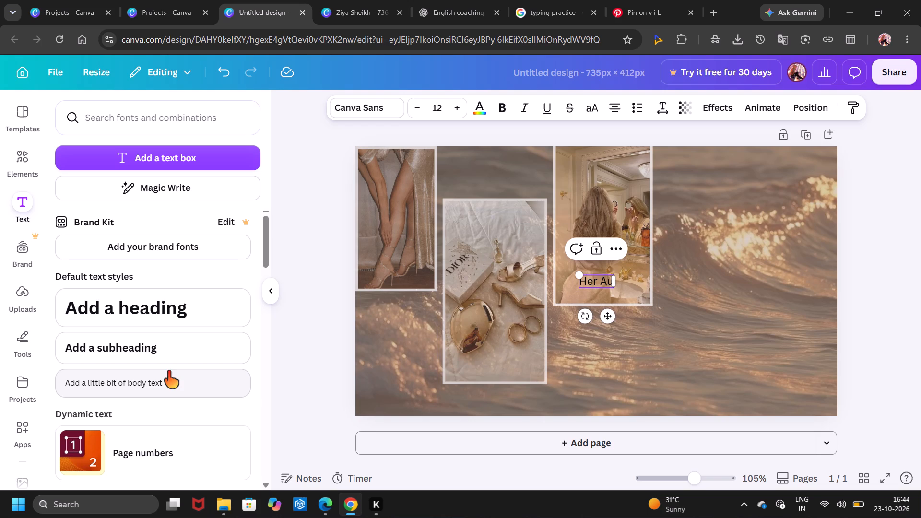
pyautogui.press('BackSpace')
pyautogui.press('BackSpace')
pyautogui.press('BackSpace')
pyautogui.press('space')
pyautogui.write('aura is gole')
pyautogui.press('BackSpace')
pyautogui.write('deb')
pyautogui.press('space')
pyautogui.press('BackSpace')
pyautogui.press('BackSpace')
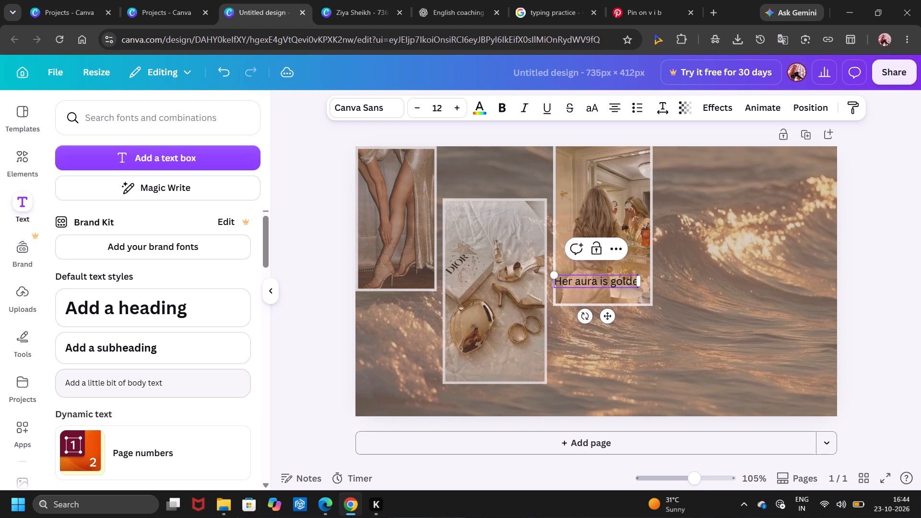
pyautogui.write('n')
pyautogui.press('space')
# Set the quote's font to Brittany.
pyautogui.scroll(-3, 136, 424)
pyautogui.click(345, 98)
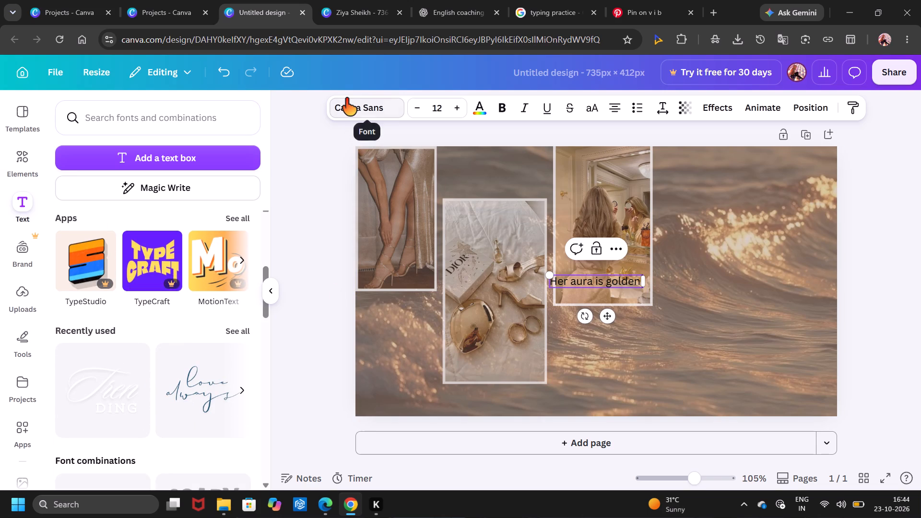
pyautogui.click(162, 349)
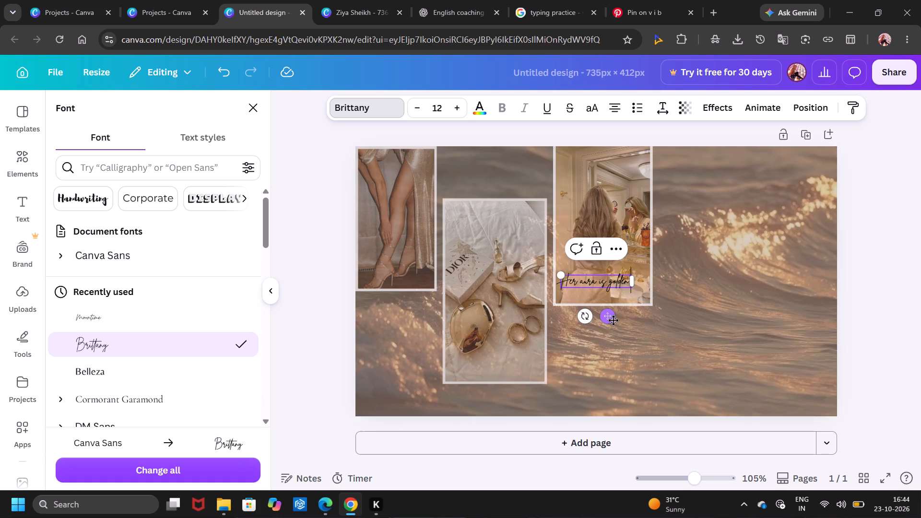
# Move the quote into the empty space above the Dior photo.
pyautogui.moveTo(613, 320); pyautogui.dragTo(504, 213)
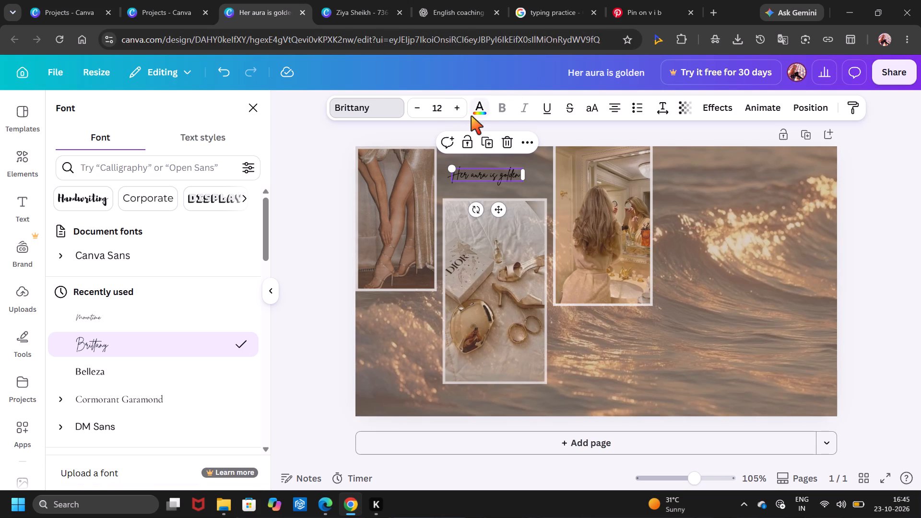
# Colour the quote pastel gray orange, using the light gold swatch from the wave photo's colours.
pyautogui.click(478, 112)
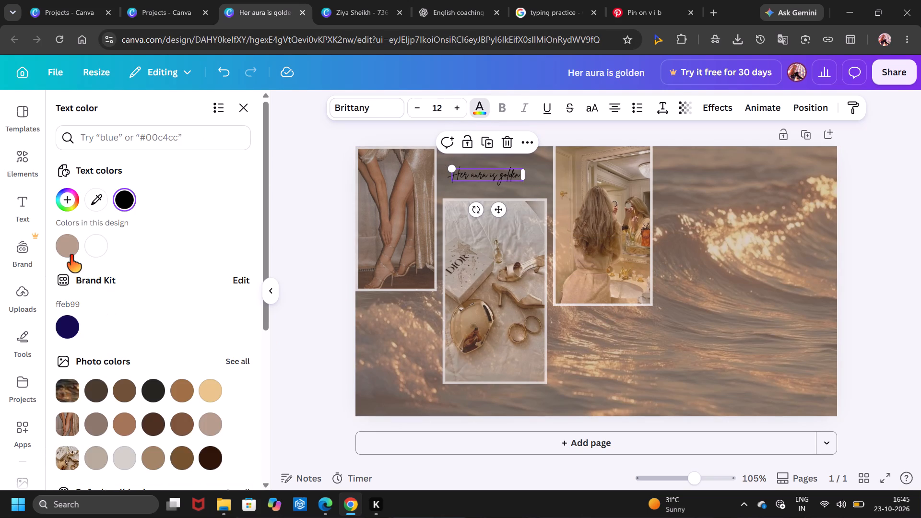
pyautogui.click(70, 255)
pyautogui.click(204, 398)
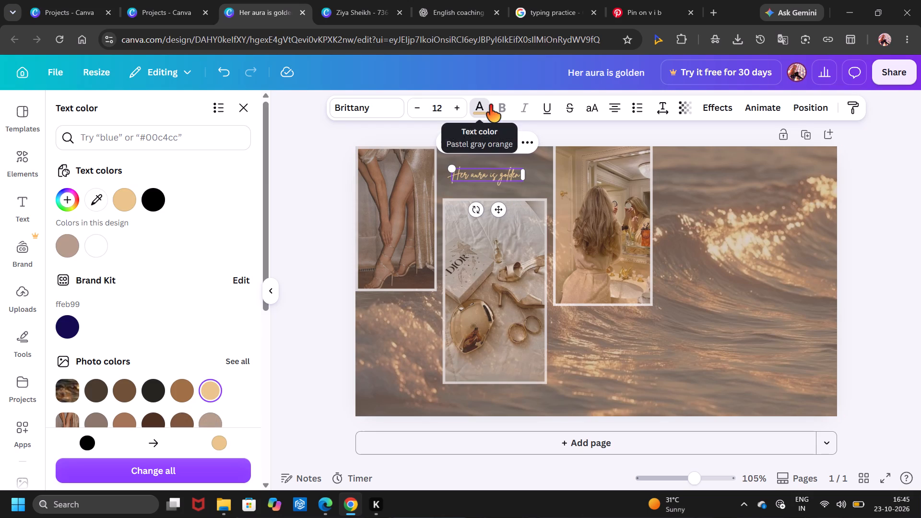
# Enlarge the quote to font size 16 and centre it in the gap above the Dior photo.
pyautogui.tripleClick(458, 109)
pyautogui.click(458, 109)
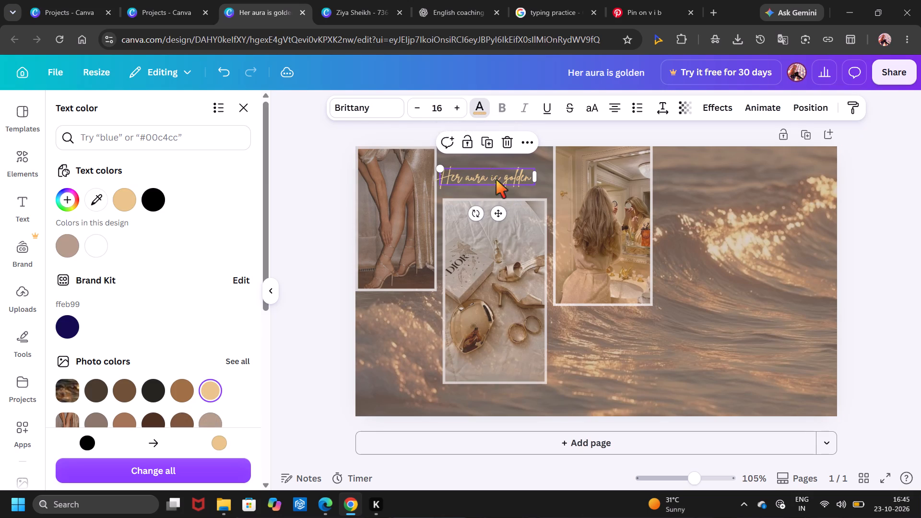
pyautogui.moveTo(497, 213); pyautogui.dragTo(504, 209)
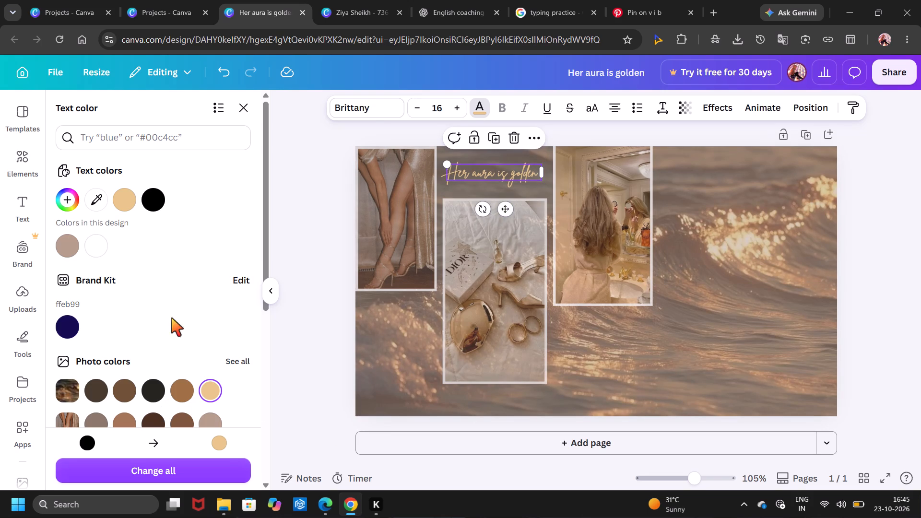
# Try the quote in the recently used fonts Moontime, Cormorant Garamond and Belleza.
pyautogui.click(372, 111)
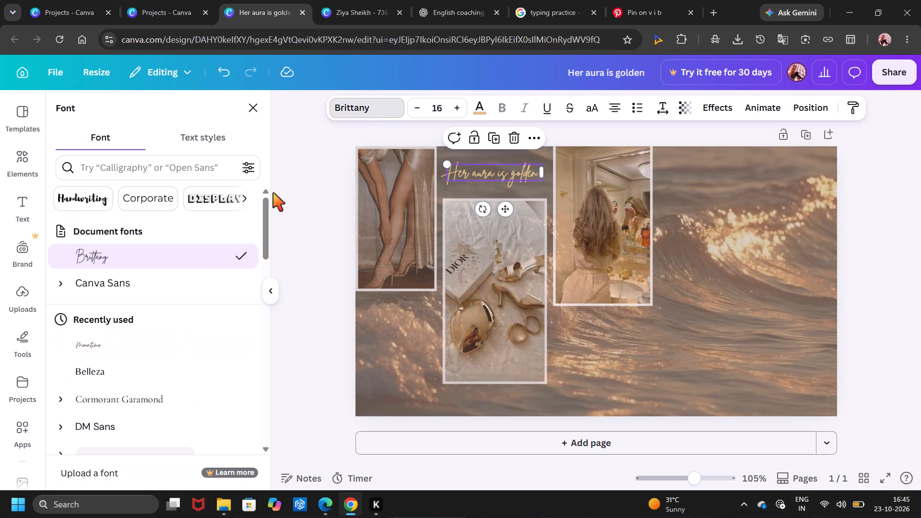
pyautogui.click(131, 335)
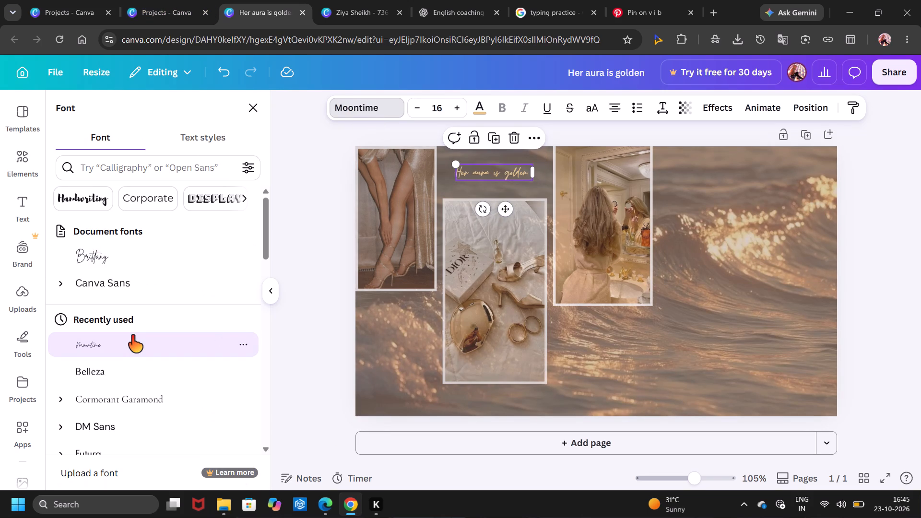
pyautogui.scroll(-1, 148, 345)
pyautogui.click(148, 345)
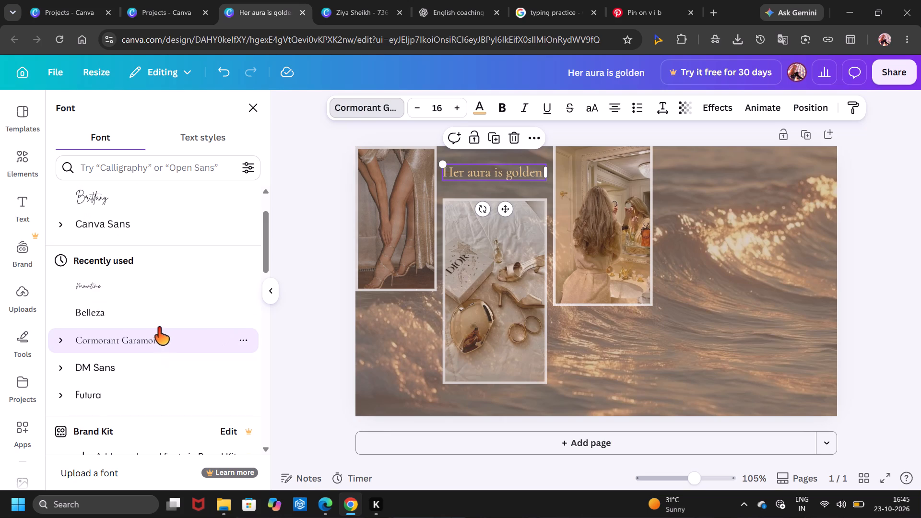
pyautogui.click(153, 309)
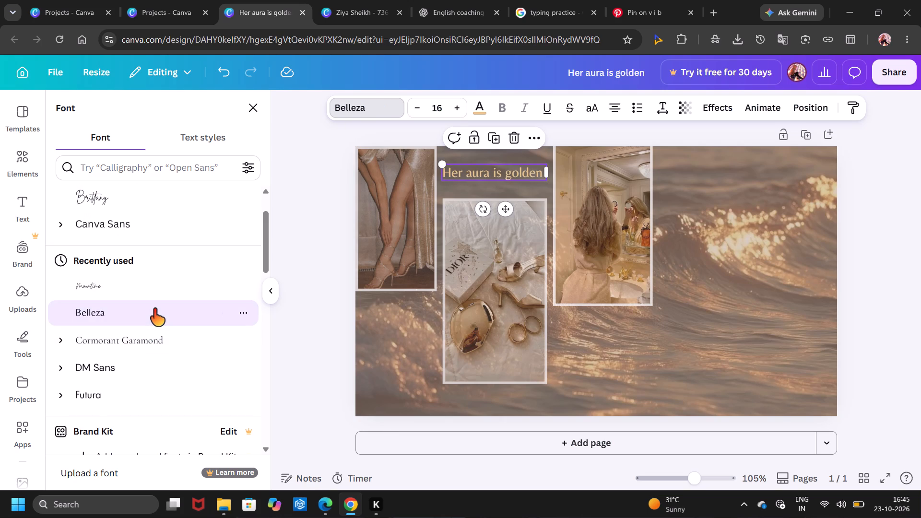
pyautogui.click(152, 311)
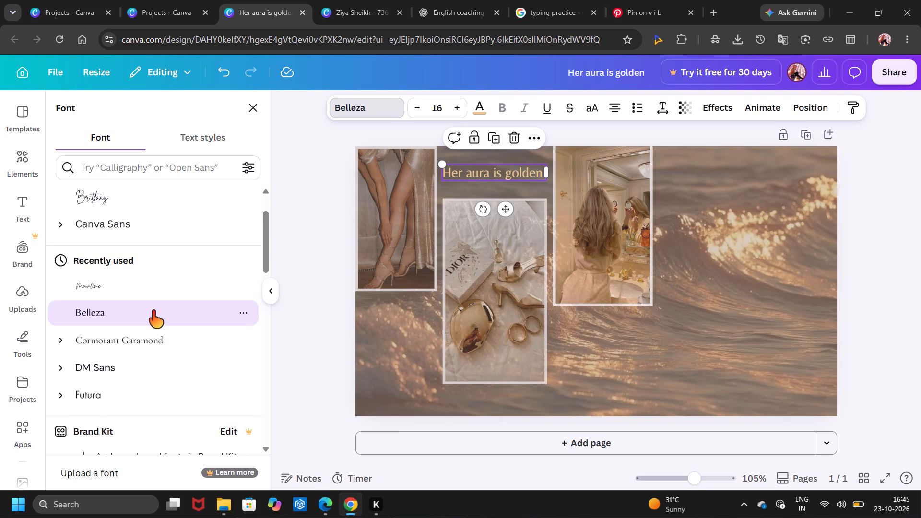
# Filter the font list to the Corporate category.
pyautogui.scroll(1, 146, 274)
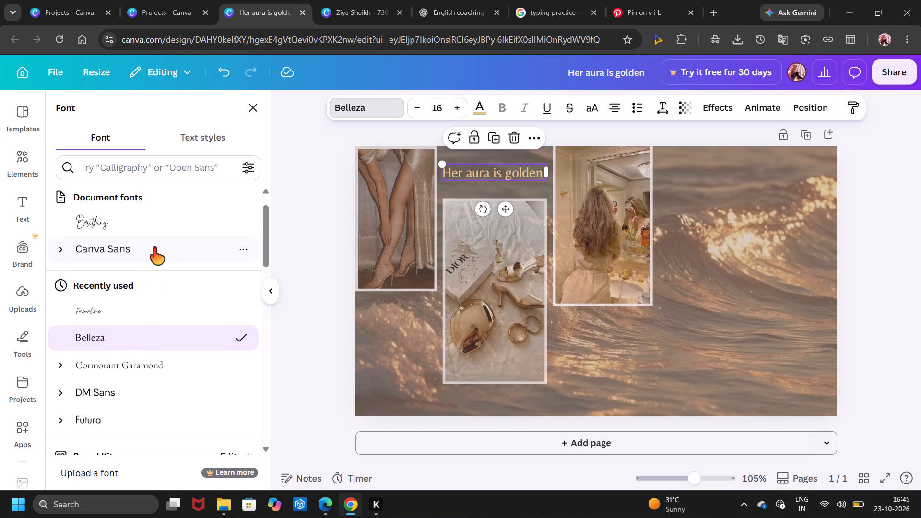
pyautogui.click(191, 163)
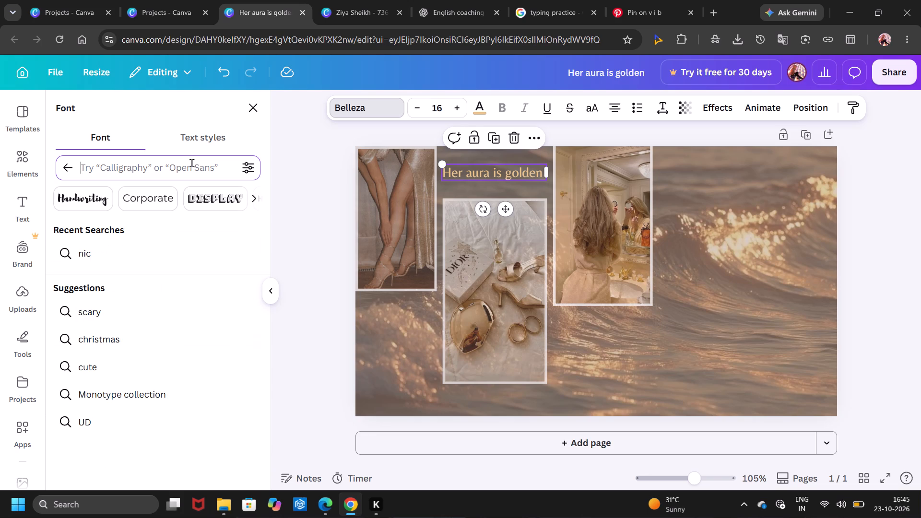
pyautogui.click(161, 209)
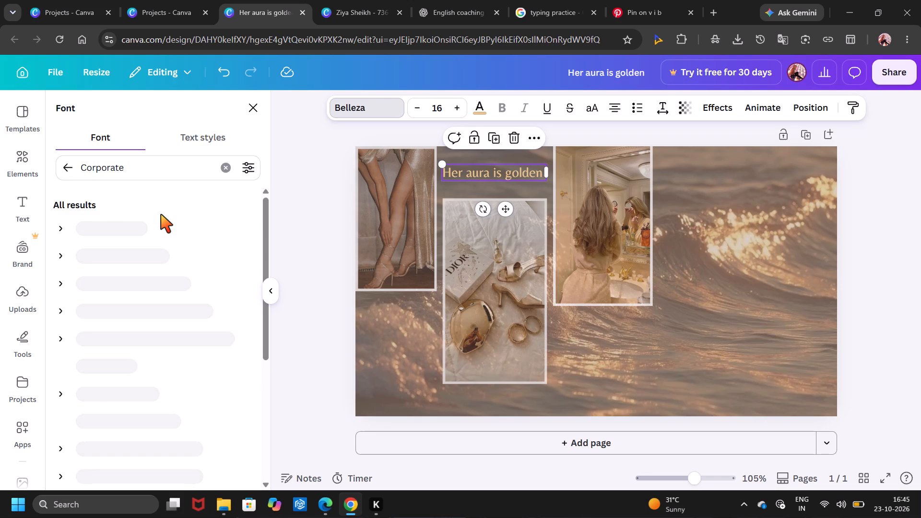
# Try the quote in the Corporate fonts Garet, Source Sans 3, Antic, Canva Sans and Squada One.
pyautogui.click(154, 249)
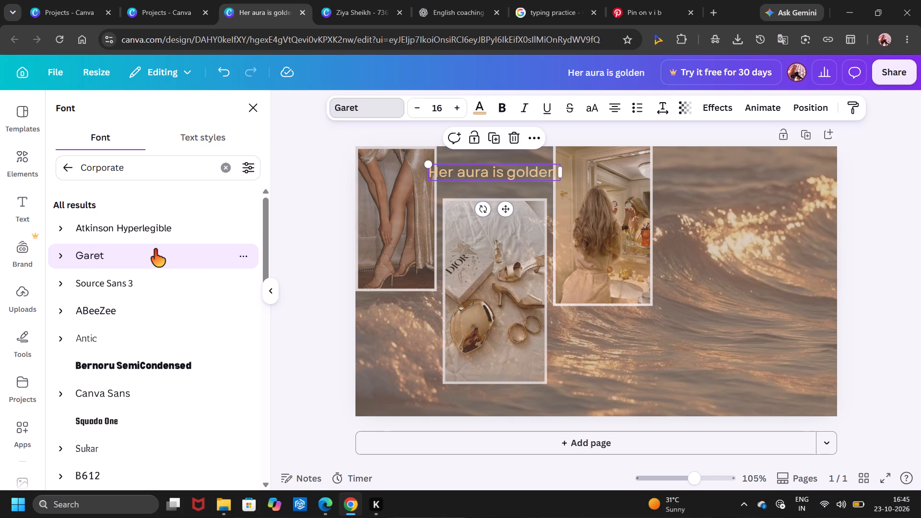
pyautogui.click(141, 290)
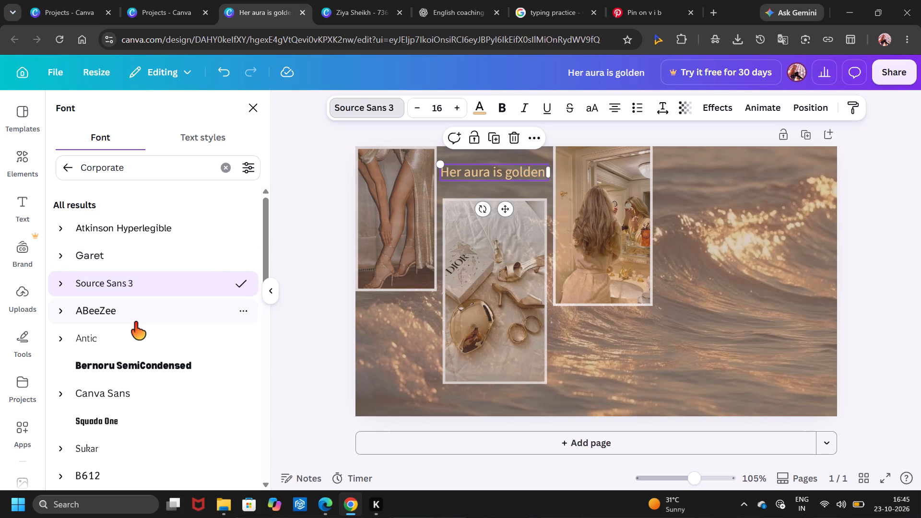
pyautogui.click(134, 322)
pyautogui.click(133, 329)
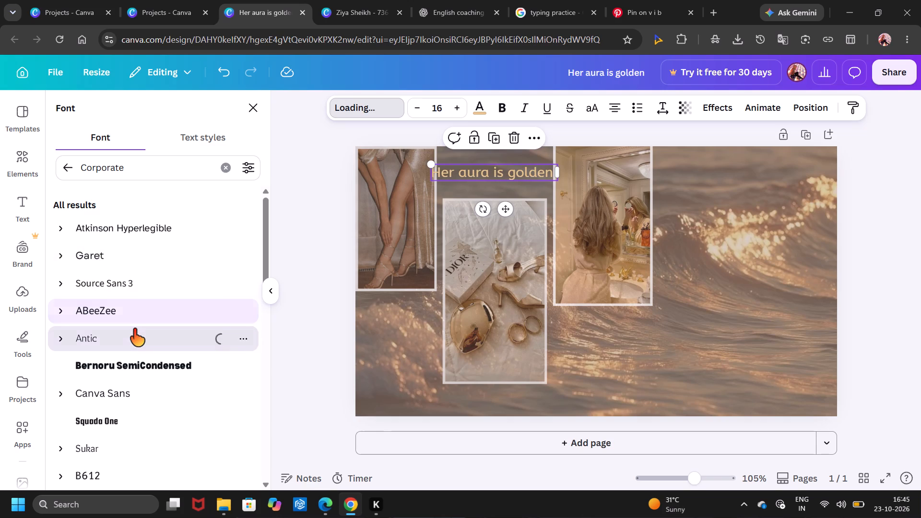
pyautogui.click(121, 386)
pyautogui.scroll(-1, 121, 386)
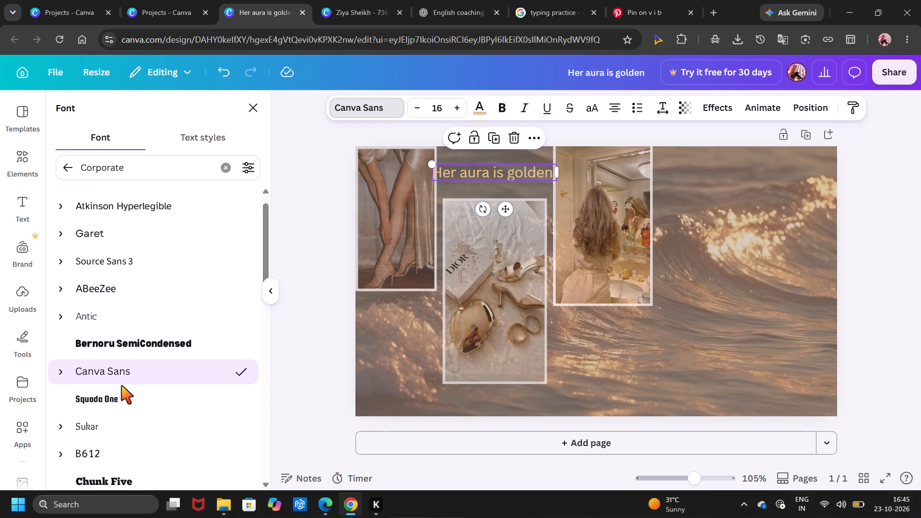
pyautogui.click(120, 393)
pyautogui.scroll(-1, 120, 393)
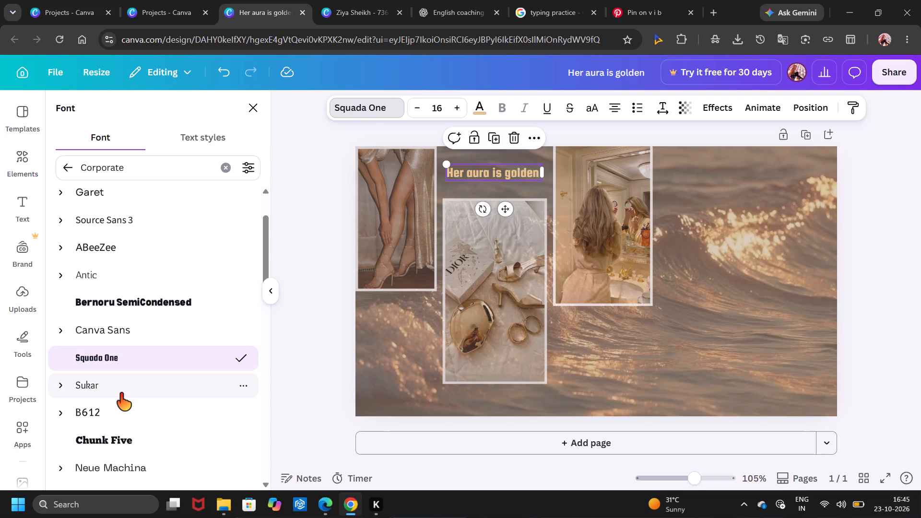
# Set the quote's font to Sukar.
pyautogui.scroll(-2, 120, 393)
pyautogui.click(129, 356)
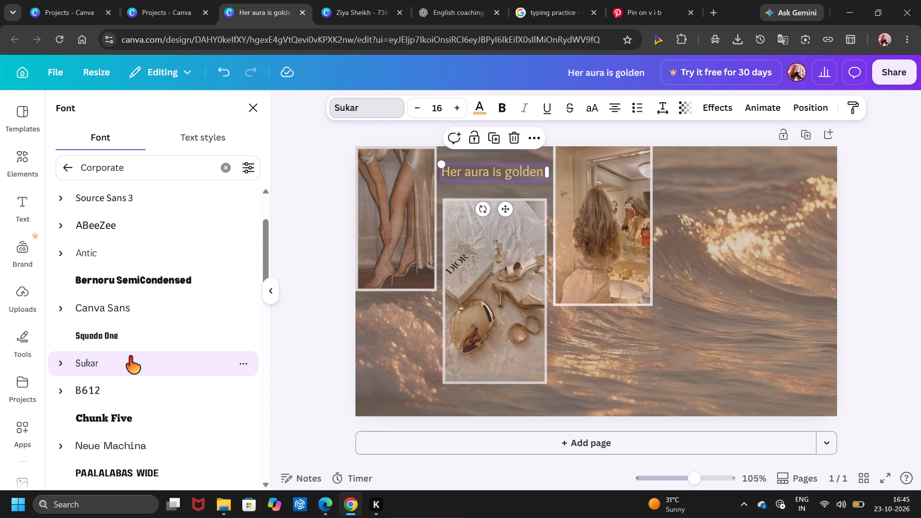
pyautogui.scroll(-1, 129, 400)
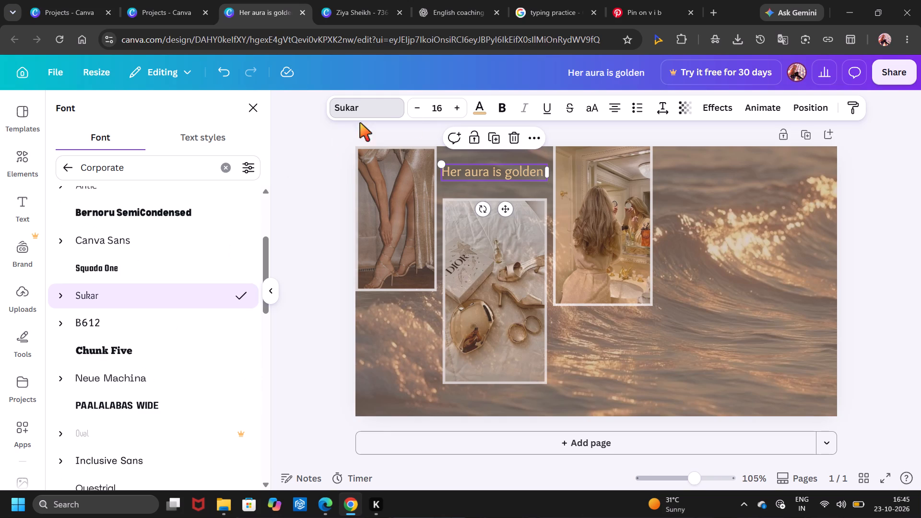
# Reduce the quote's font size to 15.
pyautogui.click(422, 111)
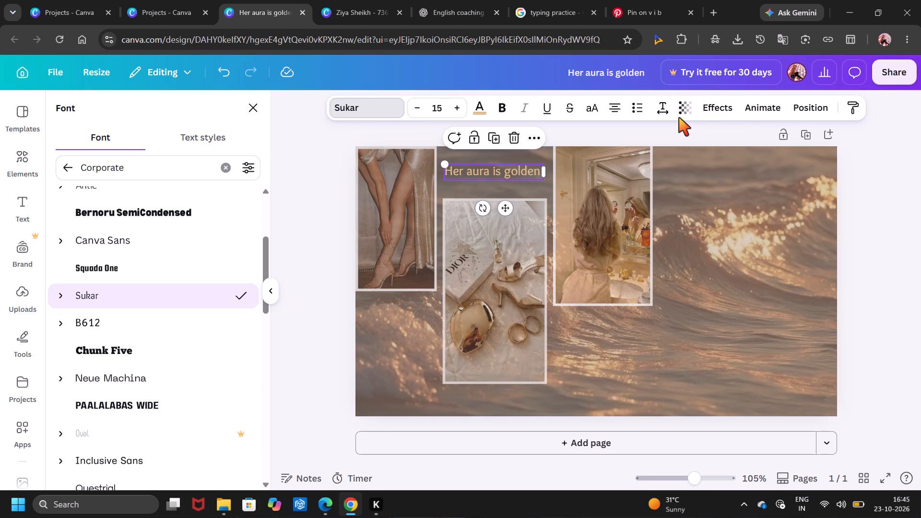
# Tighten the quote's letter spacing to -46.
pyautogui.click(659, 100)
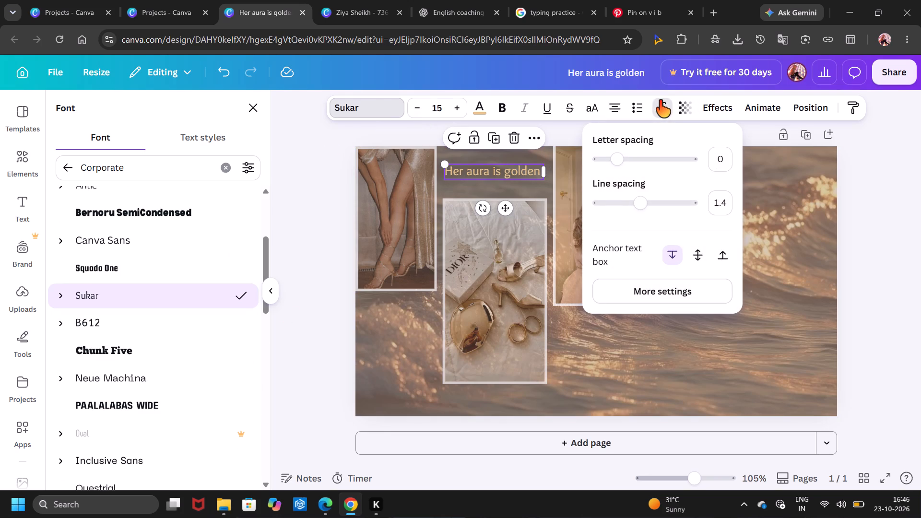
pyautogui.click(614, 161)
pyautogui.moveTo(614, 161); pyautogui.dragTo(605, 164)
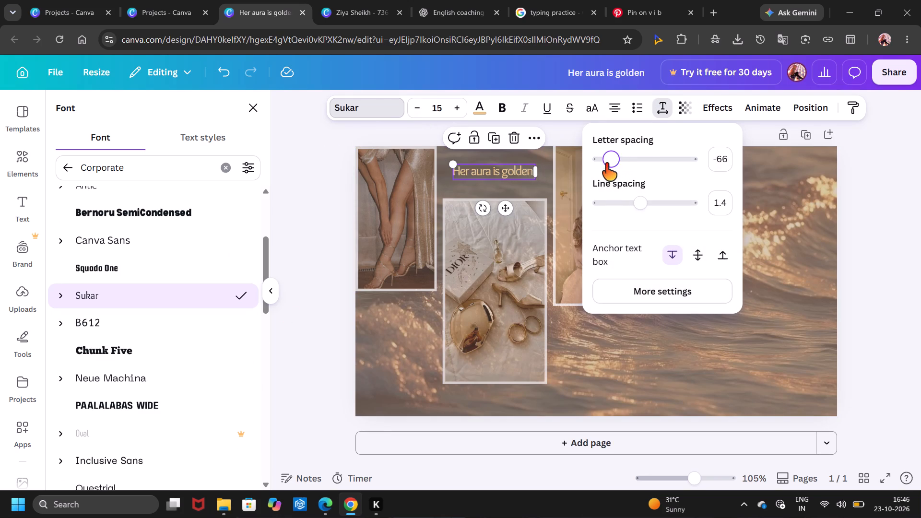
pyautogui.moveTo(605, 164); pyautogui.dragTo(612, 166)
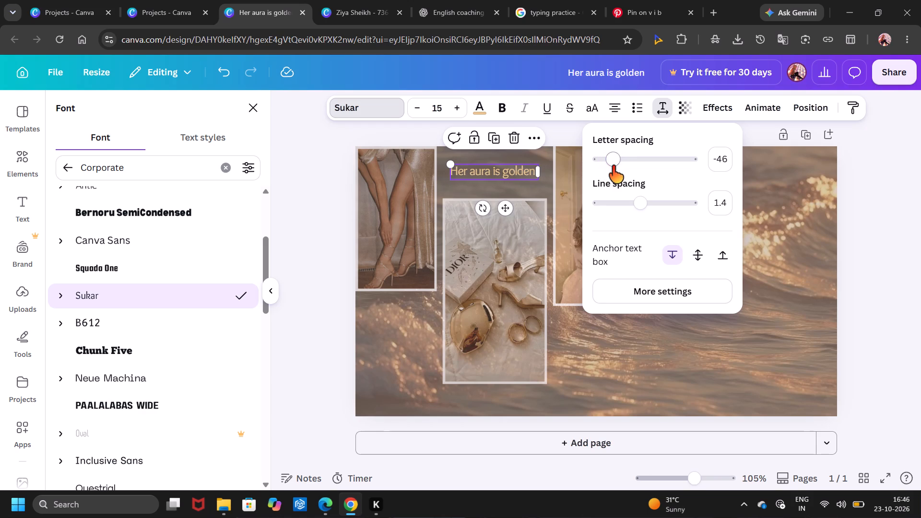
# Adjust the quote's line spacing to 1.3.
pyautogui.moveTo(643, 201); pyautogui.dragTo(686, 202)
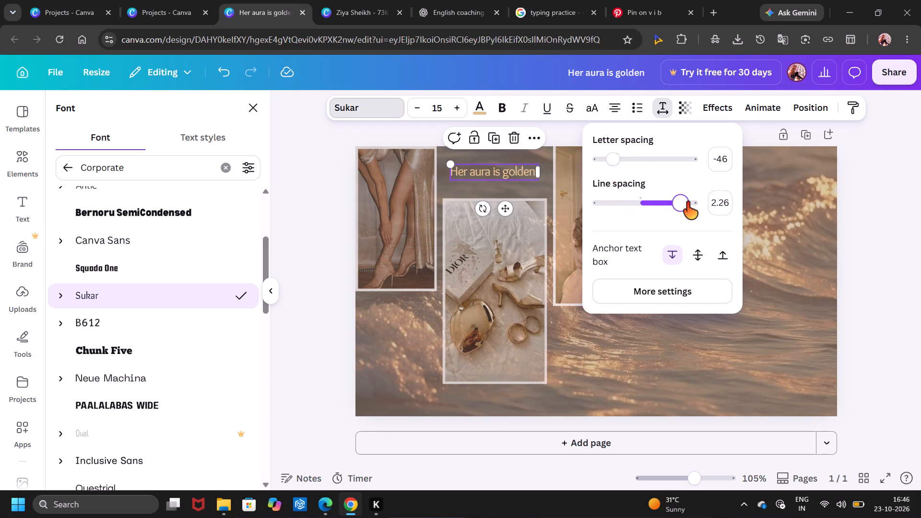
pyautogui.moveTo(686, 202); pyautogui.dragTo(615, 224)
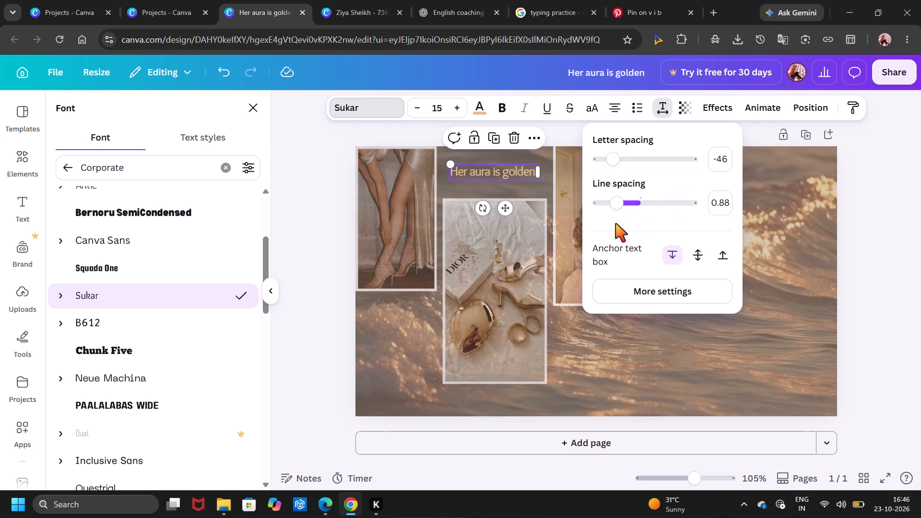
pyautogui.moveTo(617, 200); pyautogui.dragTo(636, 210)
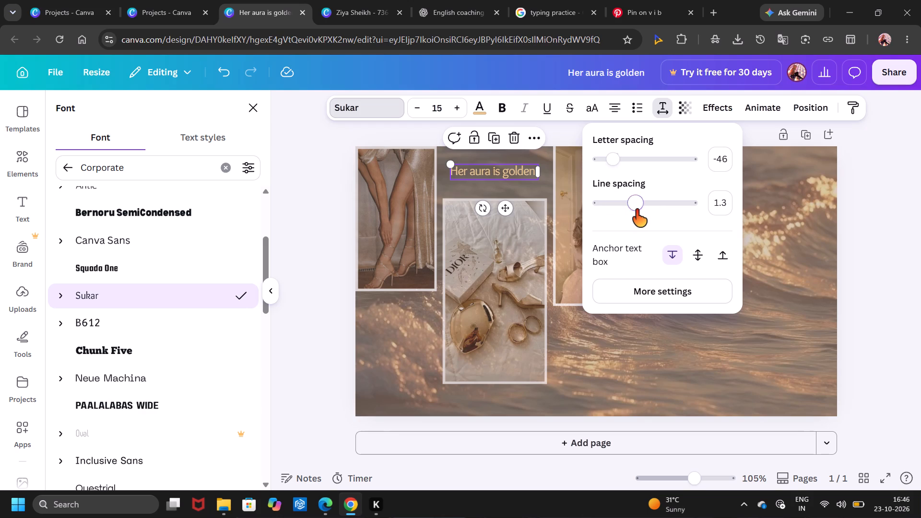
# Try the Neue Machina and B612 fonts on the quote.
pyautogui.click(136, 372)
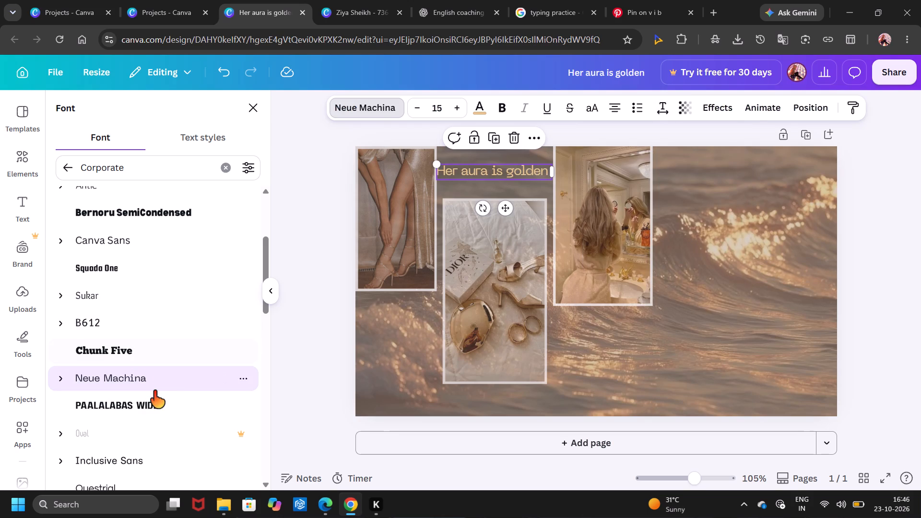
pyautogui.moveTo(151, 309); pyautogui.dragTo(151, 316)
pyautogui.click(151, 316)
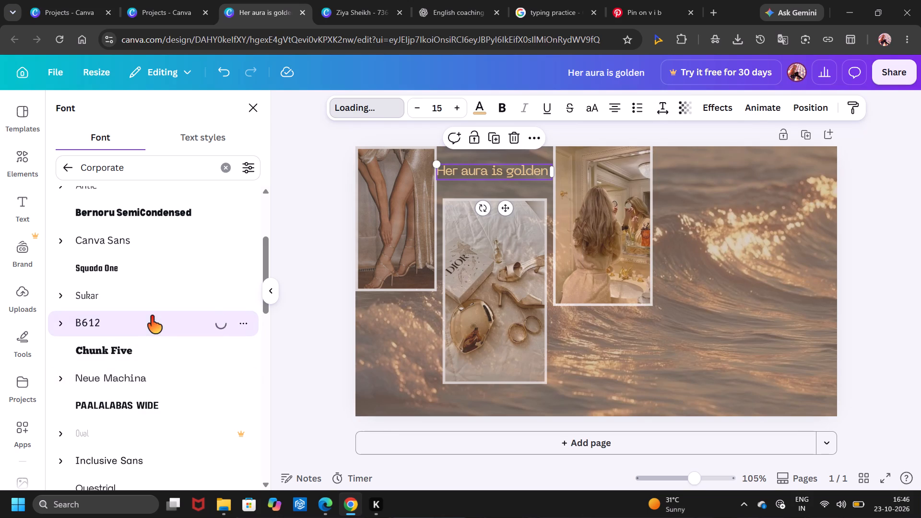
# Set the quote's font to Questrial.
pyautogui.scroll(-1, 160, 399)
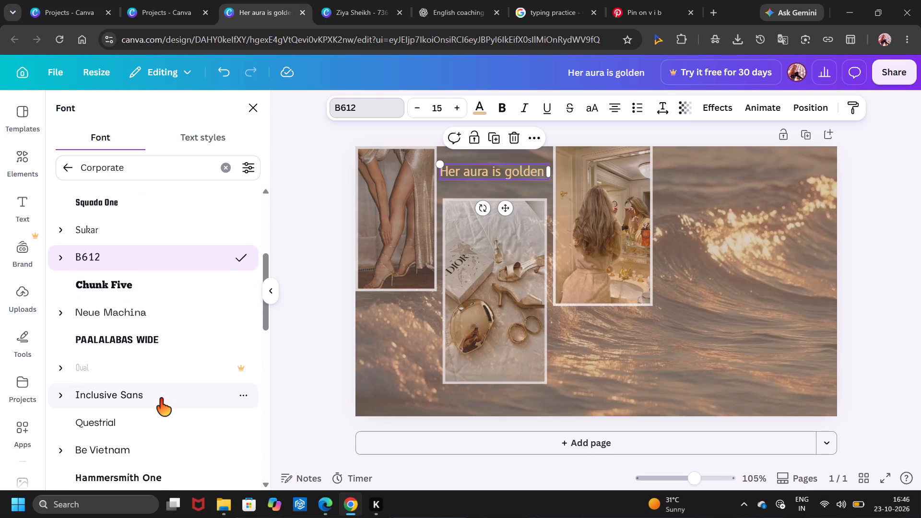
pyautogui.click(153, 416)
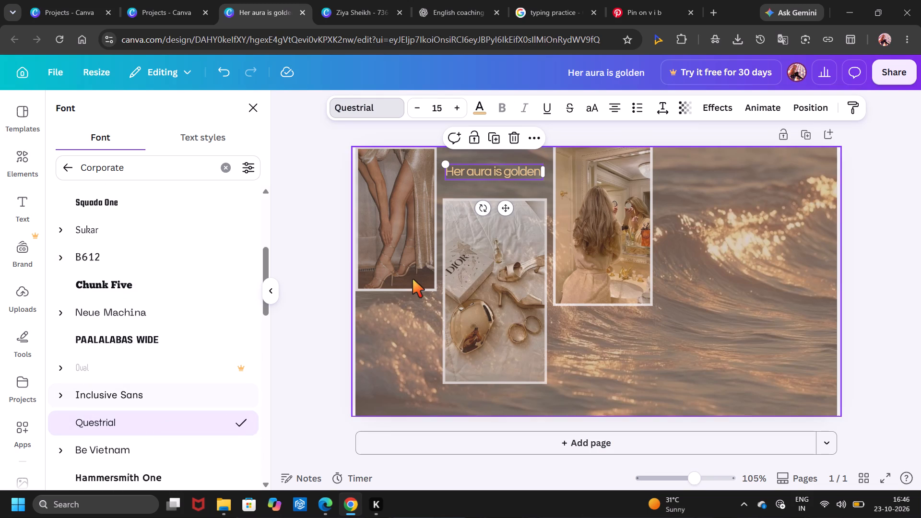
# Reduce the quote's font size to 12.
pyautogui.tripleClick(418, 112)
pyautogui.moveTo(418, 112); pyautogui.dragTo(359, 184)
pyautogui.click(359, 184)
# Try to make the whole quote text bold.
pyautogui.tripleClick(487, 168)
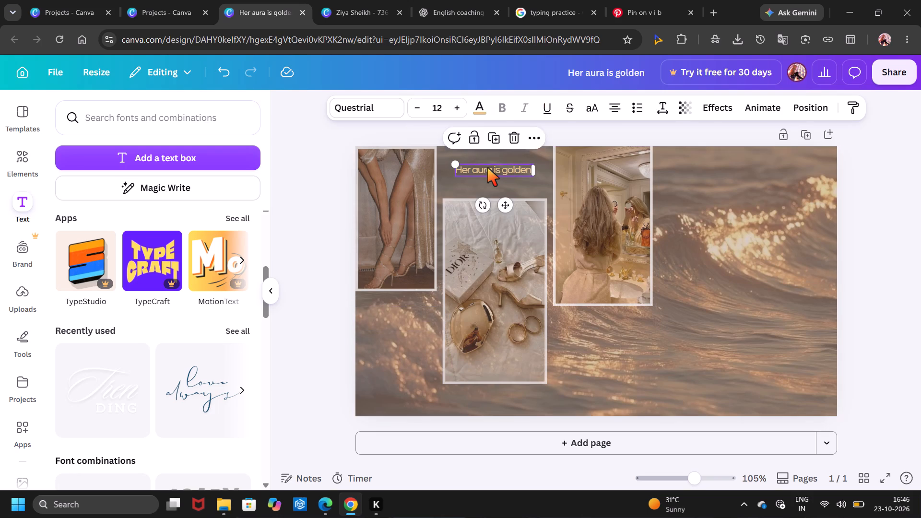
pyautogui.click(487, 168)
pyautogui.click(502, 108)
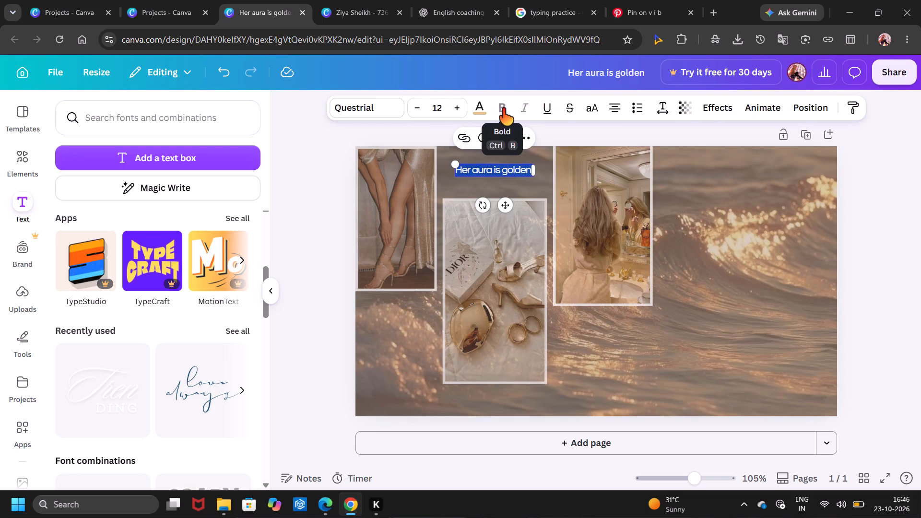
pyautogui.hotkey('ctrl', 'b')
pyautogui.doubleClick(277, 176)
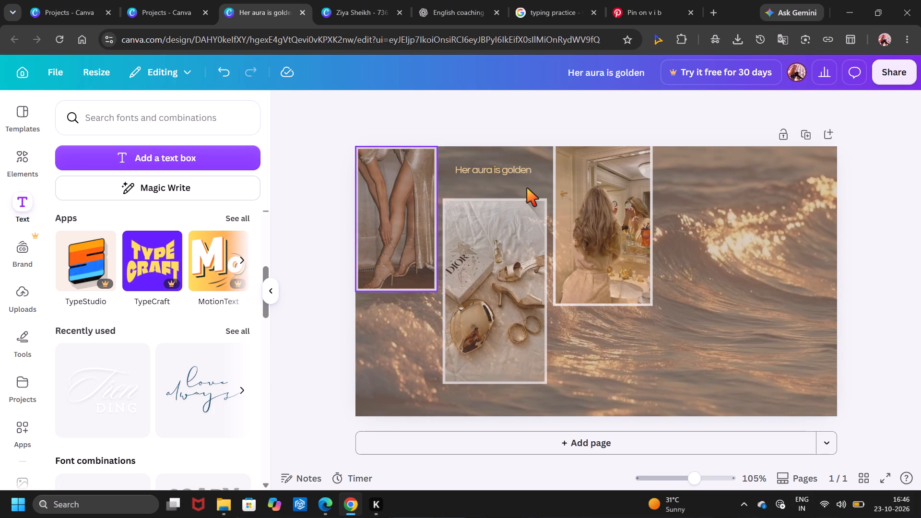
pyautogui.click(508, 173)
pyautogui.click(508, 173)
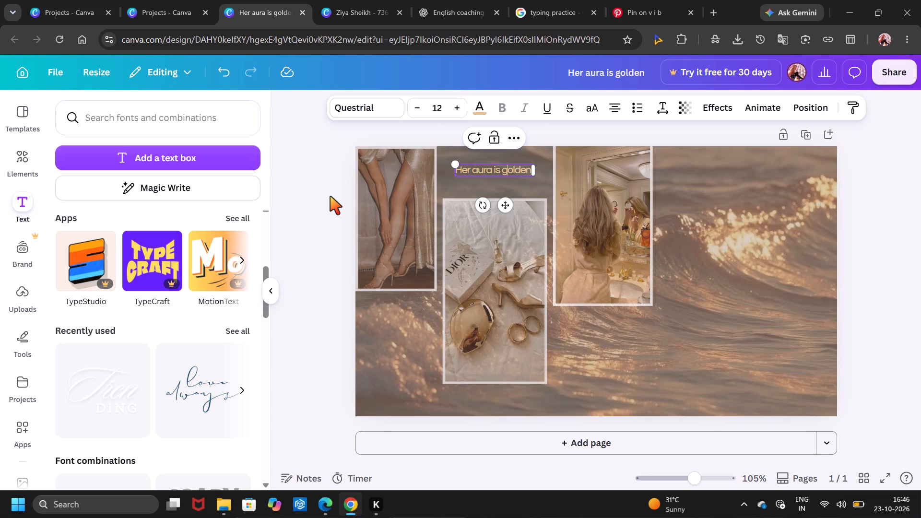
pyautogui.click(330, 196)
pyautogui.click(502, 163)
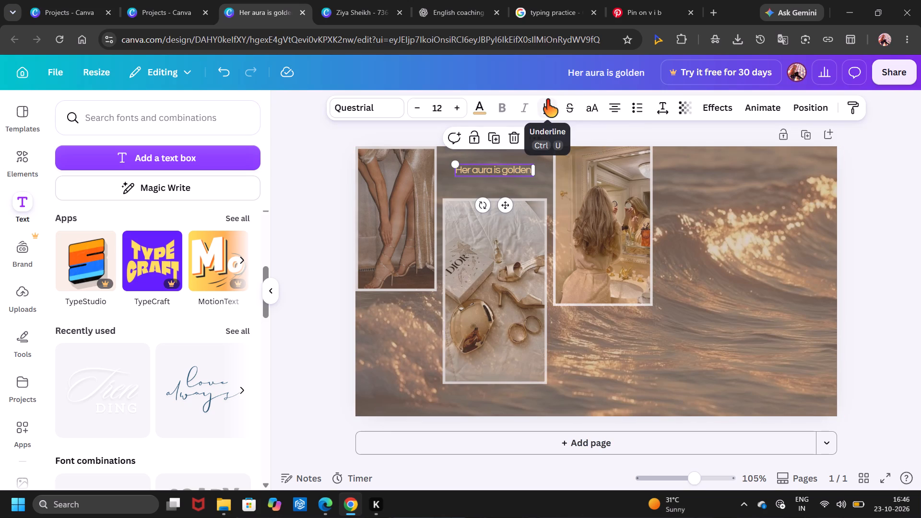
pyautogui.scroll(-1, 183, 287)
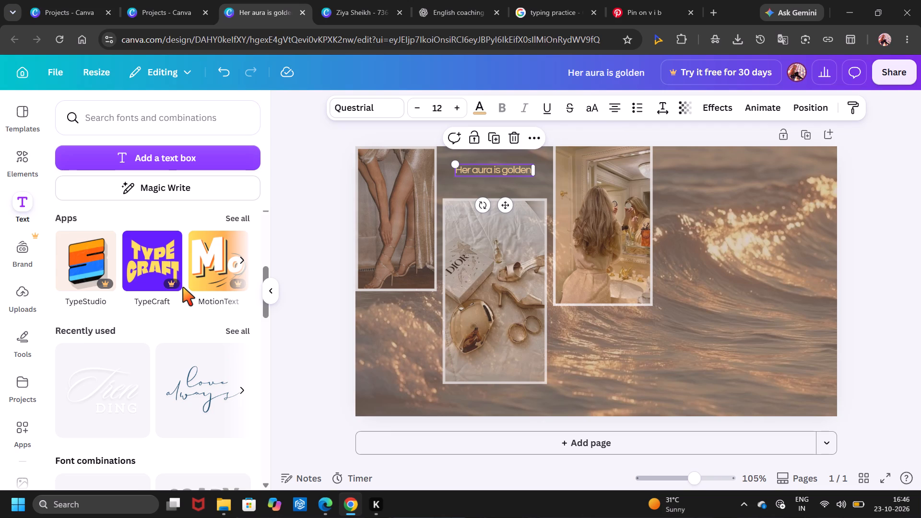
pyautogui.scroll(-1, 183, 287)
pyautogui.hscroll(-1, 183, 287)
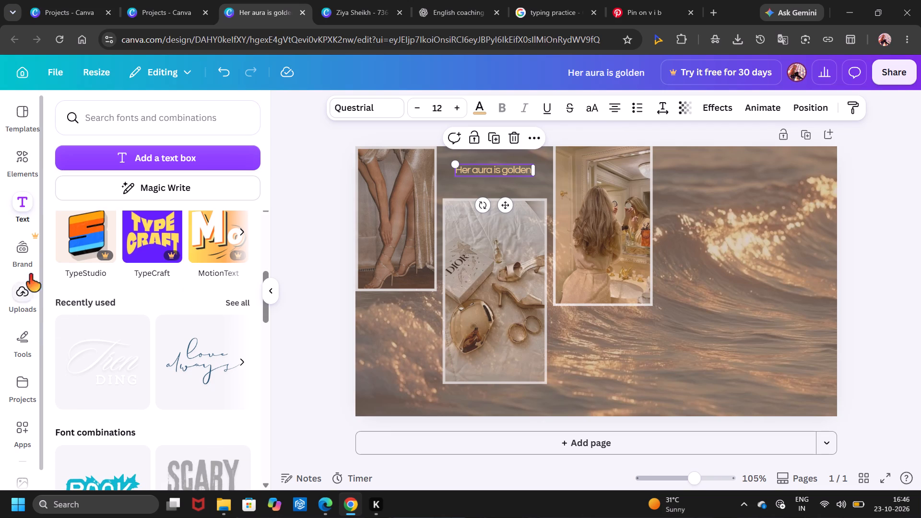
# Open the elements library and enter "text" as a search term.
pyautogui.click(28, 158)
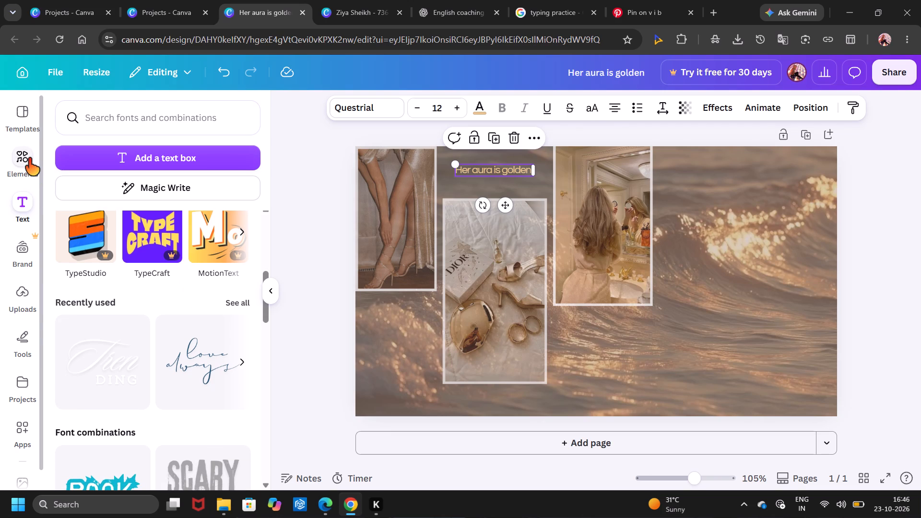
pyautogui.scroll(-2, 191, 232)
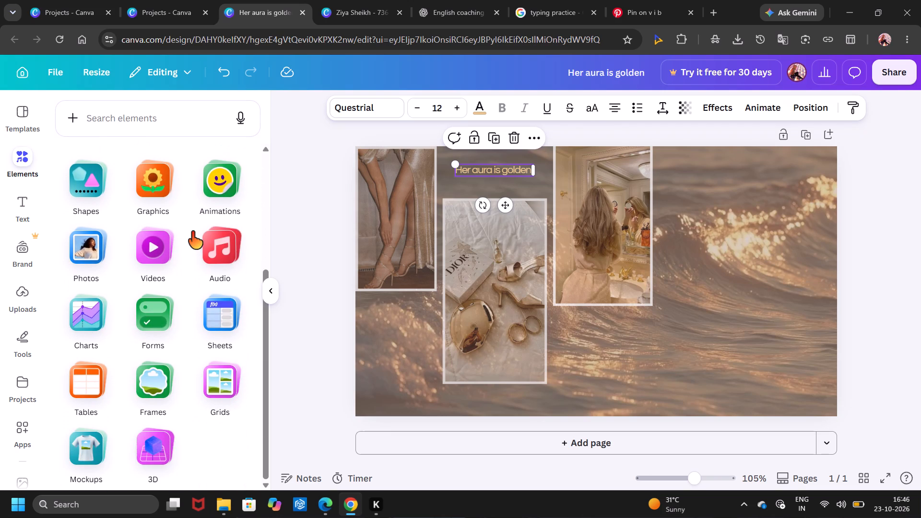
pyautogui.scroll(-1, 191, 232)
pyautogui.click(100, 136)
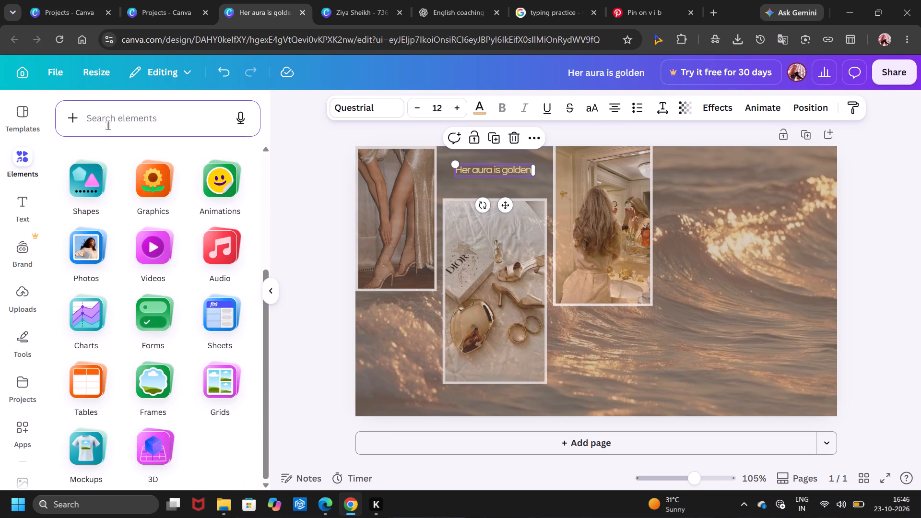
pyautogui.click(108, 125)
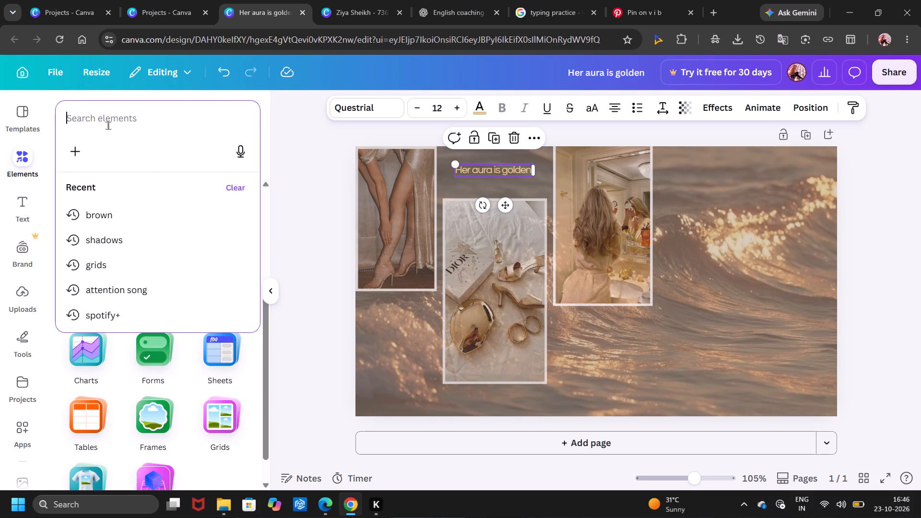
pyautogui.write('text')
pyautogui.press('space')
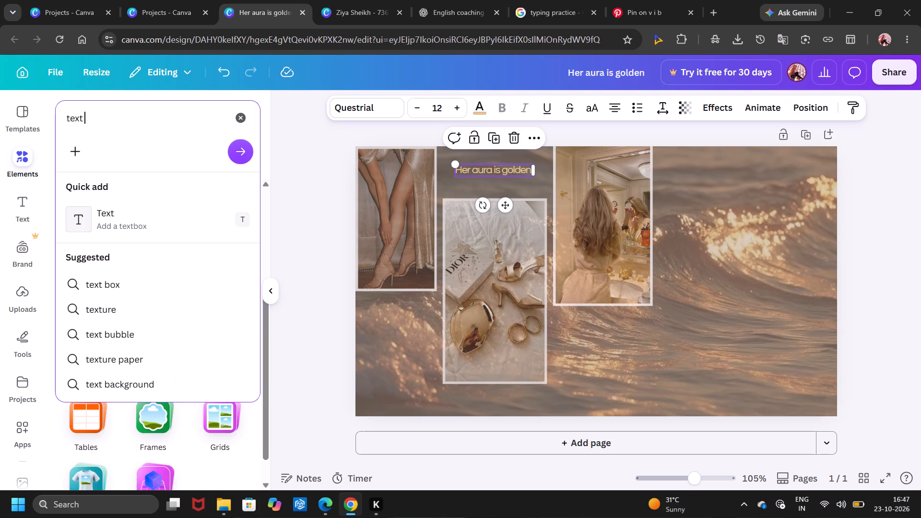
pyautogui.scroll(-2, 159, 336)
# Search the elements library for "curtain design" and browse the results.
pyautogui.press('BackSpace')
pyautogui.press('BackSpace')
pyautogui.press('BackSpace')
pyautogui.press('BackSpace')
pyautogui.press('BackSpace')
pyautogui.press('BackSpace')
pyautogui.write('curtai')
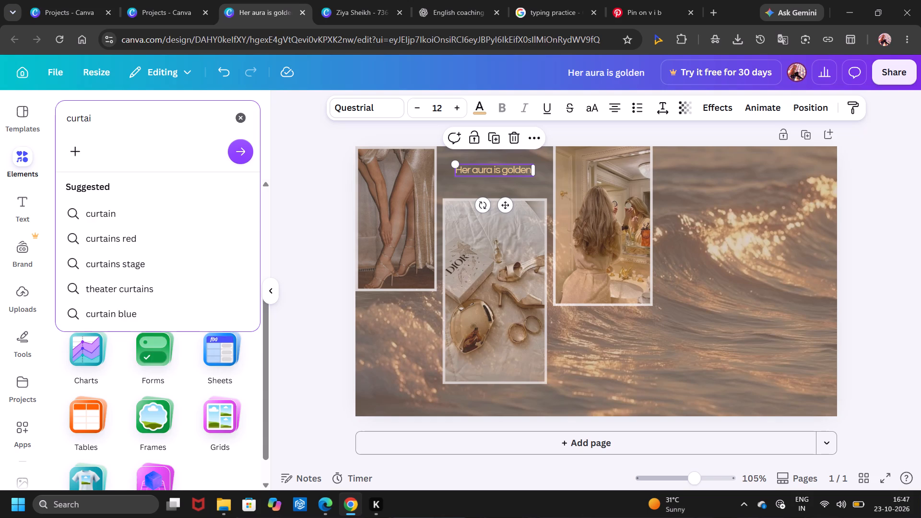
pyautogui.write('n')
pyautogui.press('space')
pyautogui.write('design')
pyautogui.press('Return')
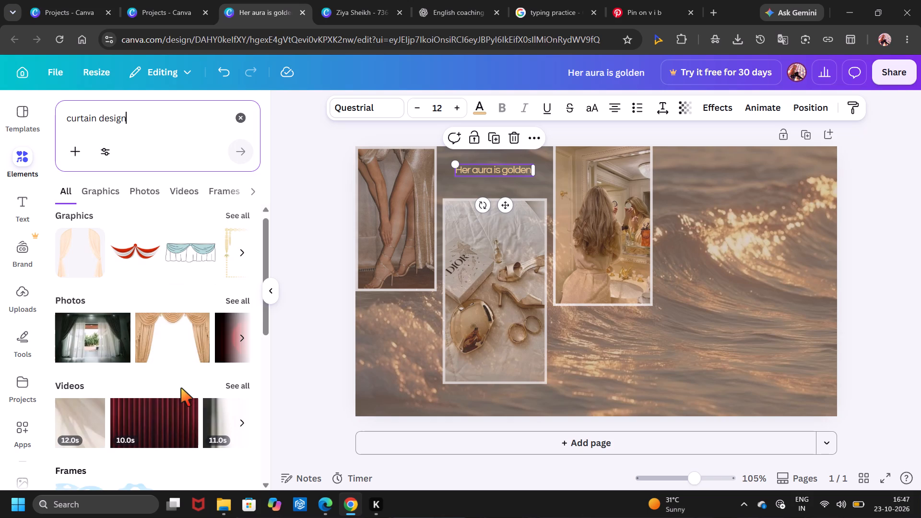
pyautogui.scroll(-3, 189, 314)
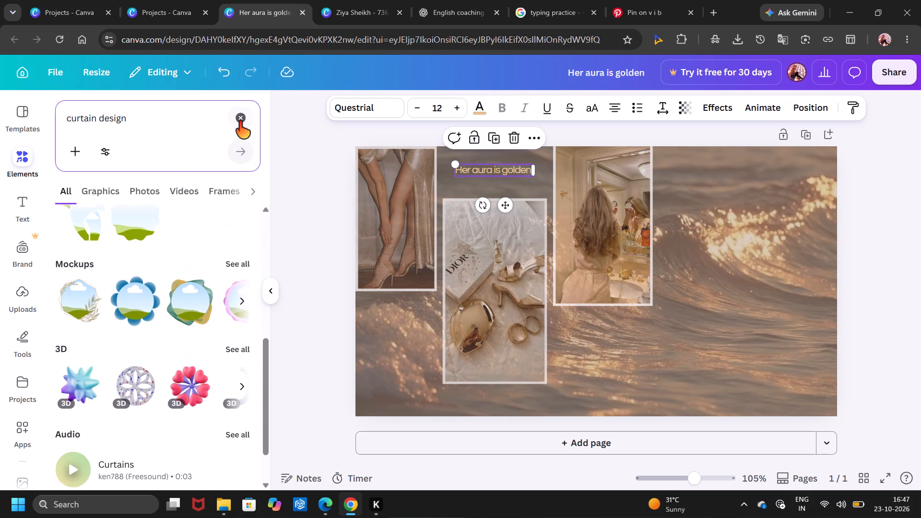
# Search the elements library for "text design" and show all matching graphics.
pyautogui.click(239, 121)
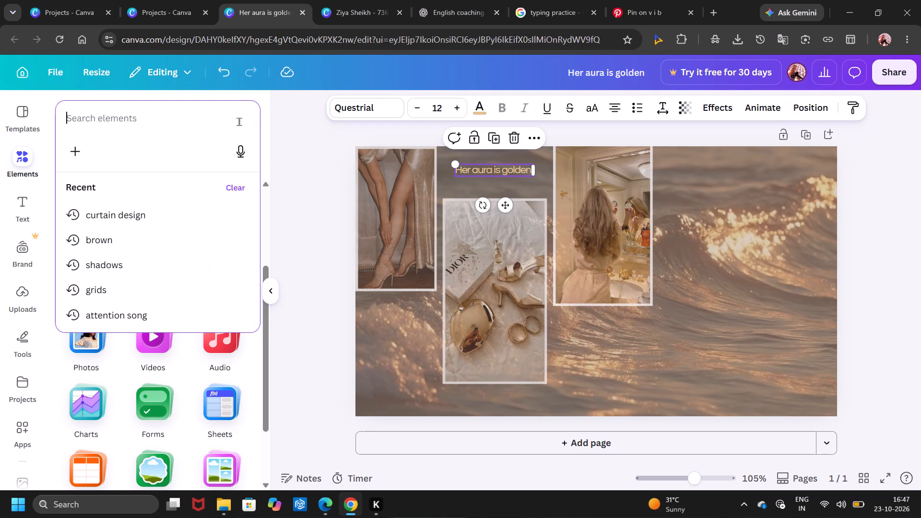
pyautogui.write('text desug')
pyautogui.press('BackSpace')
pyautogui.press('=')
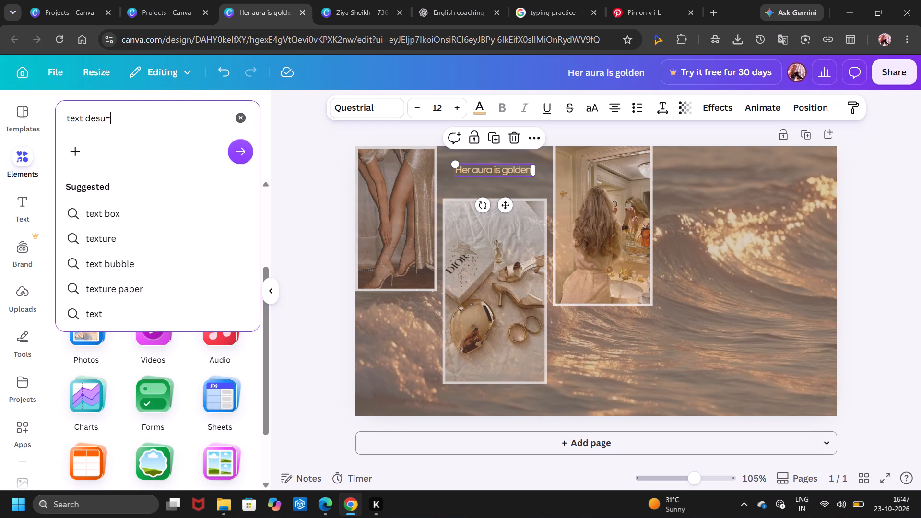
pyautogui.press('BackSpace')
pyautogui.press('BackSpace')
pyautogui.write("ign'")
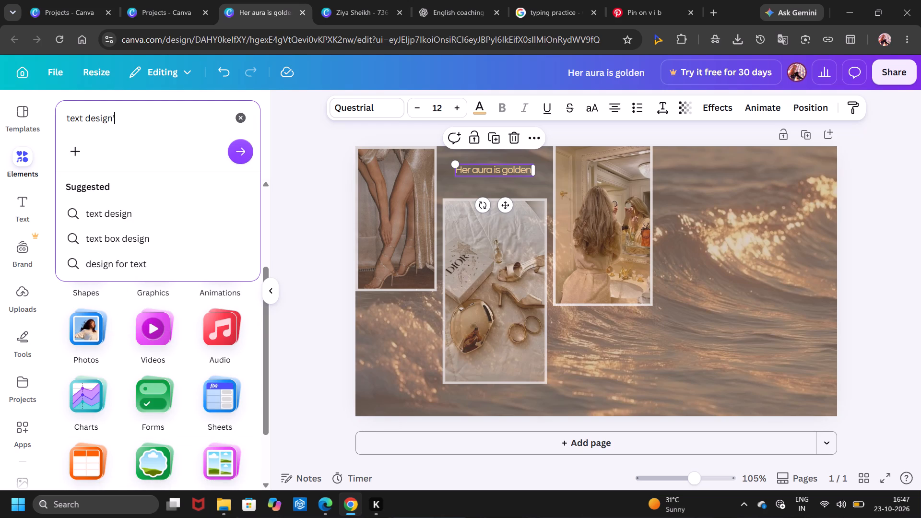
pyautogui.press('BackSpace')
pyautogui.press('Return')
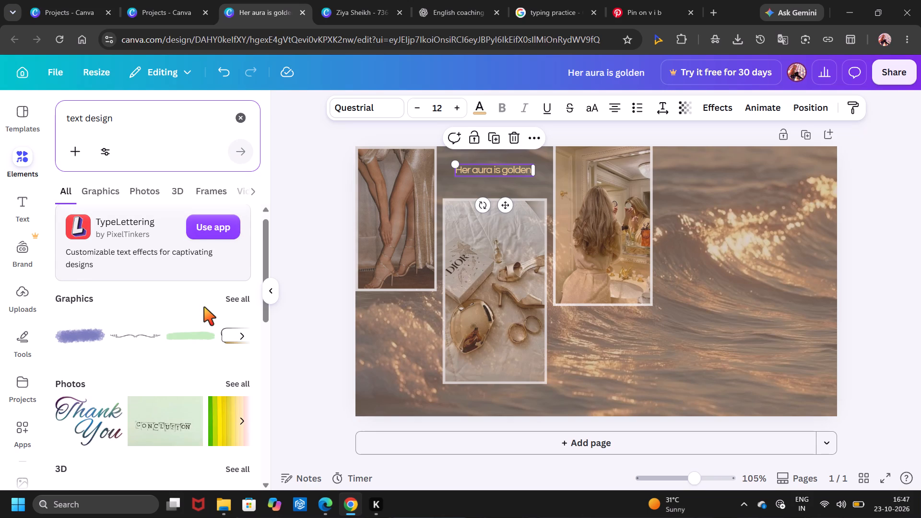
pyautogui.click(241, 297)
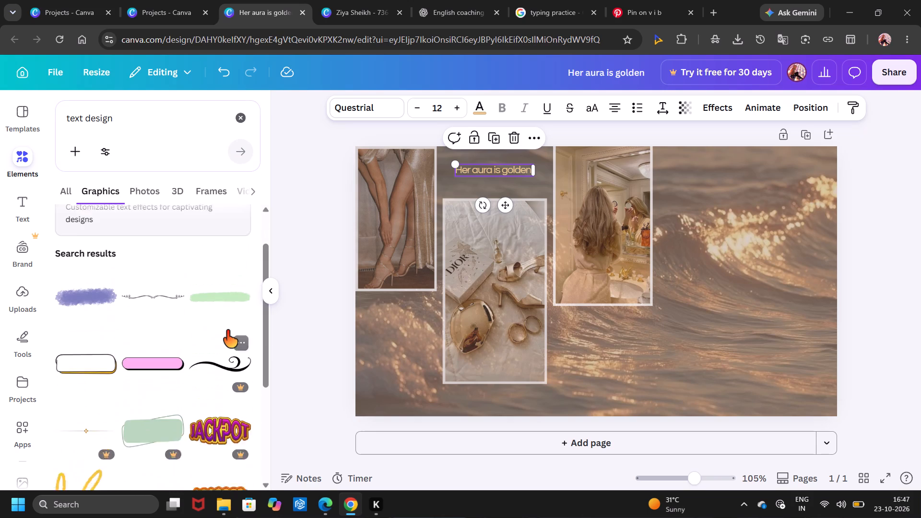
# Add the thin dark flourish divider, shrink it to about the quote's width, and place it just above the quote.
pyautogui.click(138, 314)
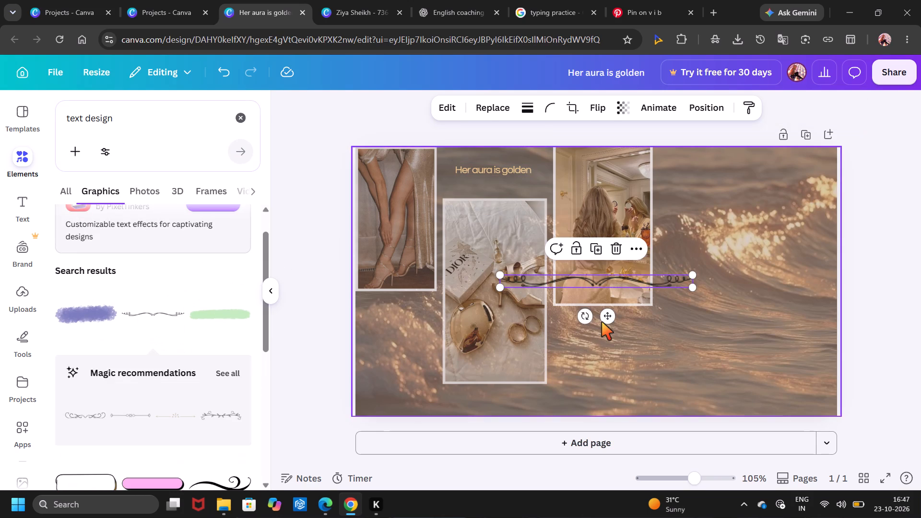
pyautogui.moveTo(689, 283); pyautogui.dragTo(583, 295)
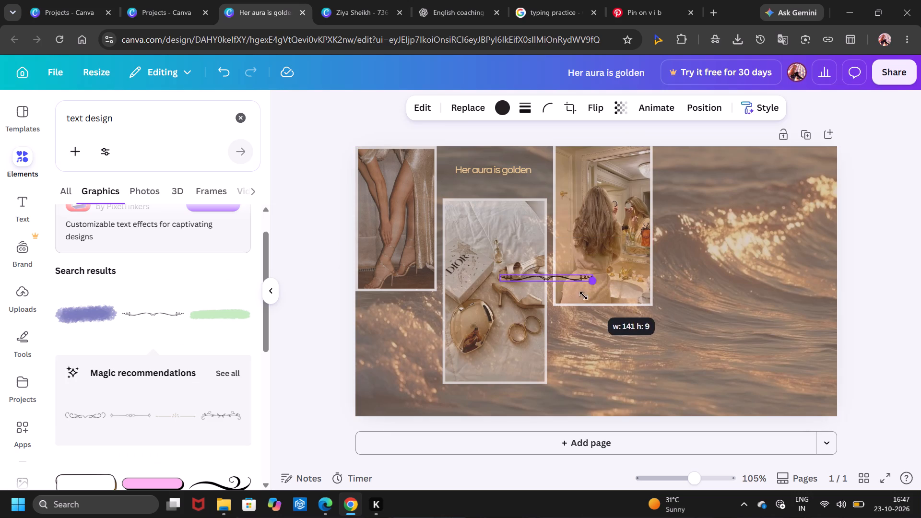
pyautogui.moveTo(583, 295); pyautogui.dragTo(551, 287)
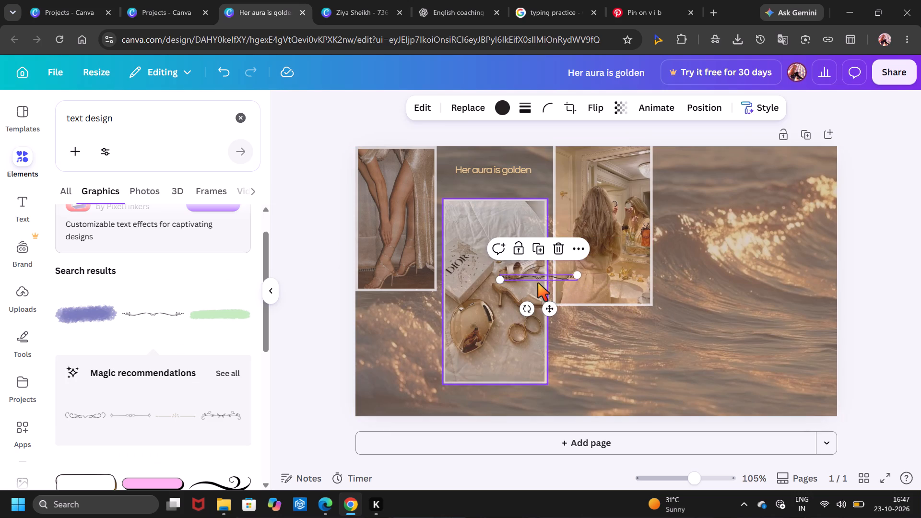
pyautogui.moveTo(549, 311); pyautogui.dragTo(501, 192)
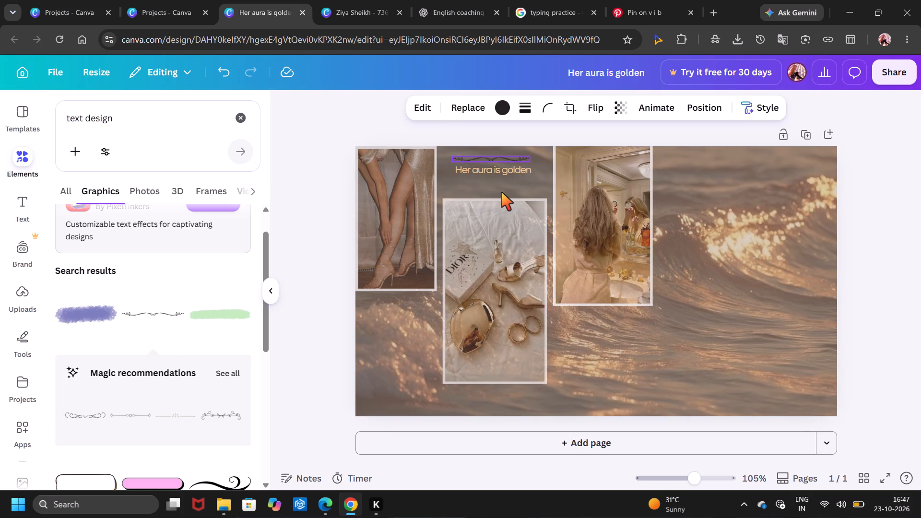
pyautogui.moveTo(501, 192); pyautogui.dragTo(501, 194)
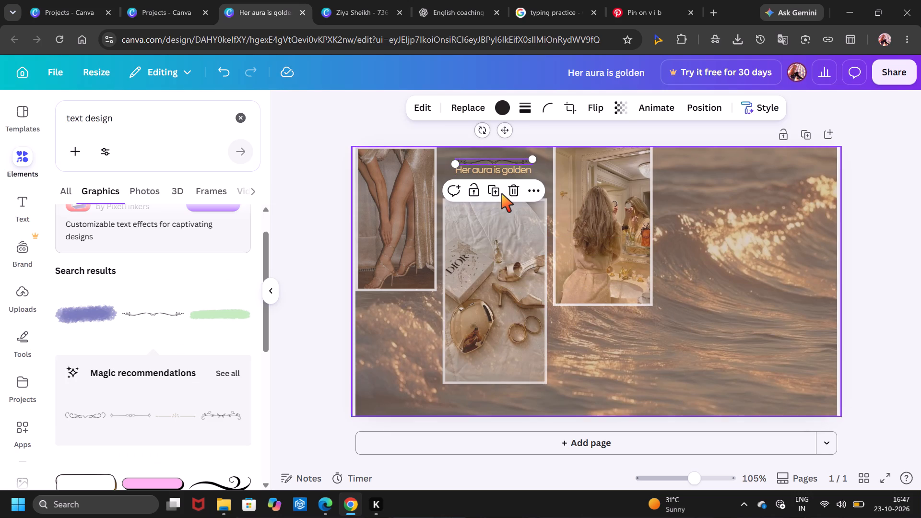
# Set the transparency of the "Her aura is golden" quote to 57.
pyautogui.click(512, 172)
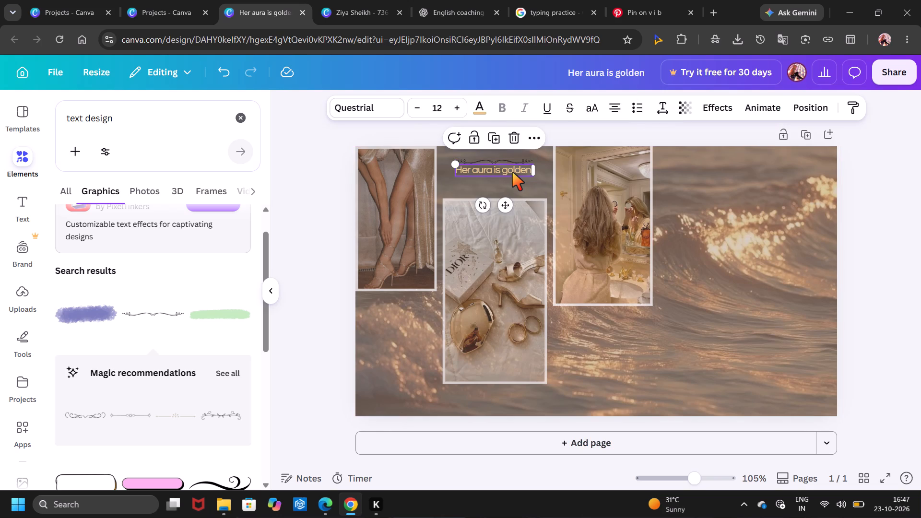
pyautogui.tripleClick(520, 169)
pyautogui.doubleClick(520, 169)
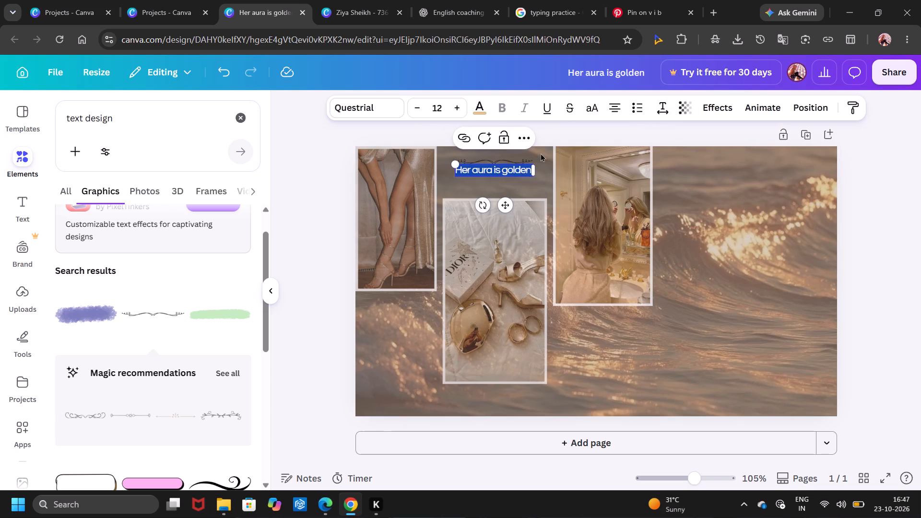
pyautogui.click(676, 110)
pyautogui.click(674, 160)
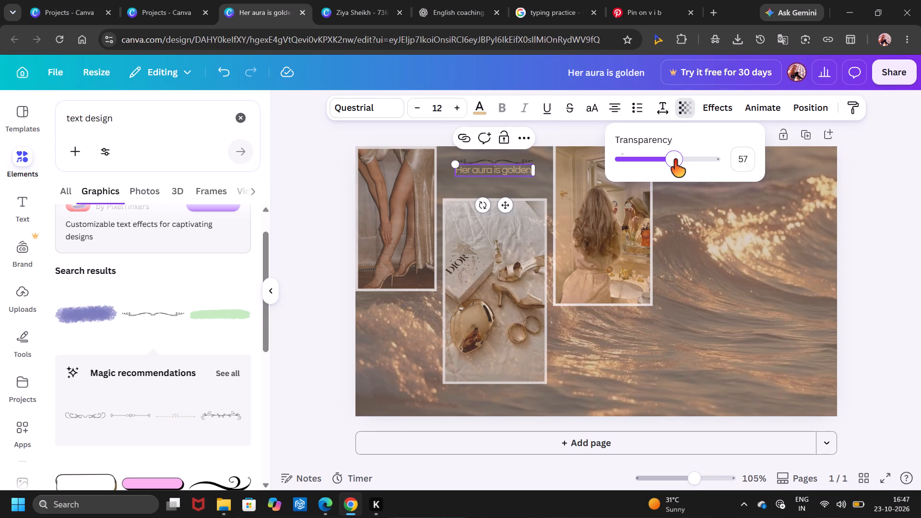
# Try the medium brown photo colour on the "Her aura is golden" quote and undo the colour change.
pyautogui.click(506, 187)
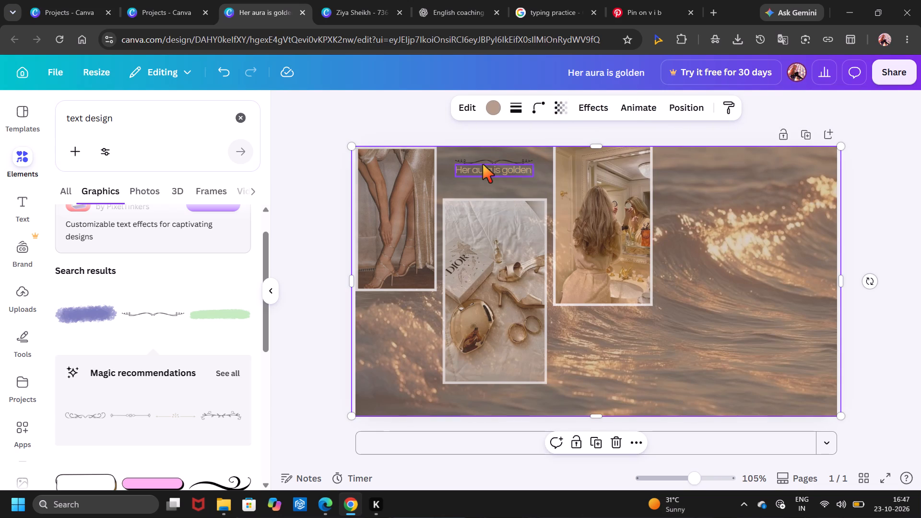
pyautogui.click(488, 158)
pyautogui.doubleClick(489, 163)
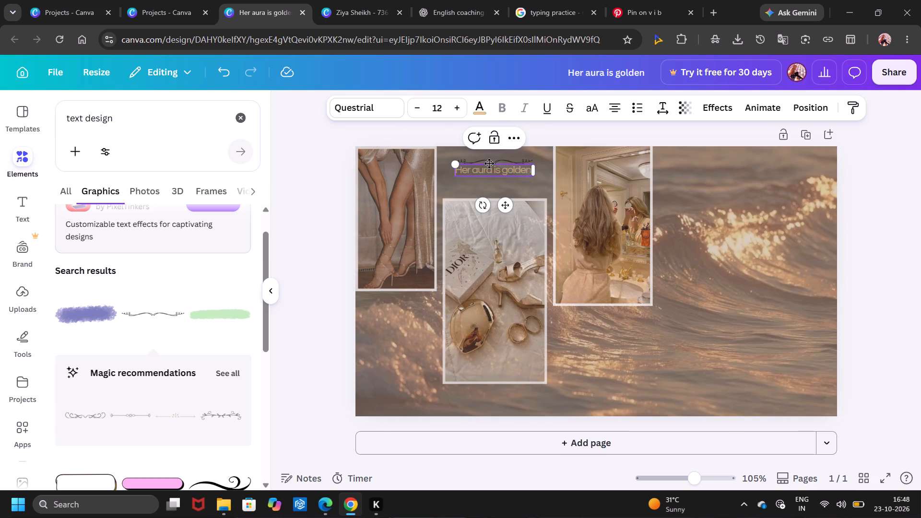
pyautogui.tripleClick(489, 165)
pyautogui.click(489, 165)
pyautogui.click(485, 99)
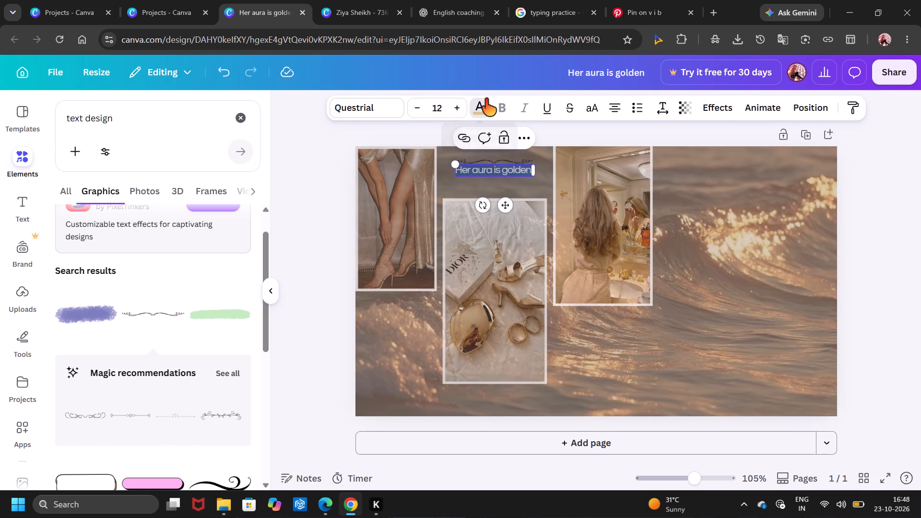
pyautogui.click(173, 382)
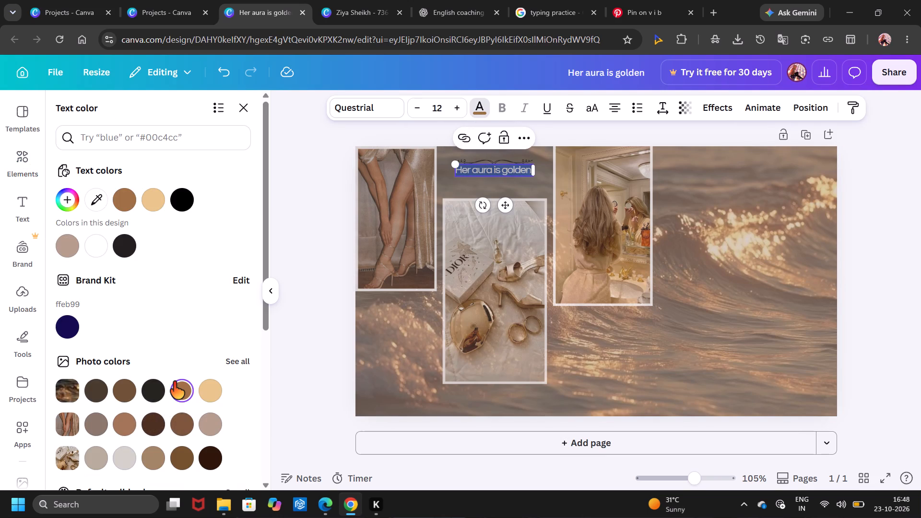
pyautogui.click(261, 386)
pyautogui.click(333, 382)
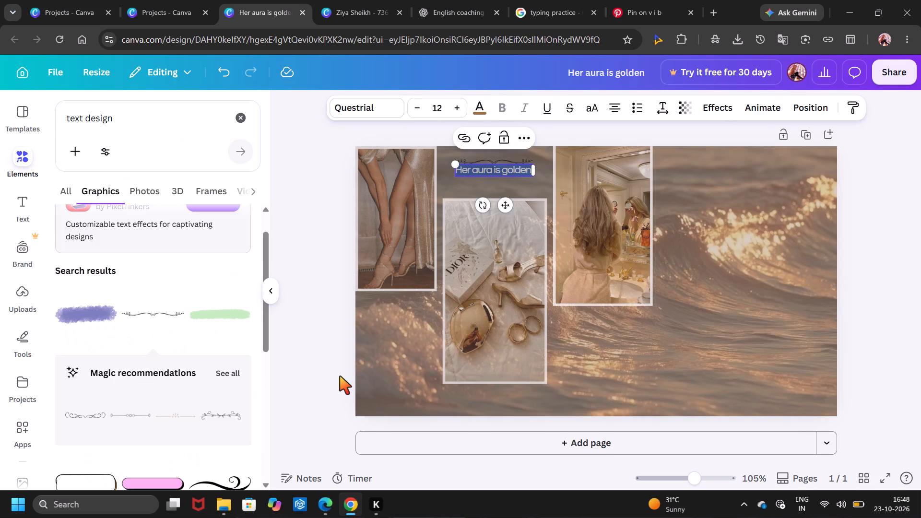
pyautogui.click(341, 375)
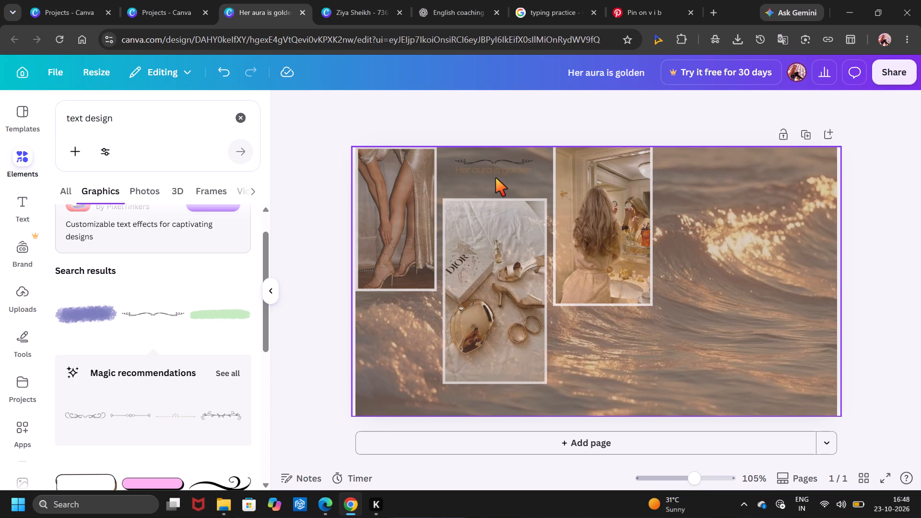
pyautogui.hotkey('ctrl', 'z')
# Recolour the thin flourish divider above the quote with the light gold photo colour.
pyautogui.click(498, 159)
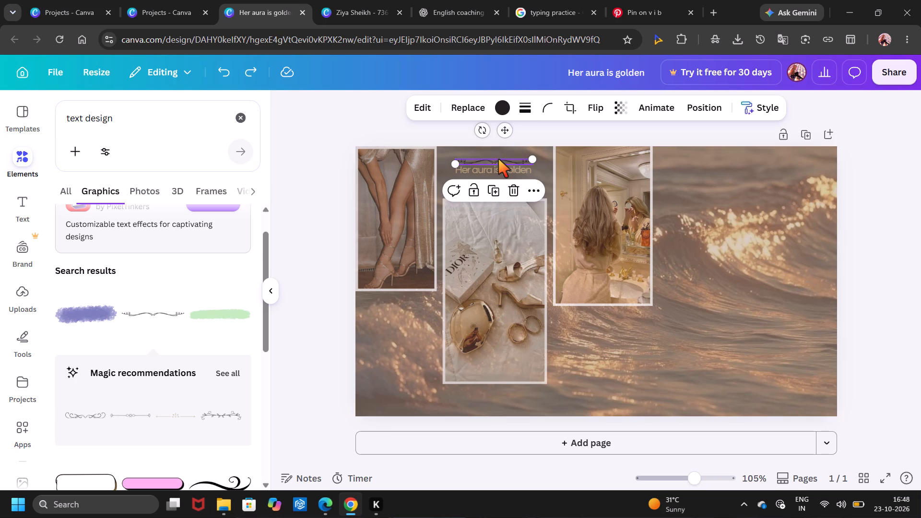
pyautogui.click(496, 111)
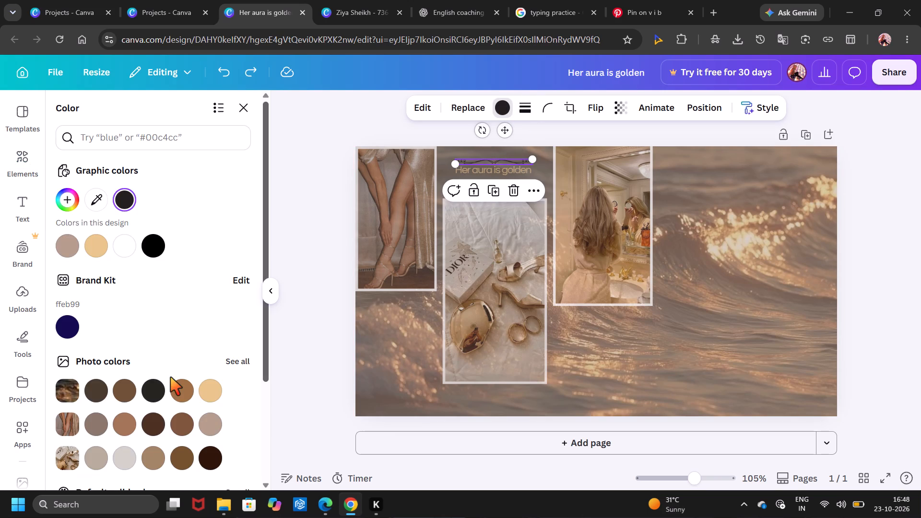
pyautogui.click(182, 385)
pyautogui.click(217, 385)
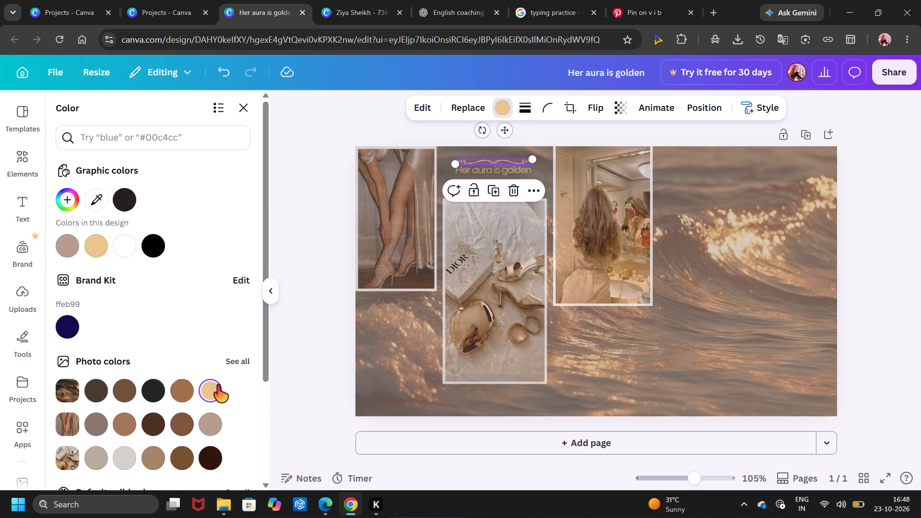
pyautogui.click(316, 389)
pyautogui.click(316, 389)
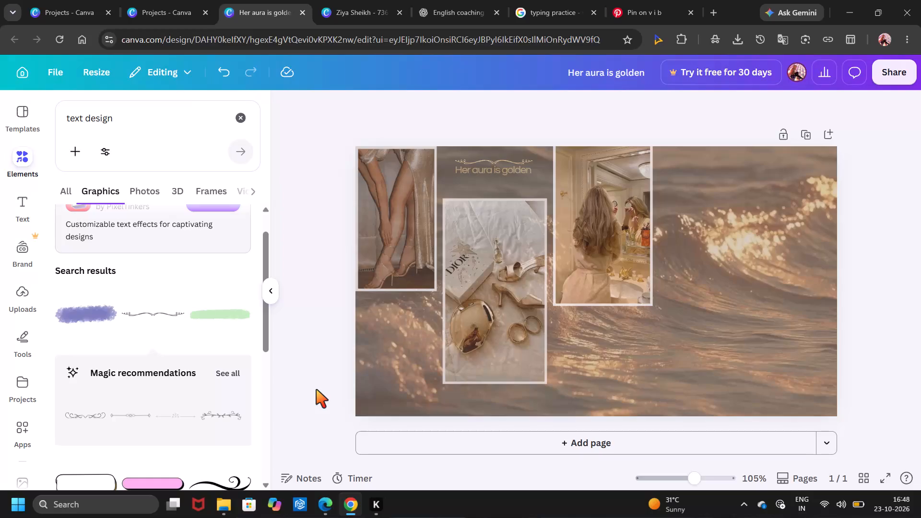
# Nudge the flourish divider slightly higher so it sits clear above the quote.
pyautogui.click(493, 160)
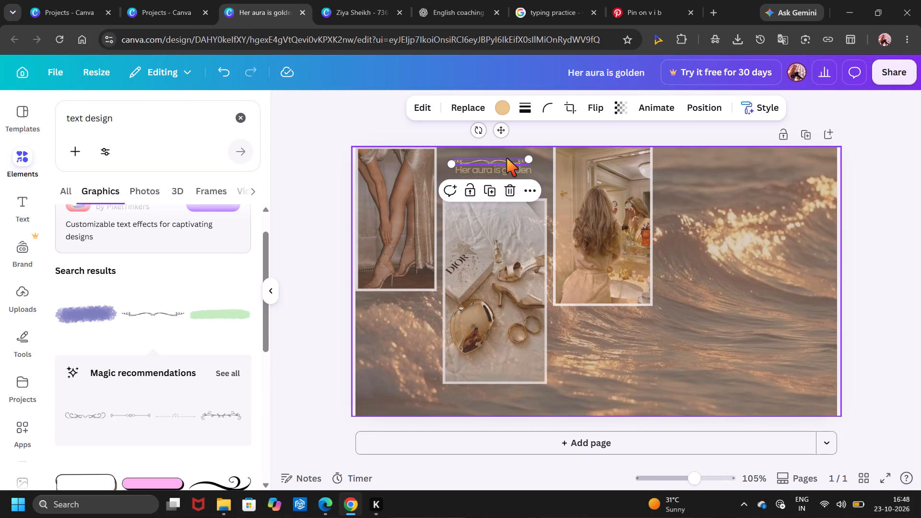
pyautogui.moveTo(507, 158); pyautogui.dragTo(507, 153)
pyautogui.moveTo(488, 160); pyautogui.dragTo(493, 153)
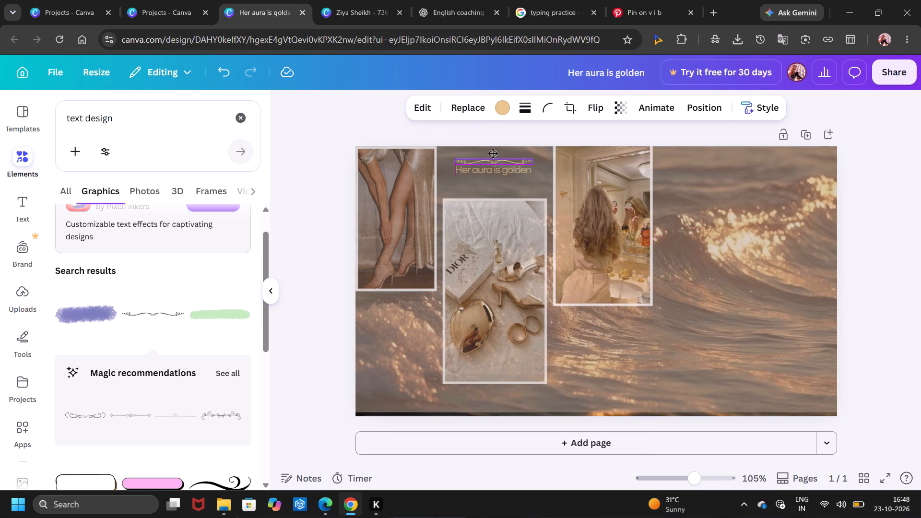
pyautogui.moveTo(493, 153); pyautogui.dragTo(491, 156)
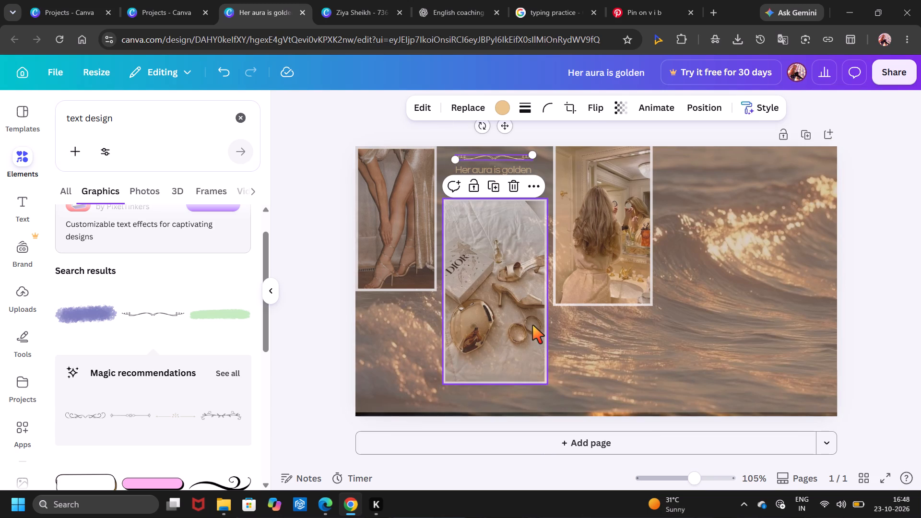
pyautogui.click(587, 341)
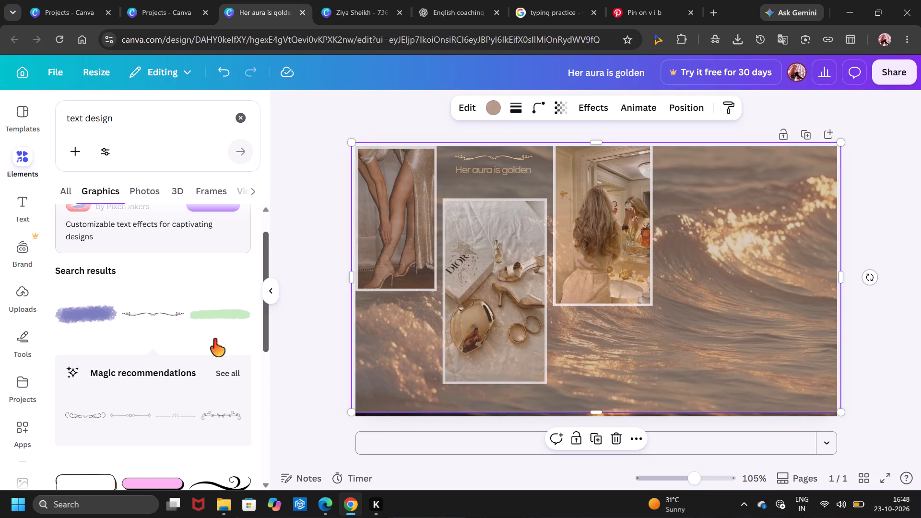
# Browse the "text design" graphics and related searches for another ornament to decorate the quote.
pyautogui.hscroll(-1, 178, 319)
pyautogui.scroll(2, 221, 338)
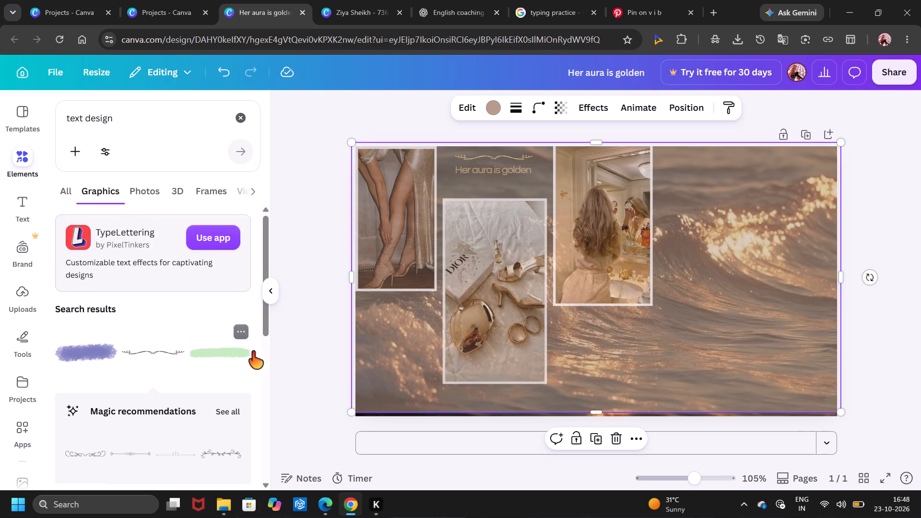
pyautogui.scroll(-2, 177, 359)
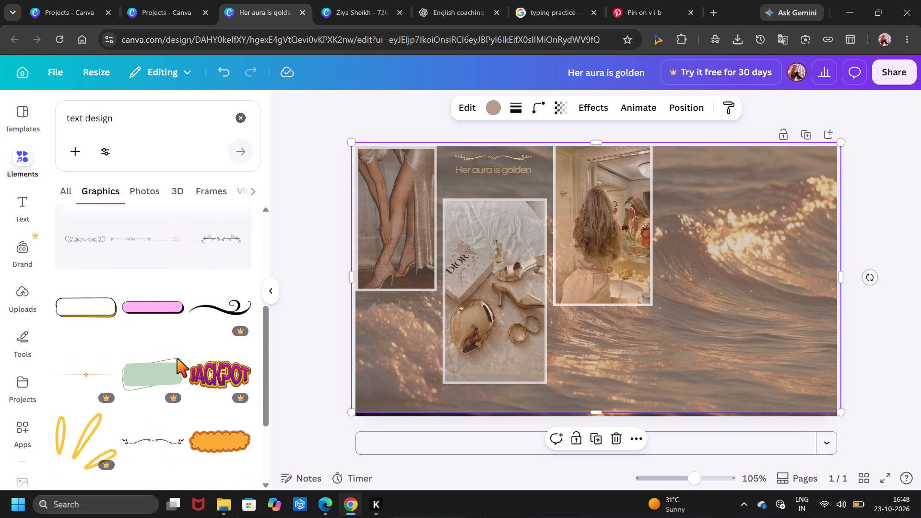
pyautogui.scroll(-5, 177, 359)
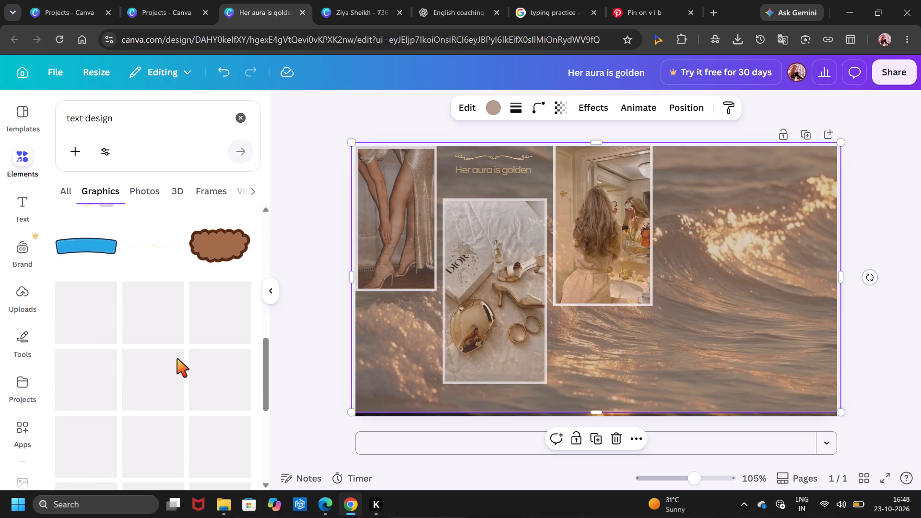
pyautogui.scroll(-3, 177, 359)
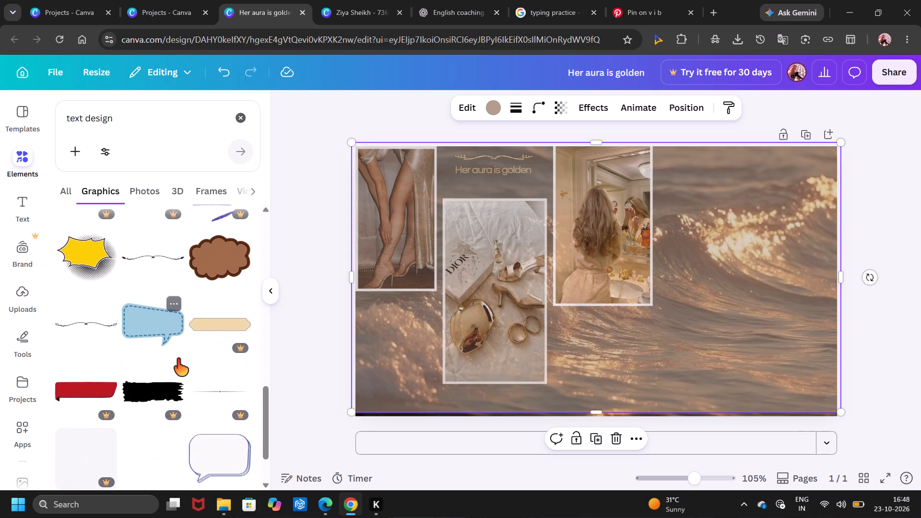
pyautogui.scroll(-3, 177, 359)
pyautogui.scroll(2, 177, 359)
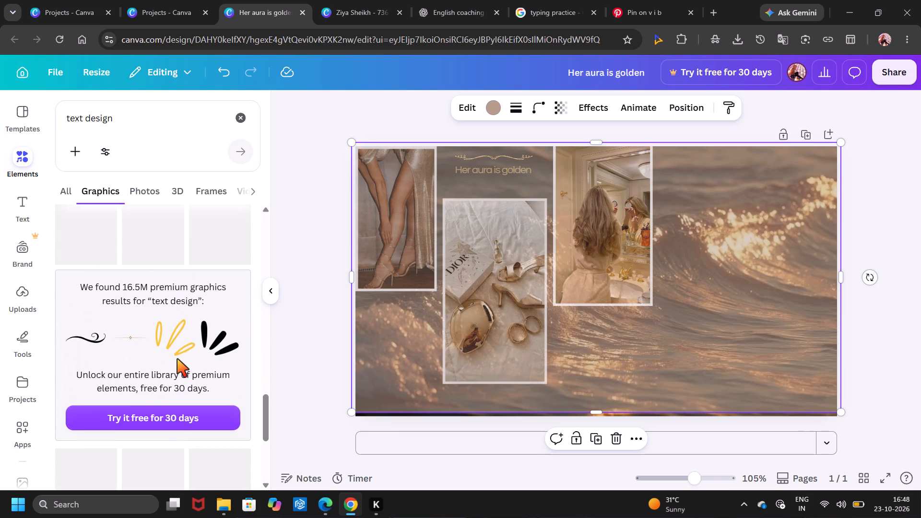
pyautogui.scroll(-5, 177, 359)
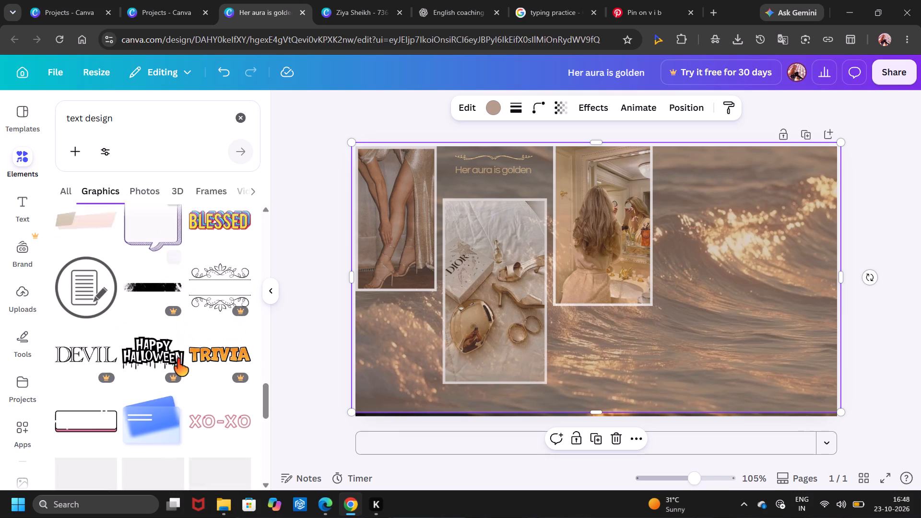
pyautogui.scroll(-3, 177, 359)
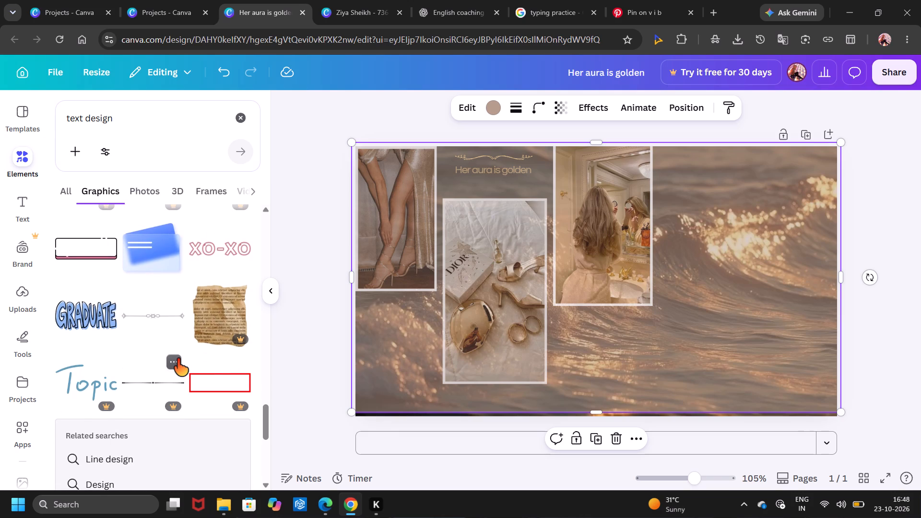
pyautogui.scroll(-2, 177, 359)
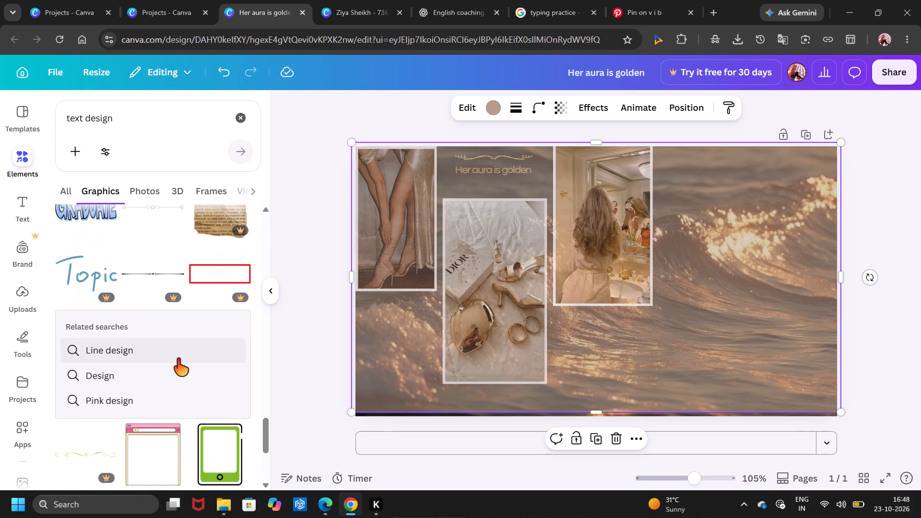
# Move the taupe overlay back down so it covers the bottom edge of the page.
pyautogui.moveTo(594, 386); pyautogui.dragTo(597, 391)
# Switch to the related "Line design" graphics search and add the gold leafy ornament to the page.
pyautogui.scroll(1, 173, 333)
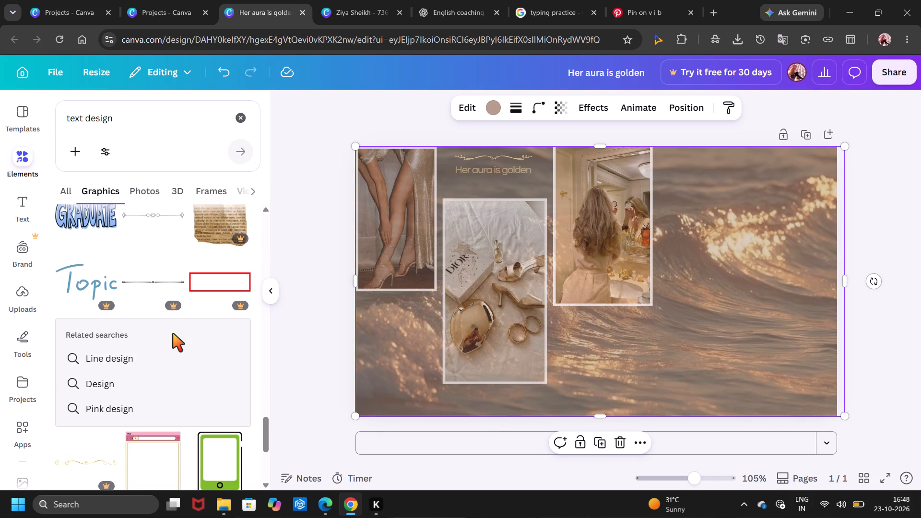
pyautogui.scroll(1, 173, 333)
pyautogui.click(165, 365)
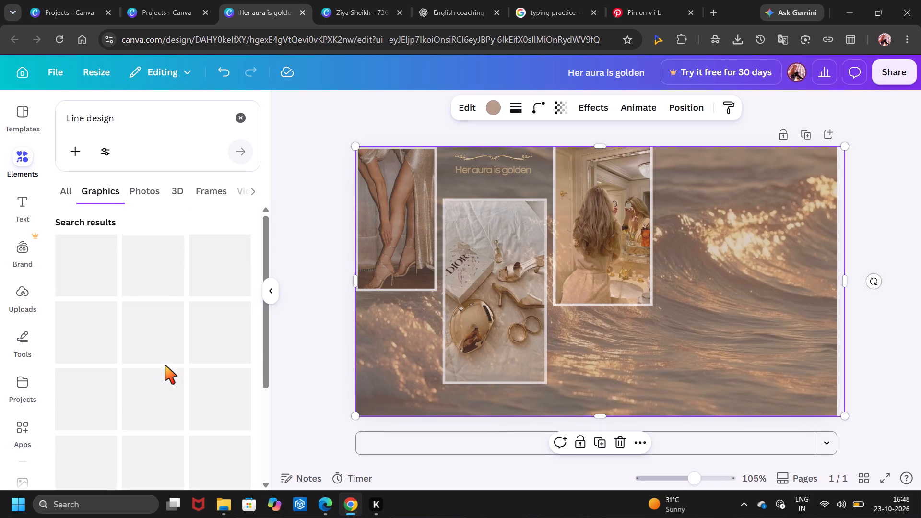
pyautogui.scroll(1, 165, 365)
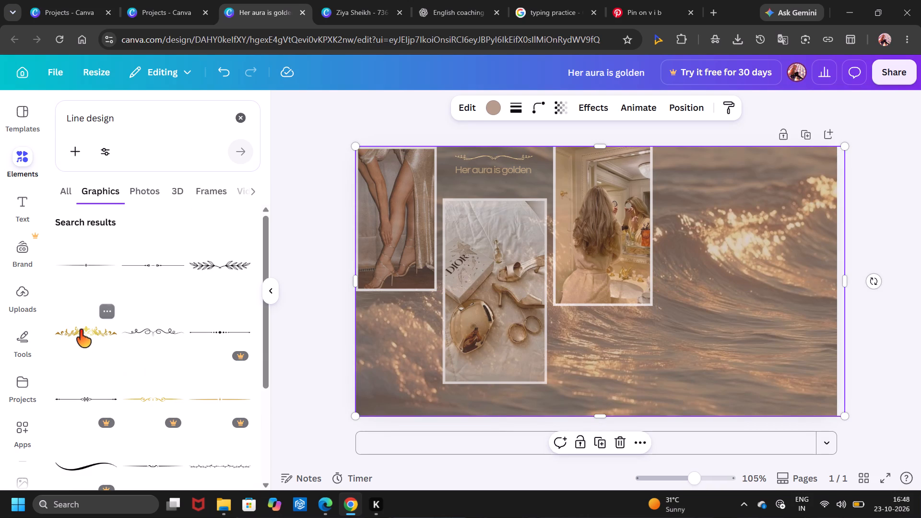
pyautogui.click(80, 330)
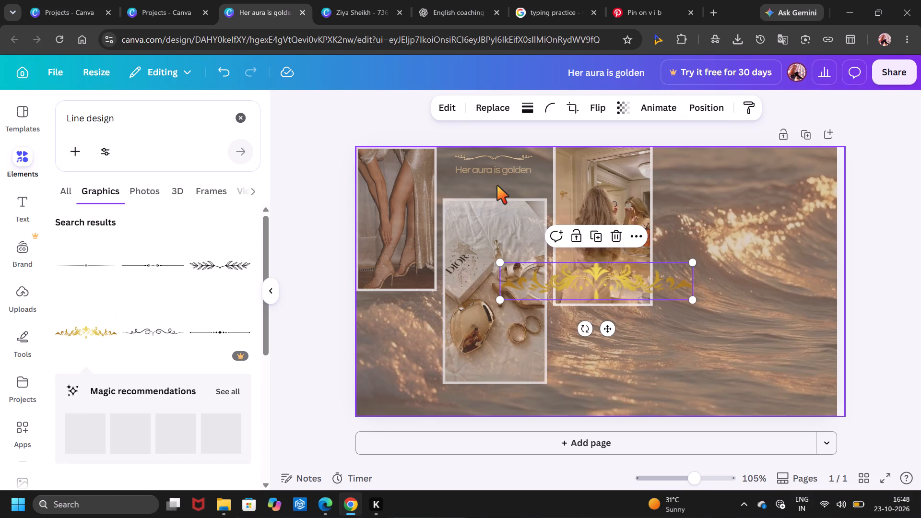
# Delete the thin flourish divider above the quote.
pyautogui.click(504, 159)
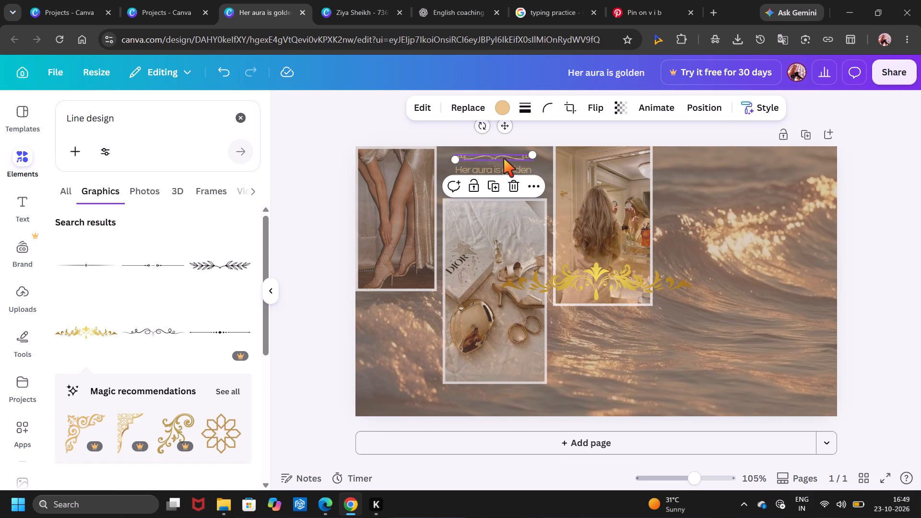
pyautogui.press('BackSpace')
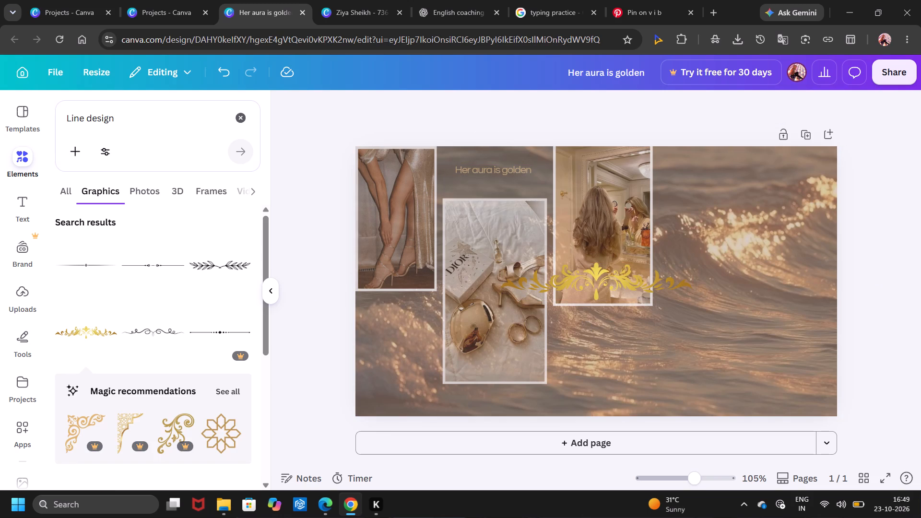
# Shrink the gold leafy ornament to about the quote's width and centre it just above the quote.
pyautogui.click(567, 274)
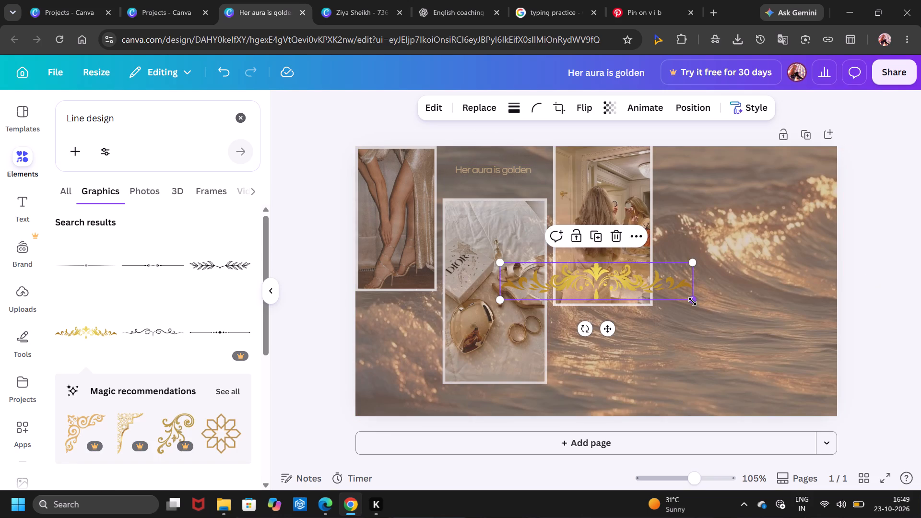
pyautogui.moveTo(692, 301); pyautogui.dragTo(578, 268)
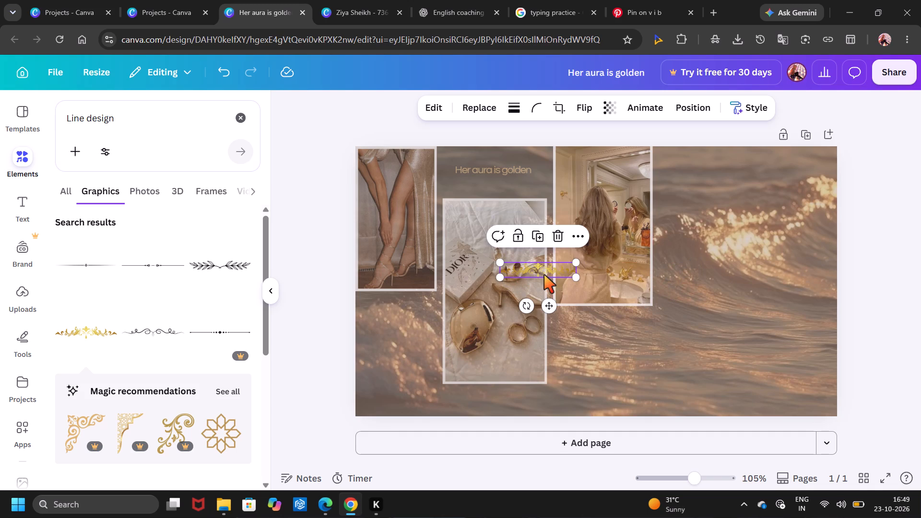
pyautogui.moveTo(542, 271); pyautogui.dragTo(504, 160)
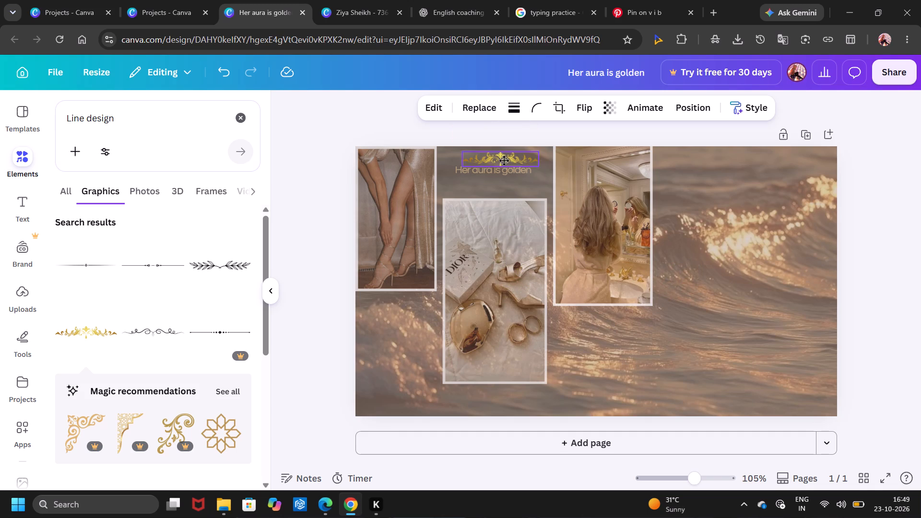
pyautogui.moveTo(504, 160); pyautogui.dragTo(496, 161)
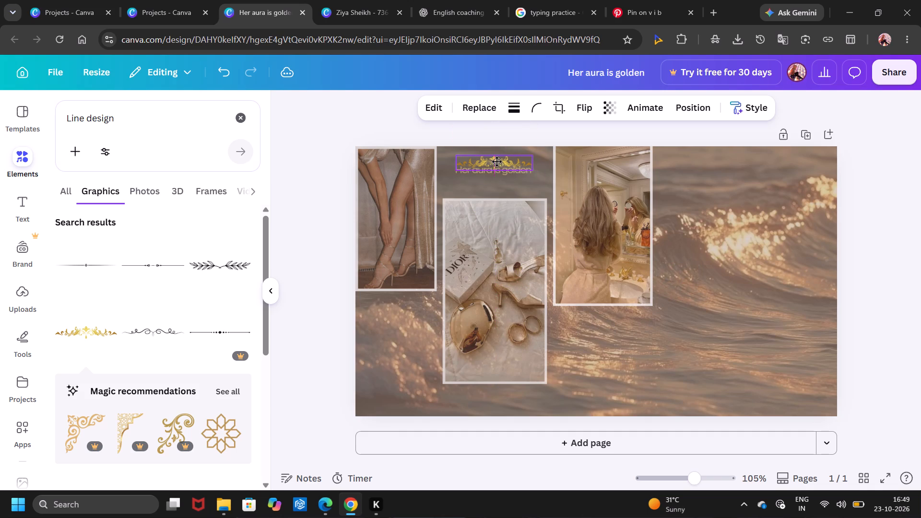
pyautogui.moveTo(496, 161); pyautogui.dragTo(497, 159)
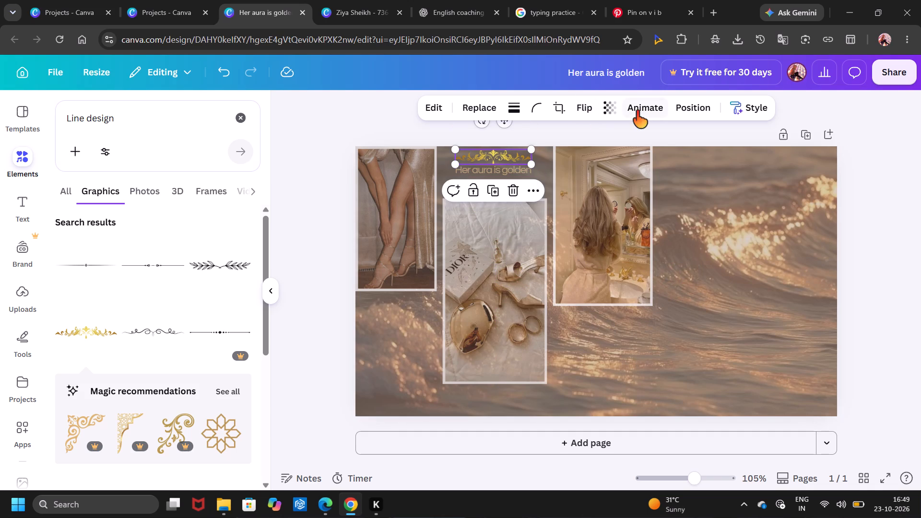
# Make the gold leafy ornament above the quote semi-transparent.
pyautogui.click(603, 106)
pyautogui.click(603, 149)
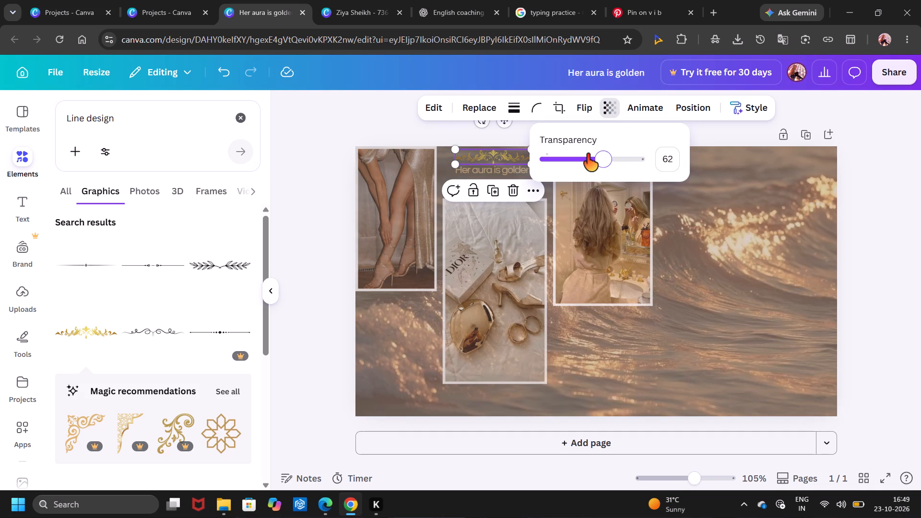
pyautogui.click(587, 154)
# Add the curly black flourish divider from the "Line design" results to the page, undoing the extra copy.
pyautogui.doubleClick(177, 328)
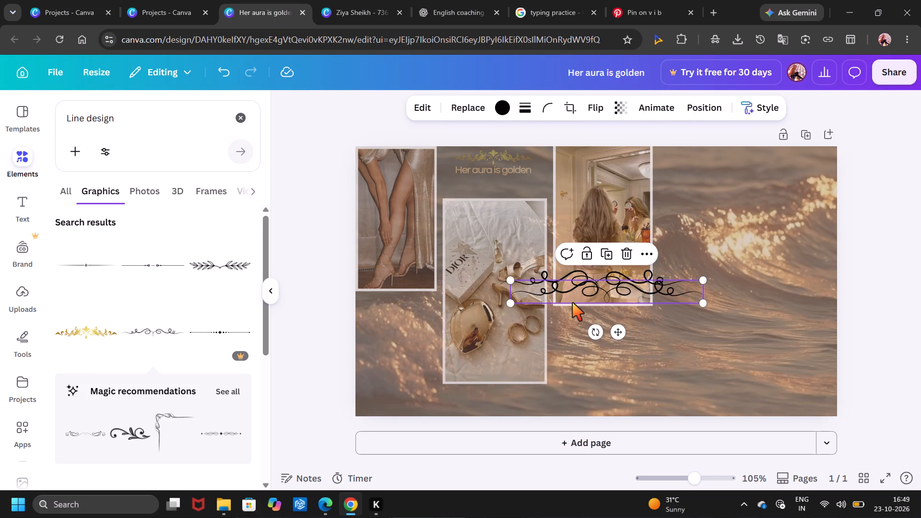
pyautogui.hotkey('ctrl', 'z')
# Delete the gold leafy ornament above the quote.
pyautogui.click(512, 153)
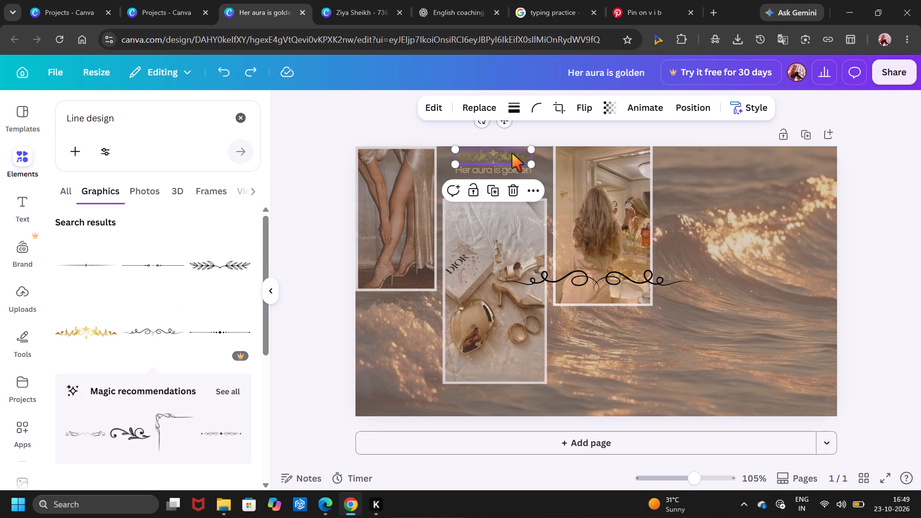
pyautogui.press('Delete')
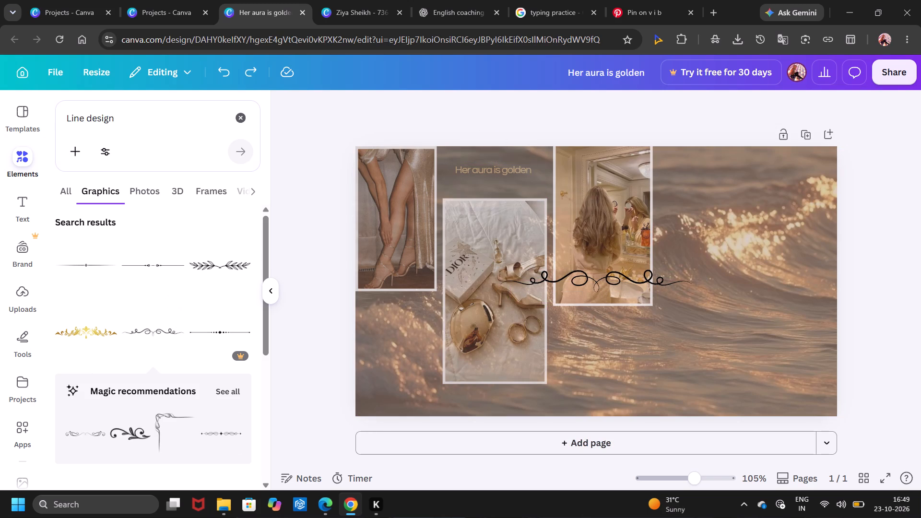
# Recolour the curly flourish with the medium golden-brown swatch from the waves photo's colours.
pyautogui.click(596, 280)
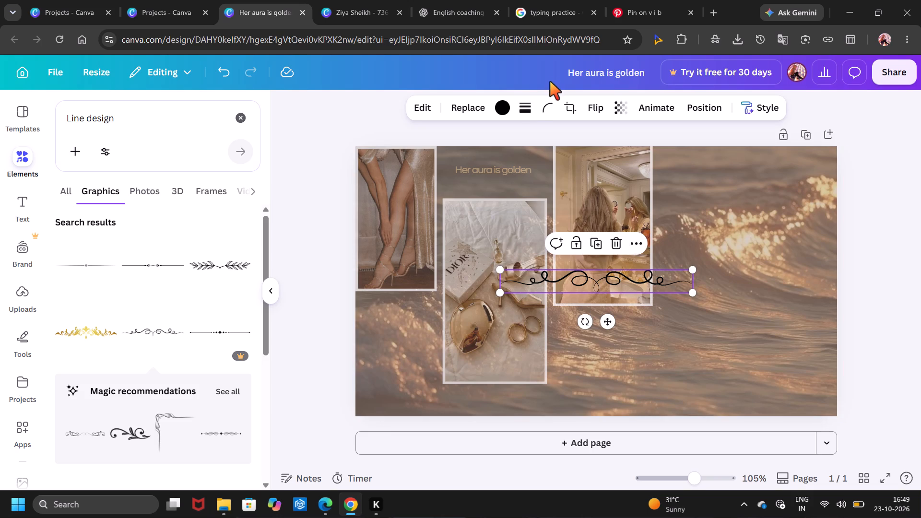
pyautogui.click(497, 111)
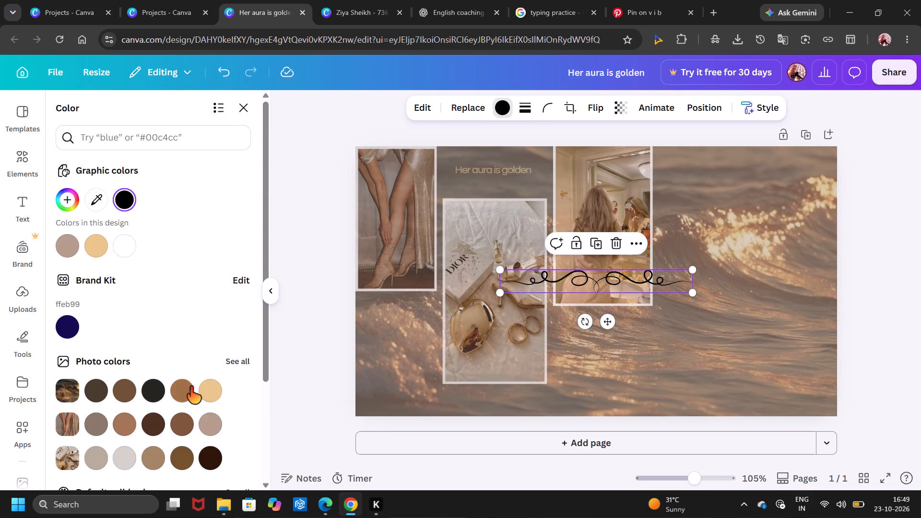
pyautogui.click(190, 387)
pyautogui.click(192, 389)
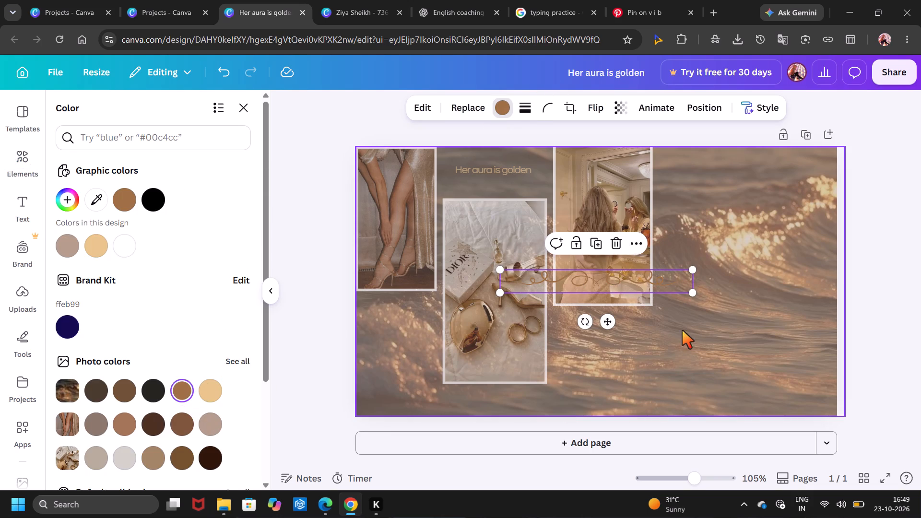
# Shrink the curly flourish to about 121 px wide and centre it just above the "Her aura is golden" quote.
pyautogui.moveTo(693, 291); pyautogui.dragTo(579, 285)
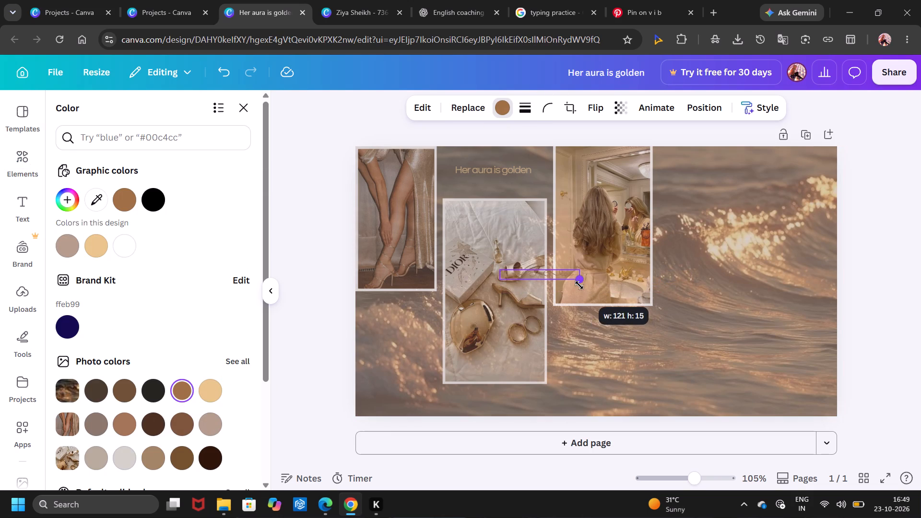
pyautogui.moveTo(579, 285); pyautogui.dragTo(579, 284)
pyautogui.moveTo(553, 306); pyautogui.dragTo(503, 189)
# Recolour the flourish above the quote with the light golden-beige swatch from the waves photo's colours.
pyautogui.click(503, 103)
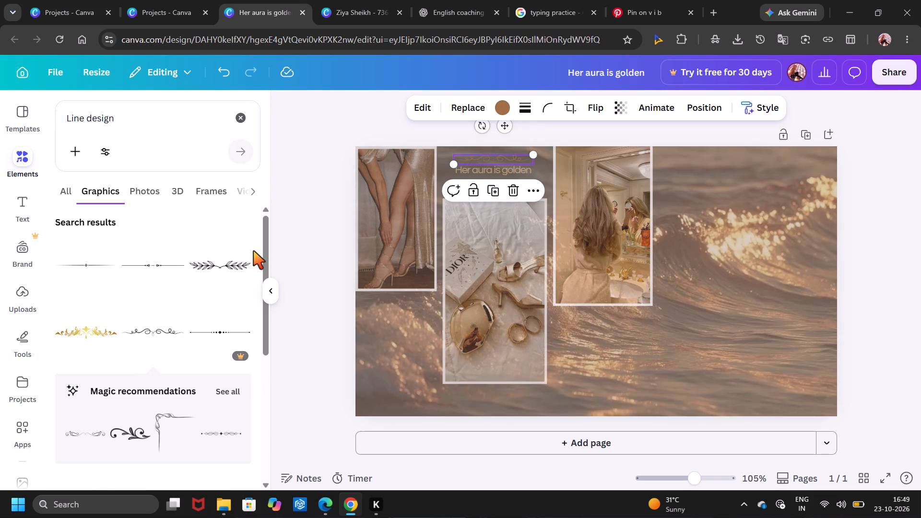
pyautogui.click(505, 103)
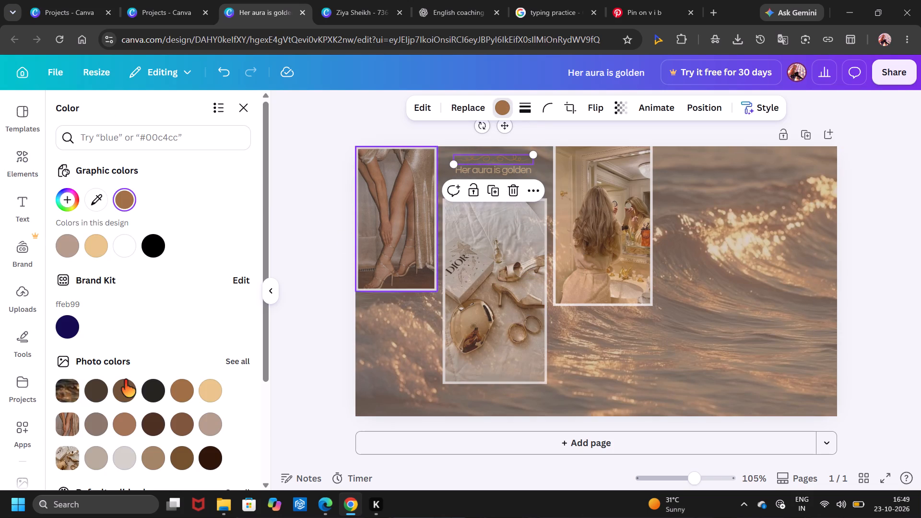
pyautogui.click(207, 382)
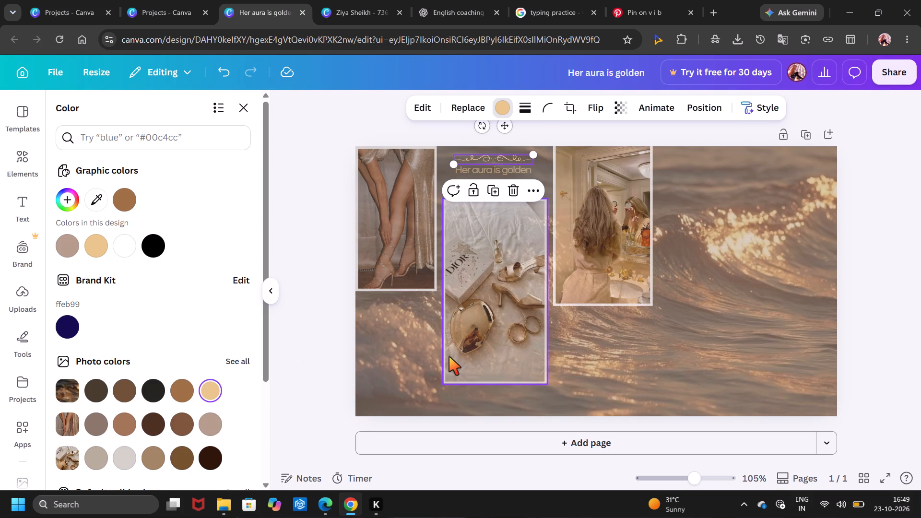
pyautogui.click(449, 357)
pyautogui.click(368, 409)
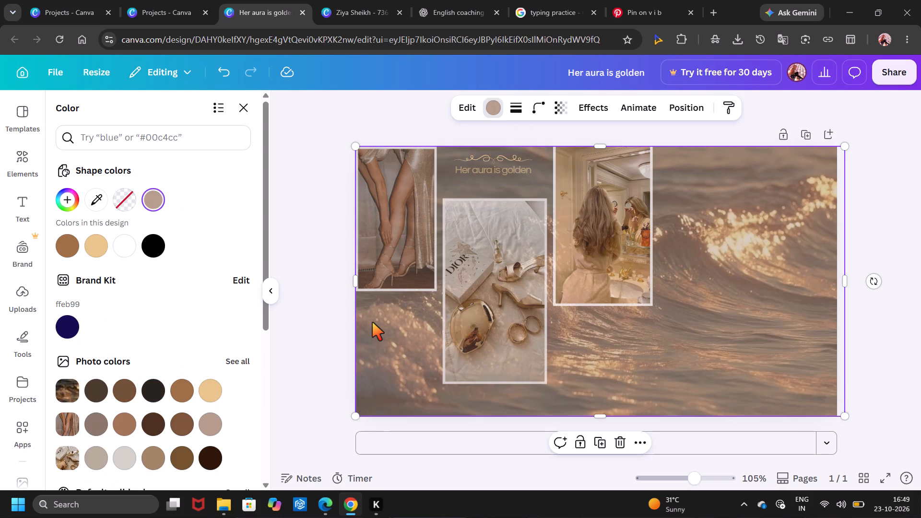
# Duplicate the golden-beige flourish above the quote.
pyautogui.click(494, 154)
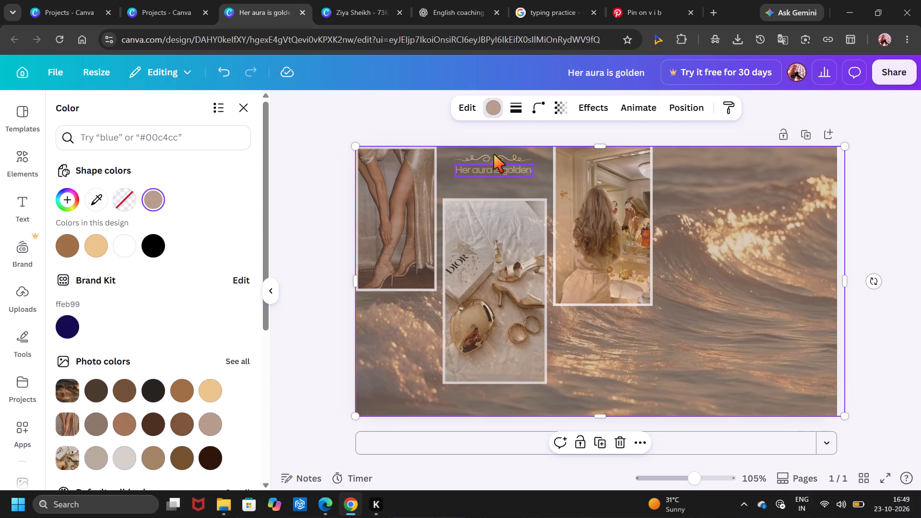
pyautogui.hotkey('ctrl', 'c')
pyautogui.hotkey('ctrl', 'v')
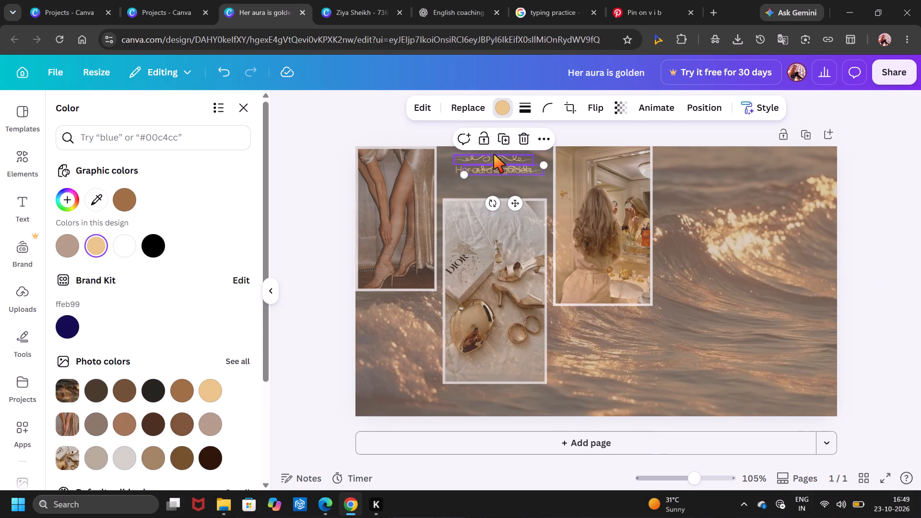
# Browse further through the "Line design" graphics results for other divider ornaments.
pyautogui.click(25, 159)
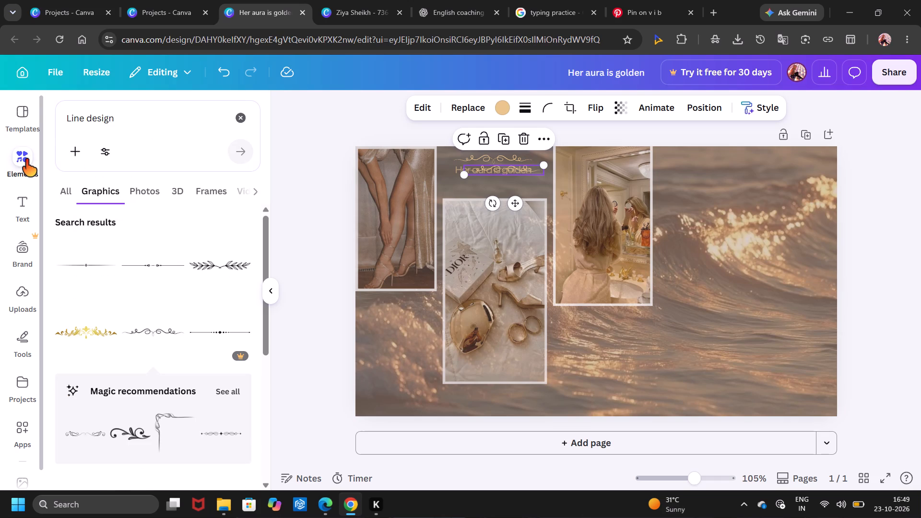
pyautogui.scroll(-4, 139, 278)
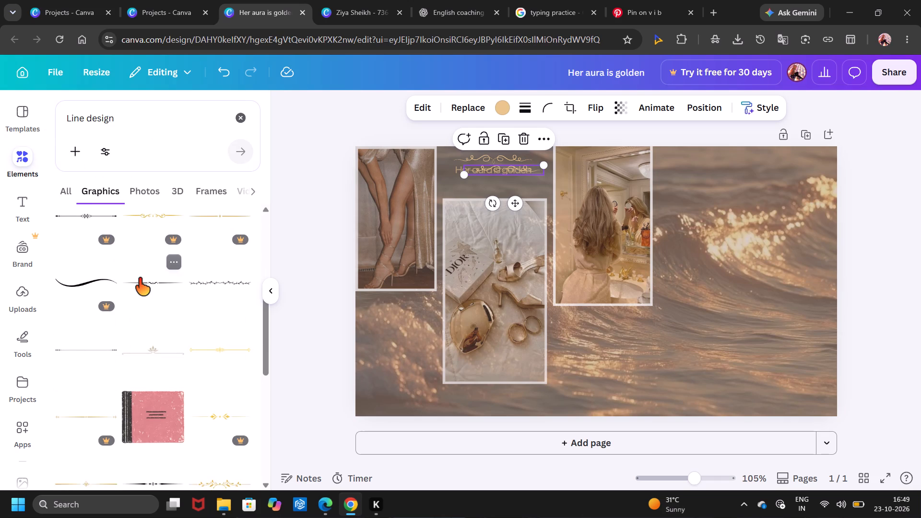
pyautogui.scroll(-3, 139, 278)
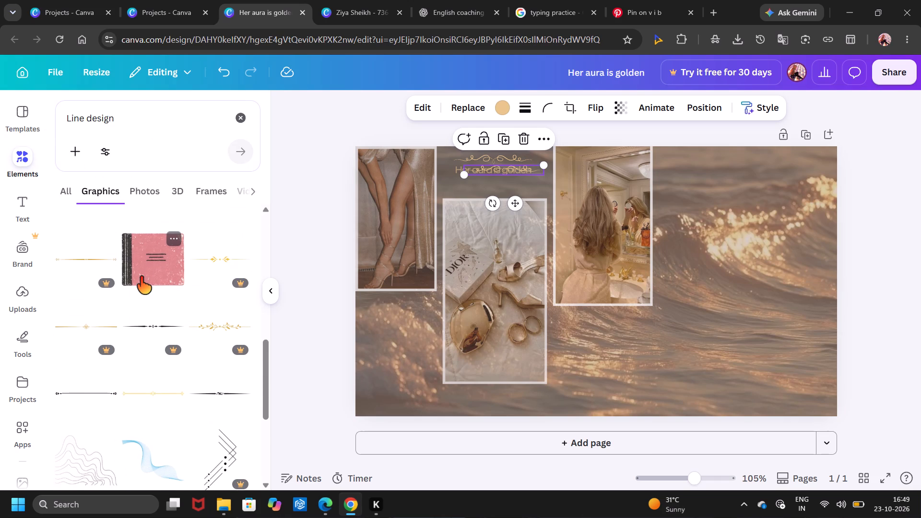
pyautogui.scroll(-3, 140, 277)
pyautogui.scroll(1, 140, 277)
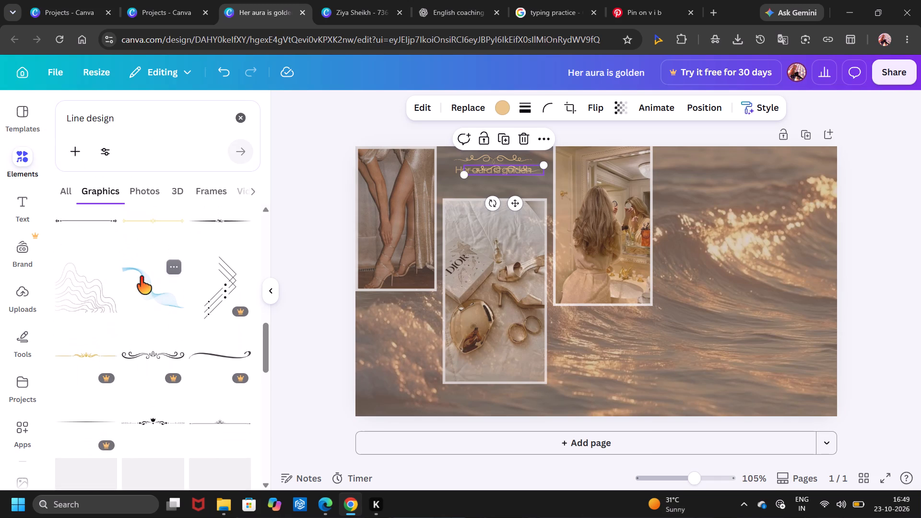
pyautogui.scroll(1, 140, 277)
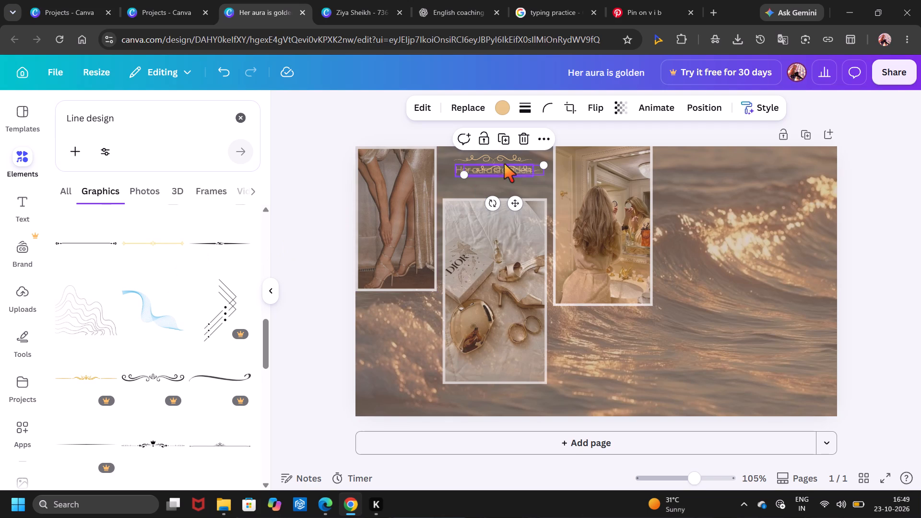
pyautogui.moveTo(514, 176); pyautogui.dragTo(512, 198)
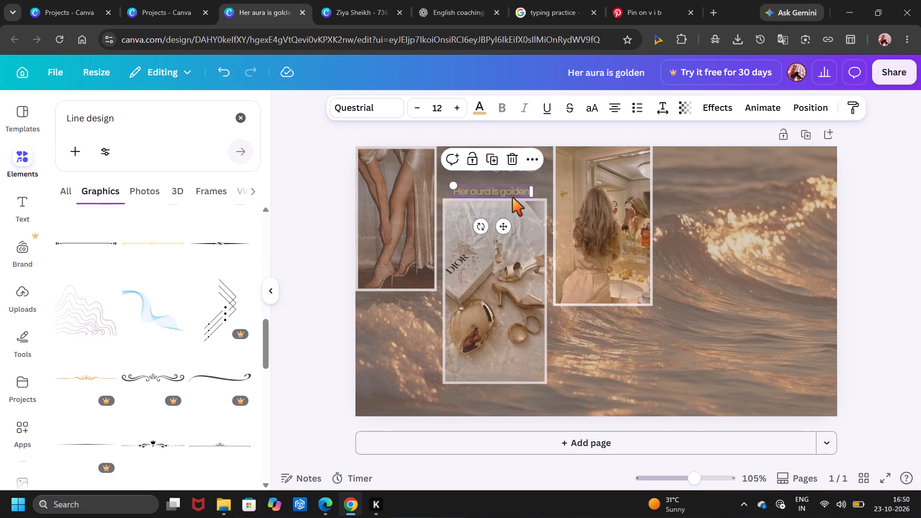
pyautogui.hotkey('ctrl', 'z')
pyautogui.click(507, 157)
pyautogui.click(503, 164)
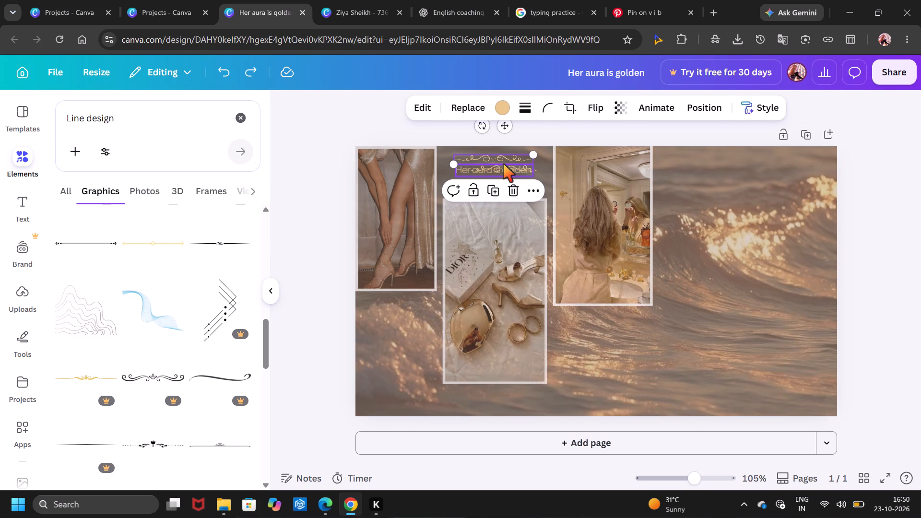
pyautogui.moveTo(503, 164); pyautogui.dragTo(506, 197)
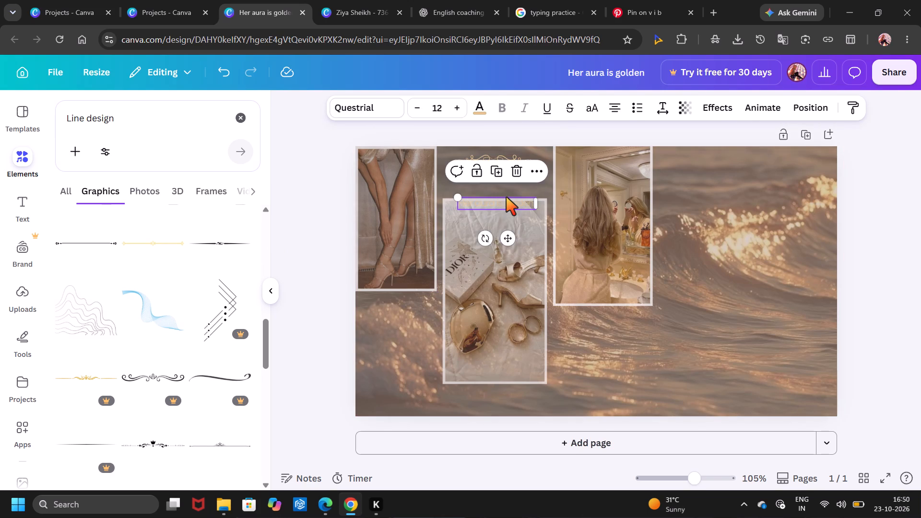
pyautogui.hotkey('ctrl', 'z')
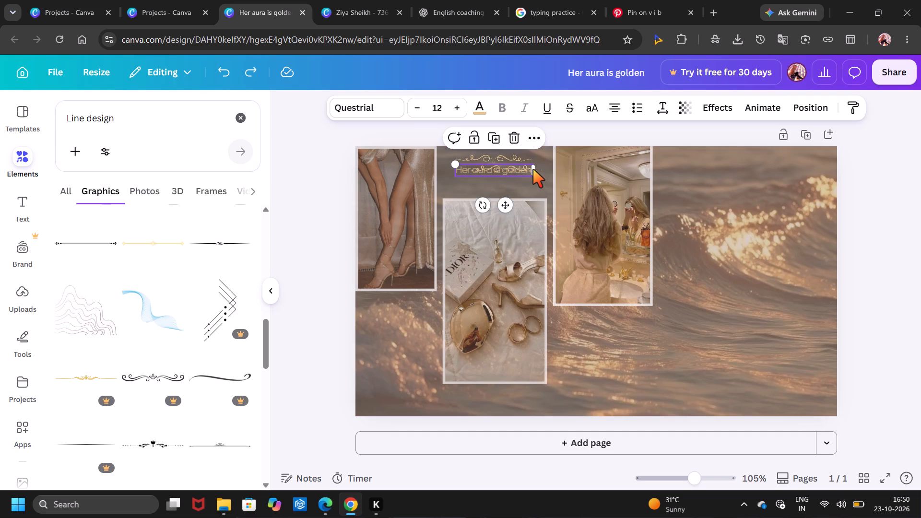
# Move the duplicated flourish just below the quote, aligned with the flourish above it.
pyautogui.click(538, 167)
pyautogui.click(542, 173)
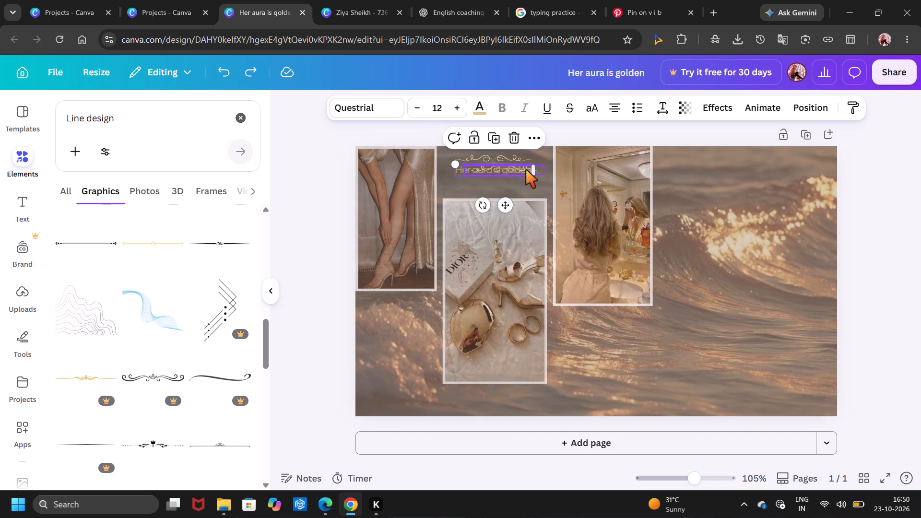
pyautogui.click(526, 170)
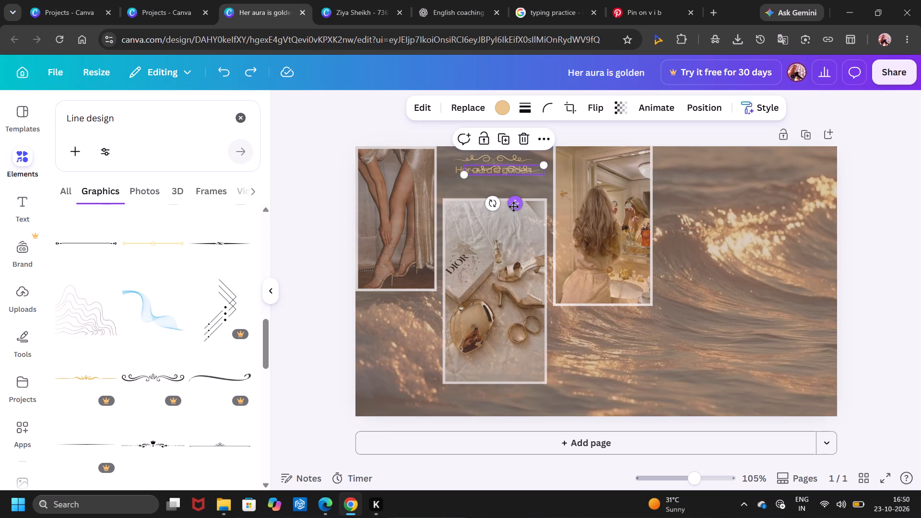
pyautogui.moveTo(513, 206); pyautogui.dragTo(500, 222)
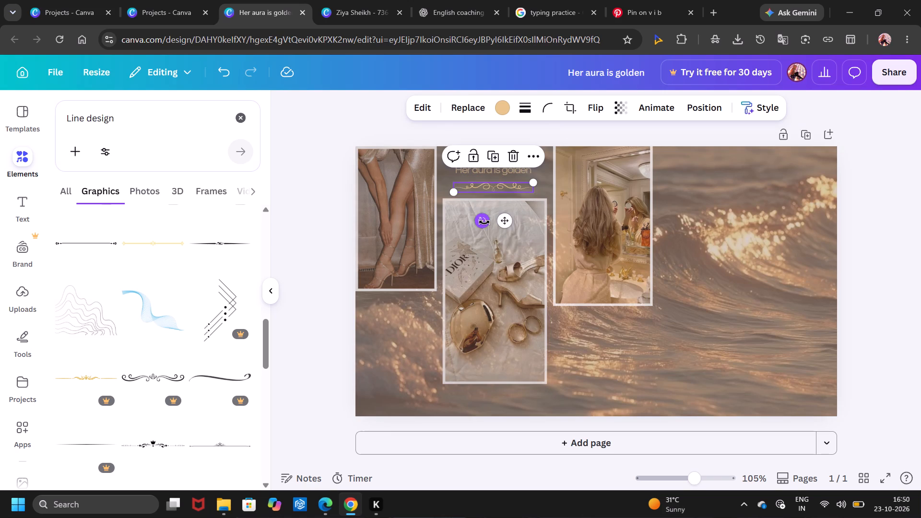
# Rotate the flourish below the quote by 180° so it mirrors the upper one.
pyautogui.moveTo(484, 222); pyautogui.dragTo(549, 158)
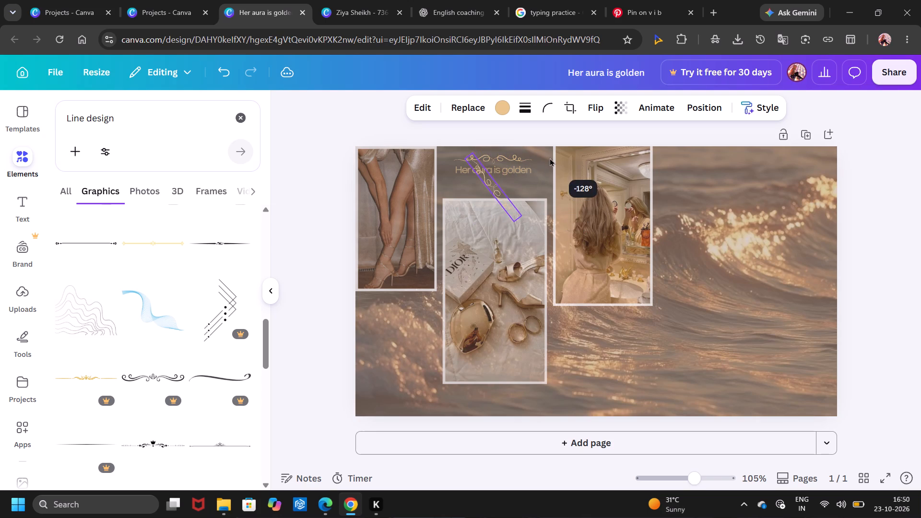
pyautogui.moveTo(549, 158); pyautogui.dragTo(546, 0)
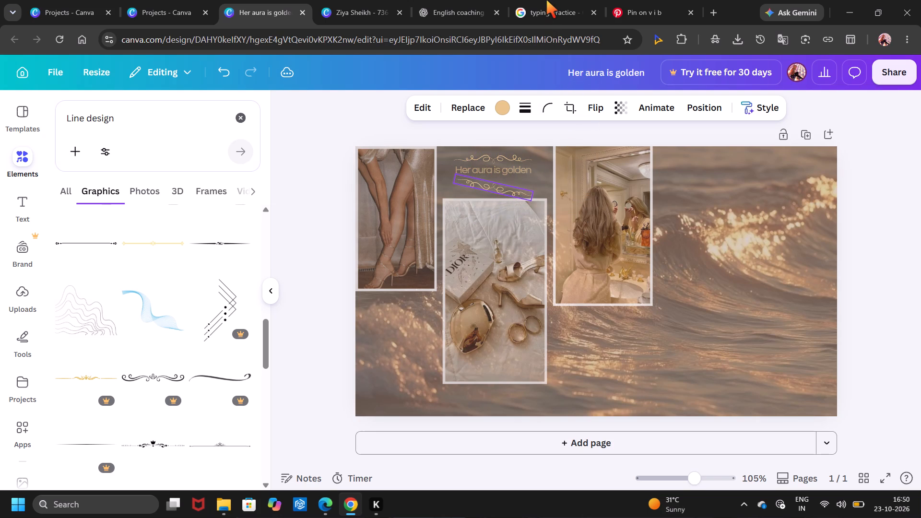
pyautogui.moveTo(546, 0); pyautogui.dragTo(507, 55)
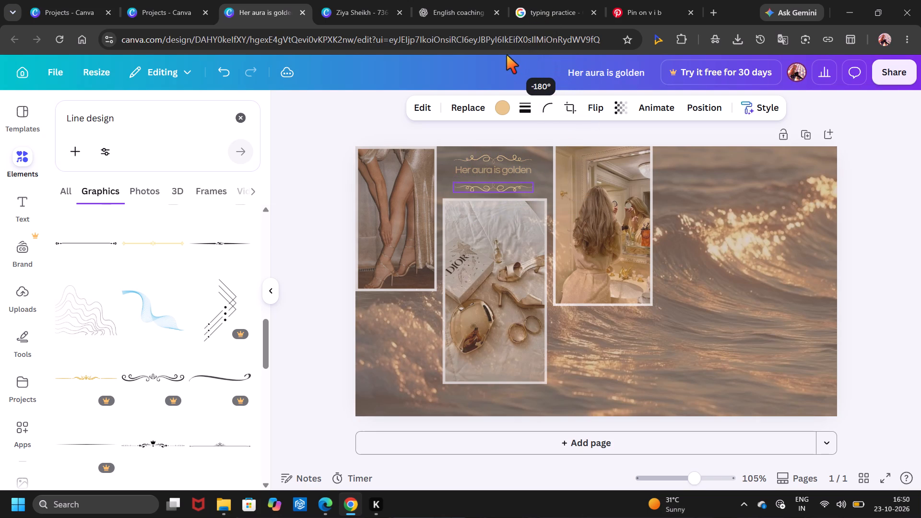
pyautogui.moveTo(507, 55); pyautogui.dragTo(512, 63)
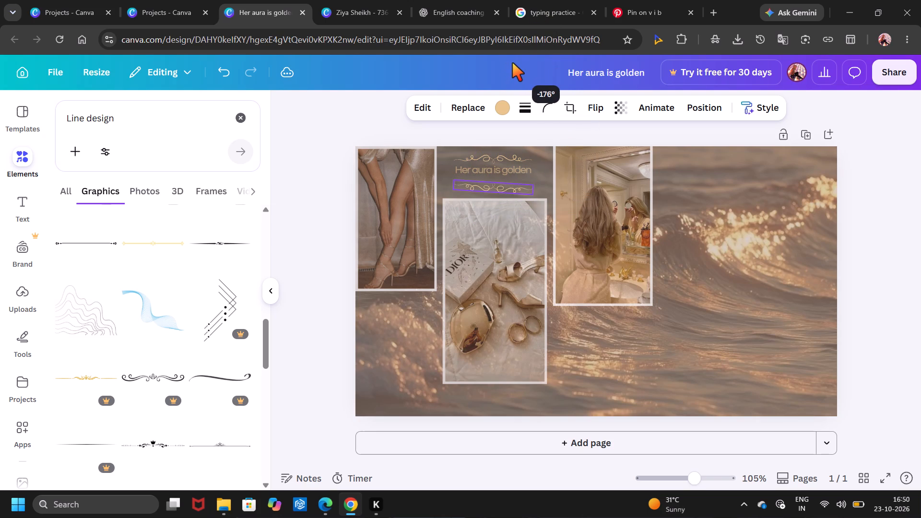
pyautogui.moveTo(512, 63); pyautogui.dragTo(507, 65)
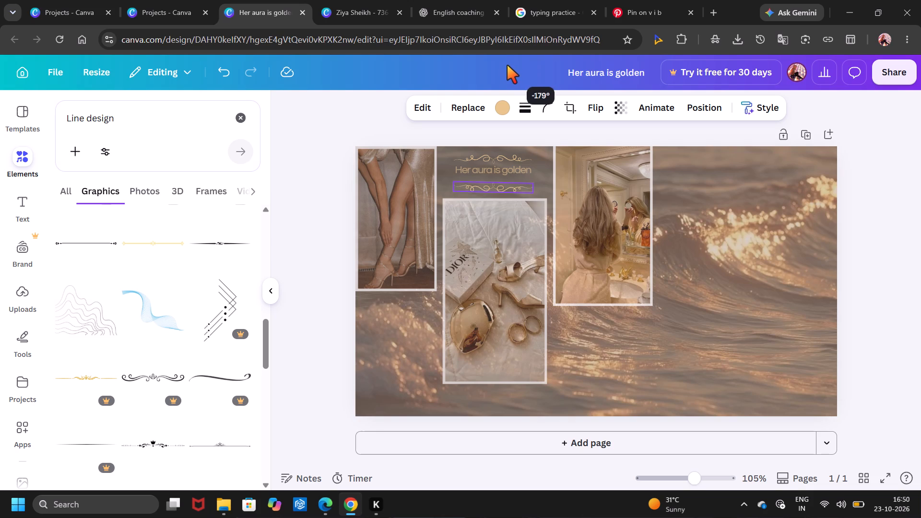
pyautogui.moveTo(507, 65); pyautogui.dragTo(504, 74)
pyautogui.click(744, 285)
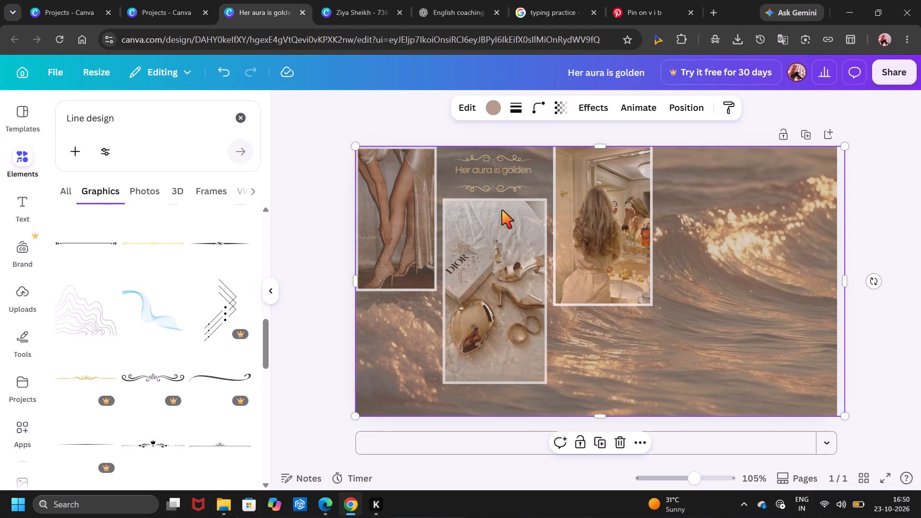
# Move the lower flourish up closer to the quote, keeping it aligned with the upper flourish.
pyautogui.click(496, 189)
pyautogui.moveTo(496, 189); pyautogui.dragTo(496, 177)
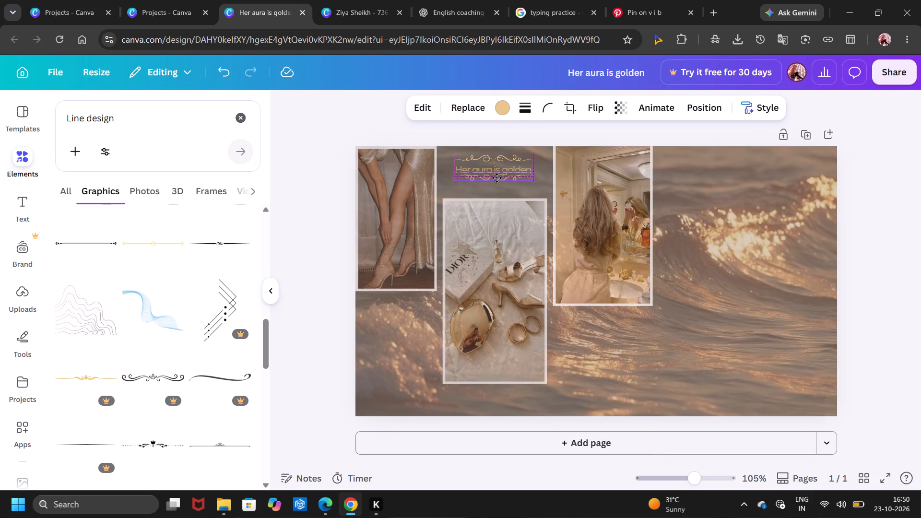
pyautogui.moveTo(496, 177); pyautogui.dragTo(496, 187)
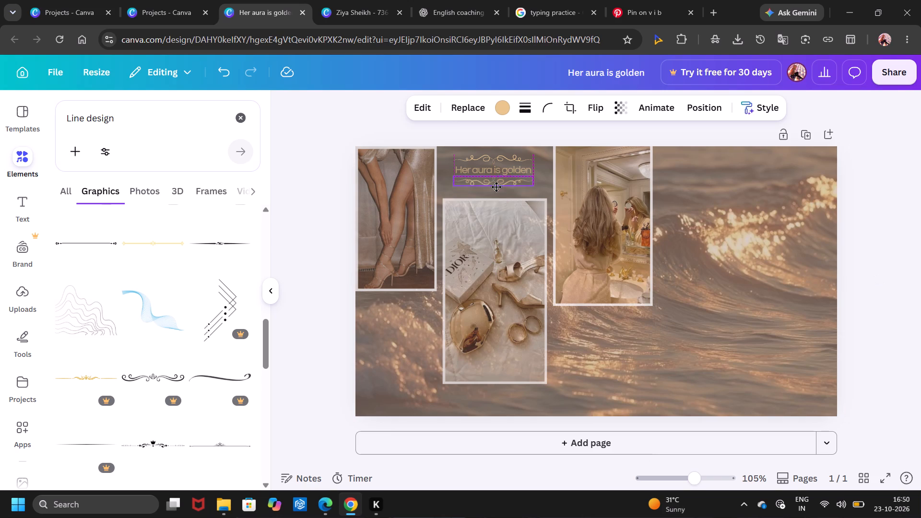
pyautogui.moveTo(496, 187); pyautogui.dragTo(496, 185)
pyautogui.click(654, 315)
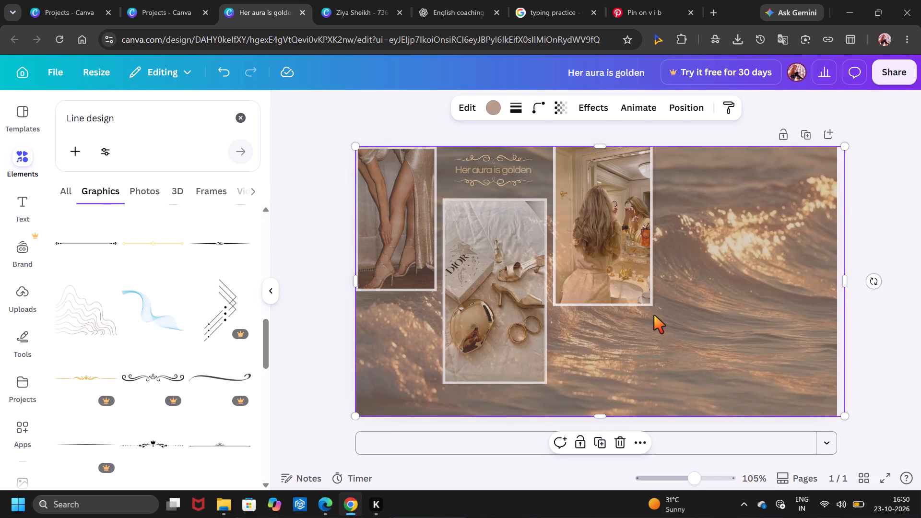
pyautogui.click(278, 297)
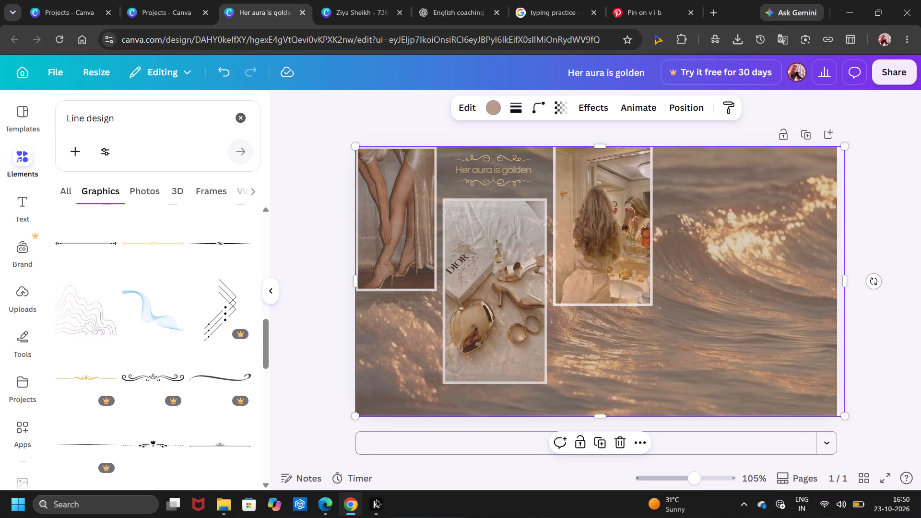
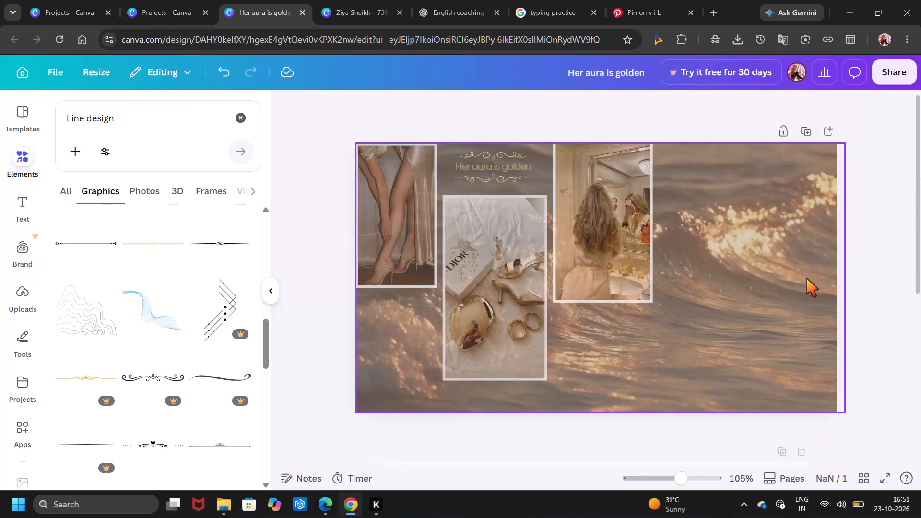
# Move the Dior accessories photo down, leaving a gap beneath the lower flourish and above the canvas's bottom edge.
pyautogui.scroll(1, 806, 279)
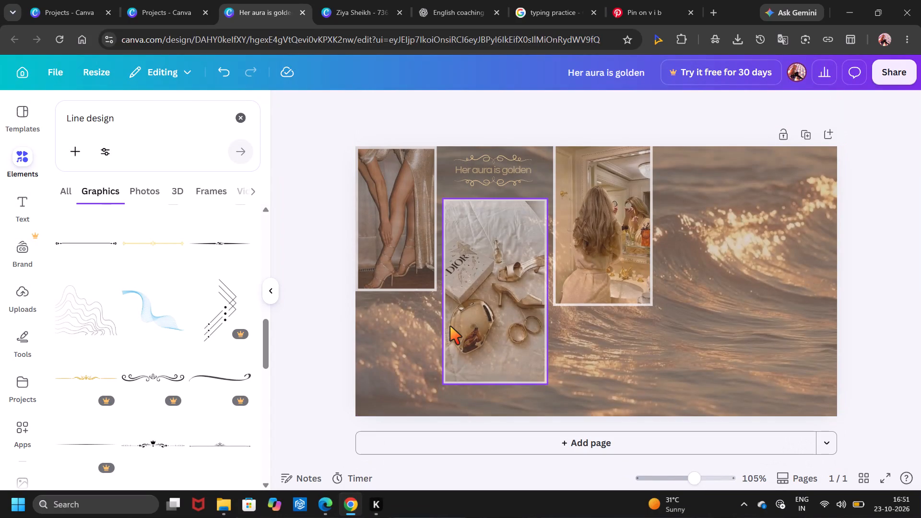
pyautogui.moveTo(489, 333); pyautogui.dragTo(491, 357)
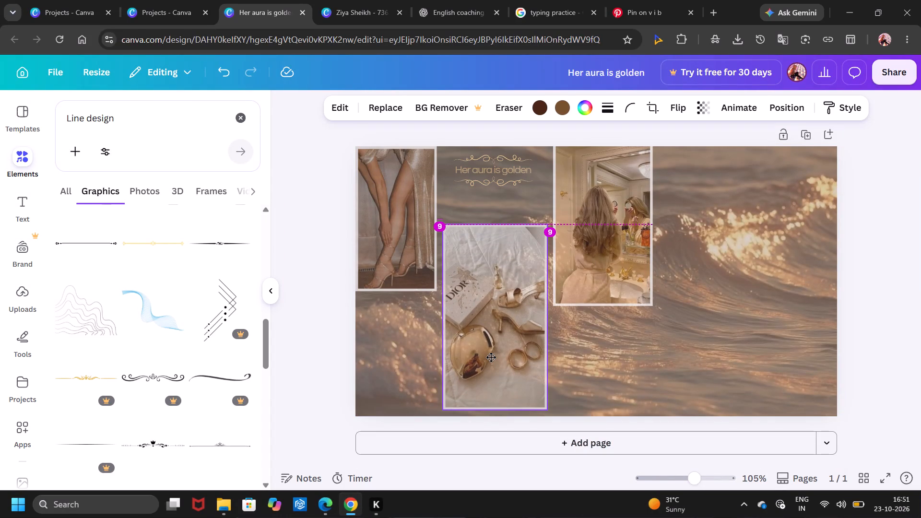
pyautogui.moveTo(491, 357); pyautogui.dragTo(489, 348)
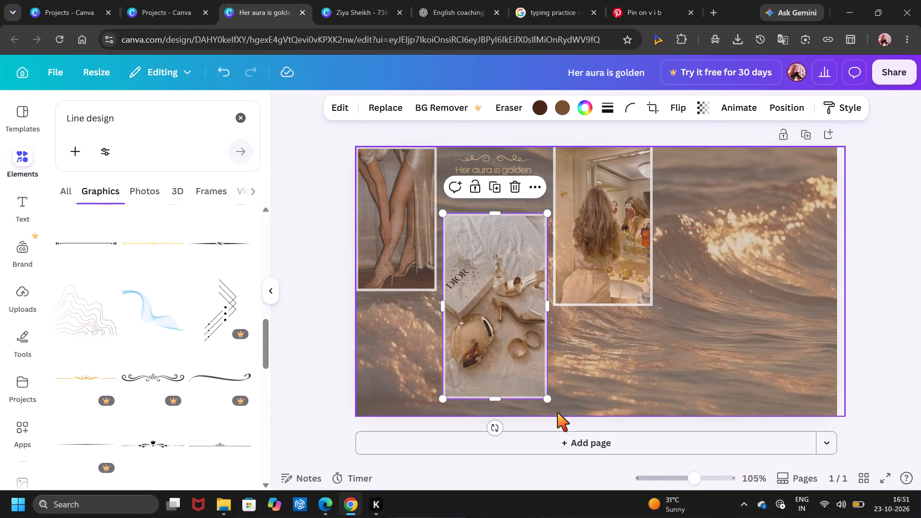
pyautogui.click(557, 413)
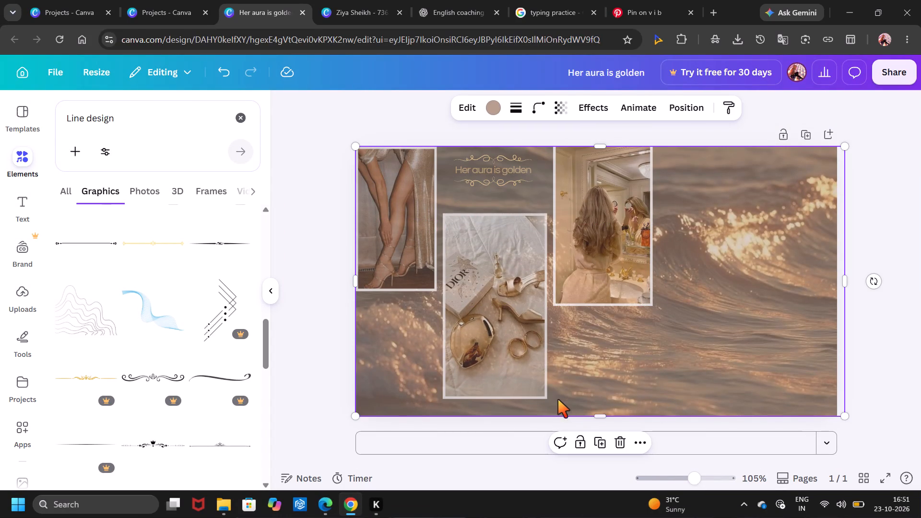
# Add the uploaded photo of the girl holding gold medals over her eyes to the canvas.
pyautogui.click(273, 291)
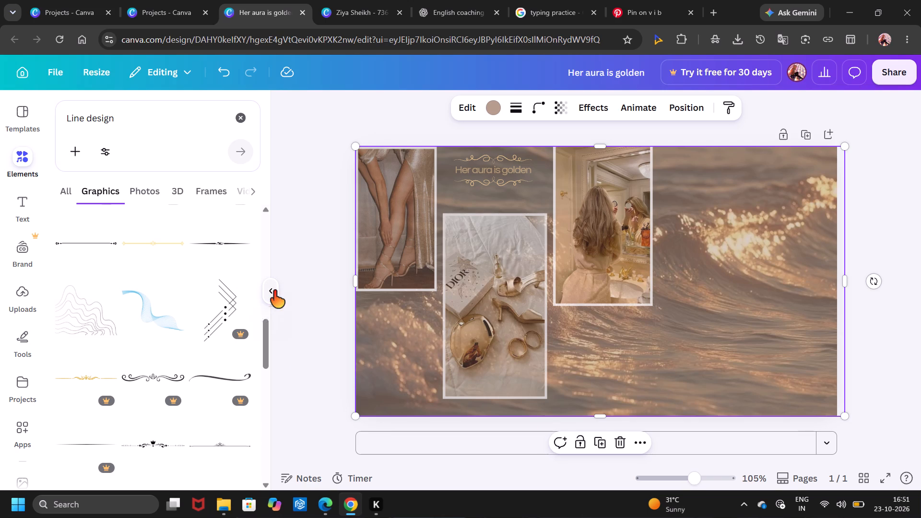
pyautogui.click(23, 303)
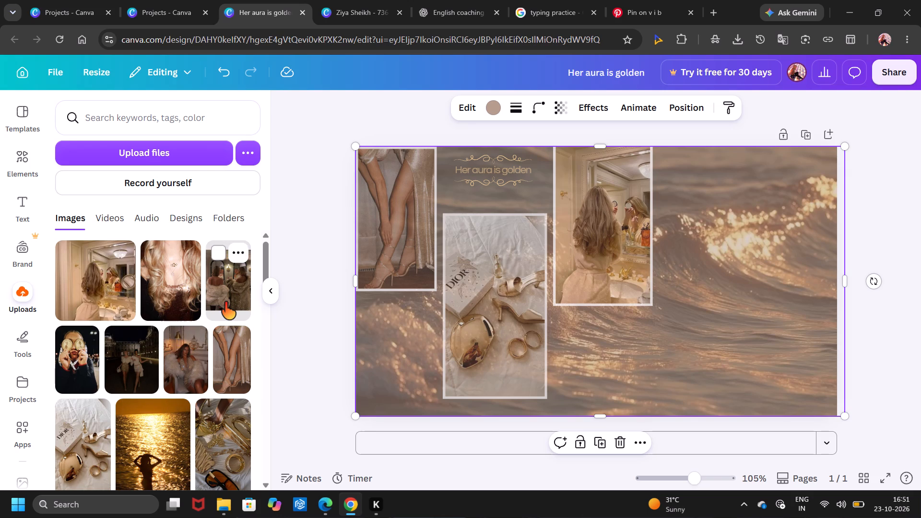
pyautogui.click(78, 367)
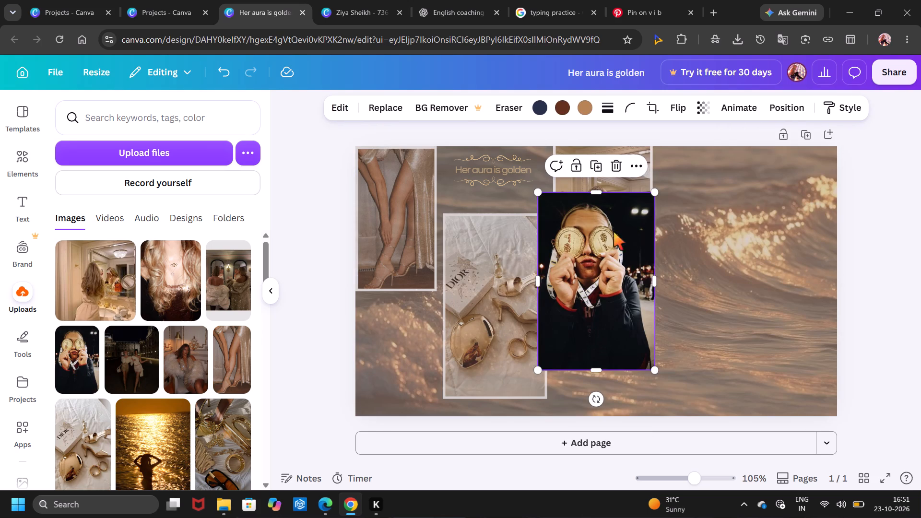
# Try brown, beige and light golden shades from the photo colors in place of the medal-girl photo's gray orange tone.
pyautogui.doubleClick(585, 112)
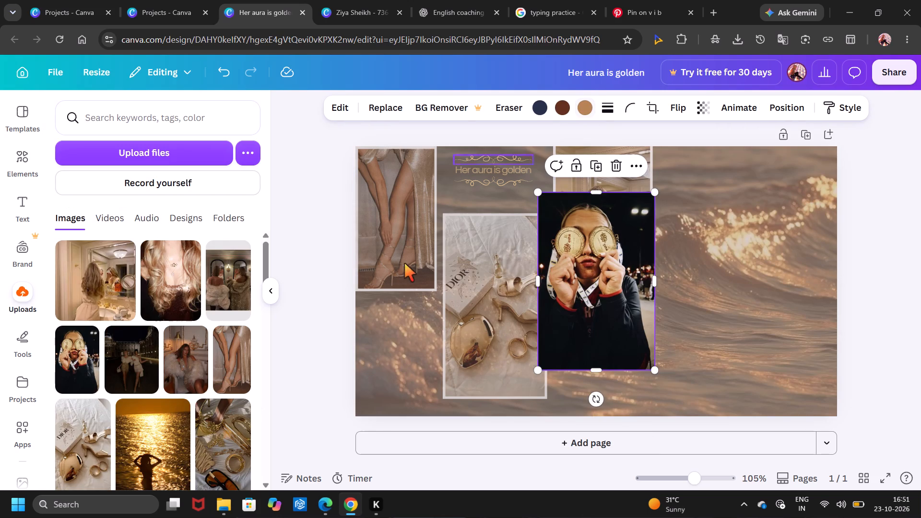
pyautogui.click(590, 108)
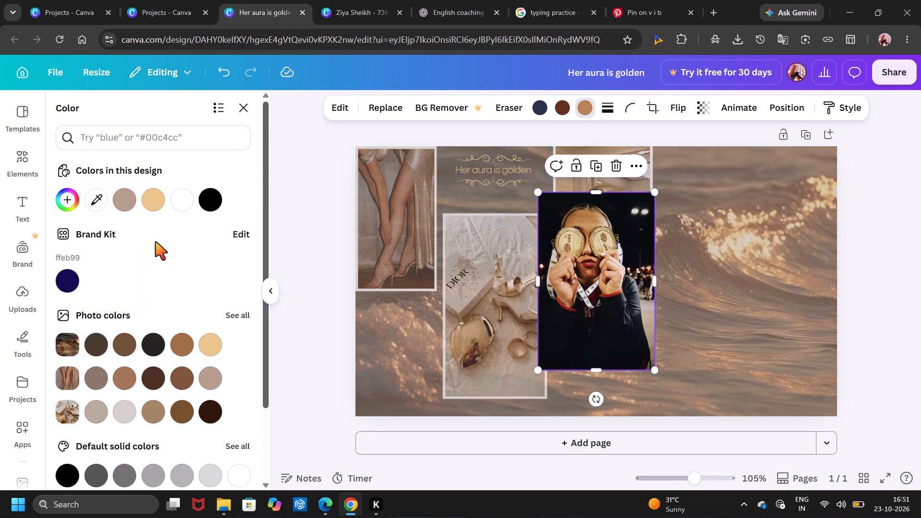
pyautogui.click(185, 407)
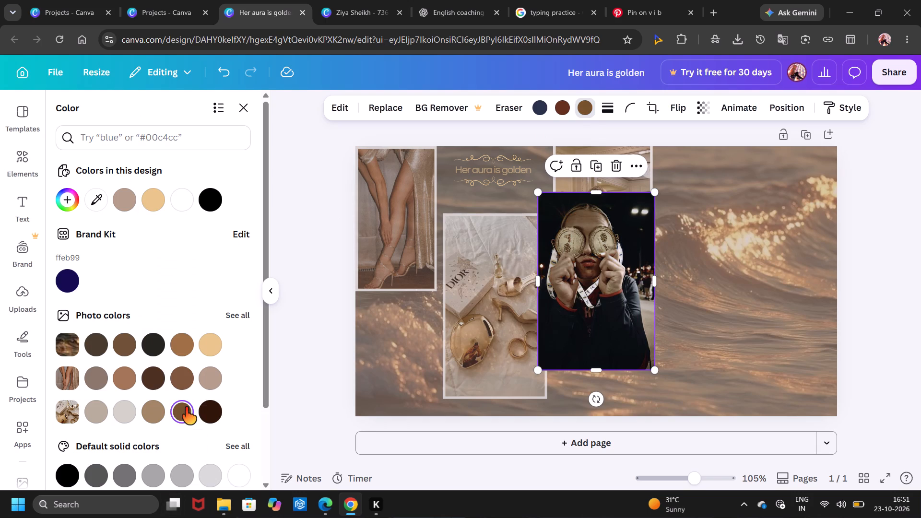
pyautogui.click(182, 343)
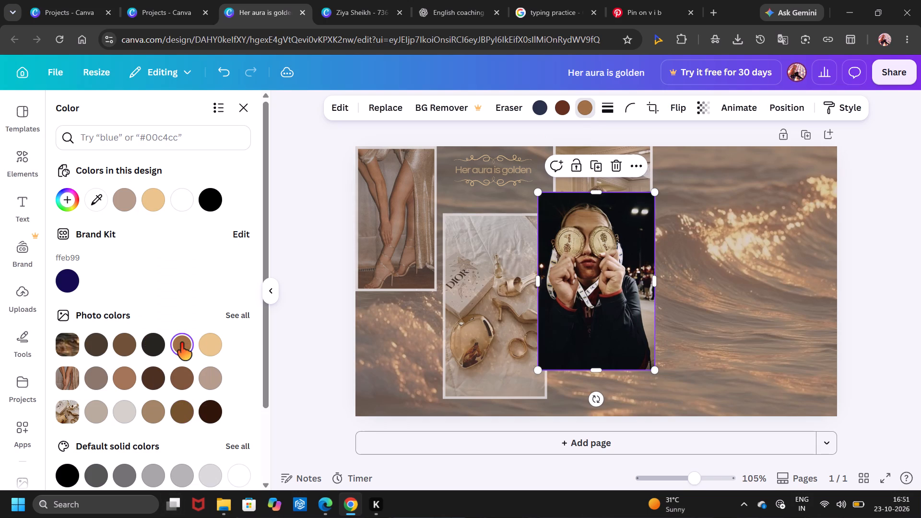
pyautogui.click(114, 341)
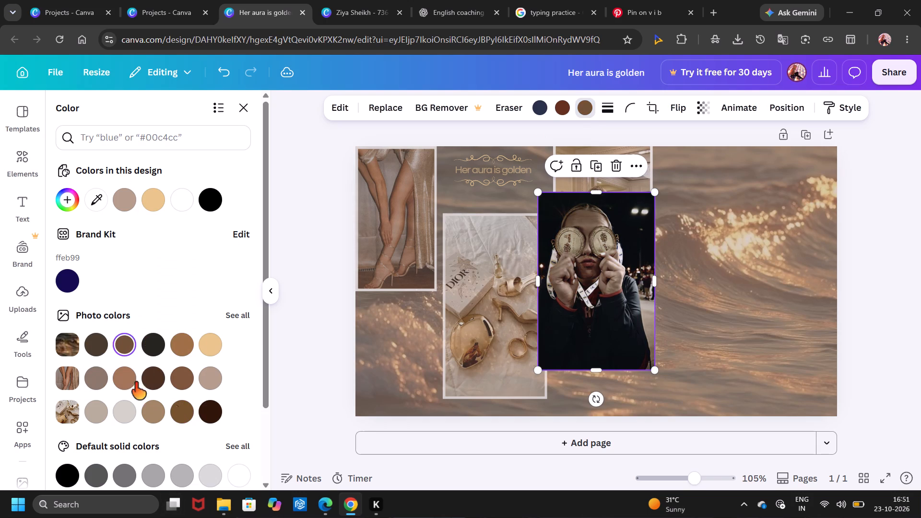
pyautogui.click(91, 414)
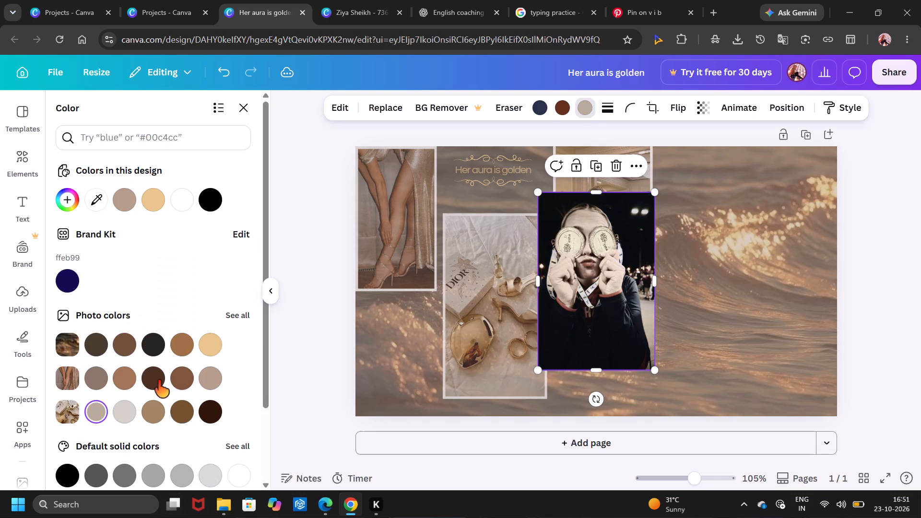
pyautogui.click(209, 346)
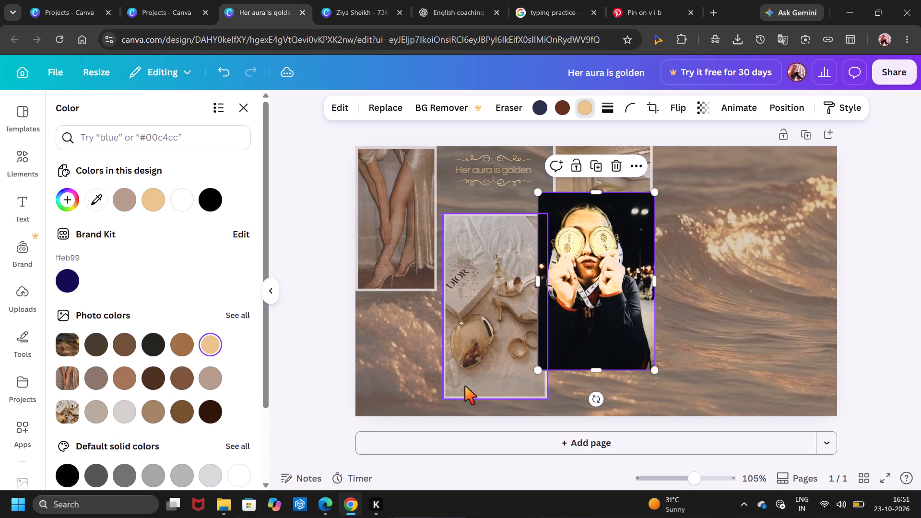
# Switch to Pinterest and search for "gold medal girl aesthetic".
pyautogui.click(616, 0)
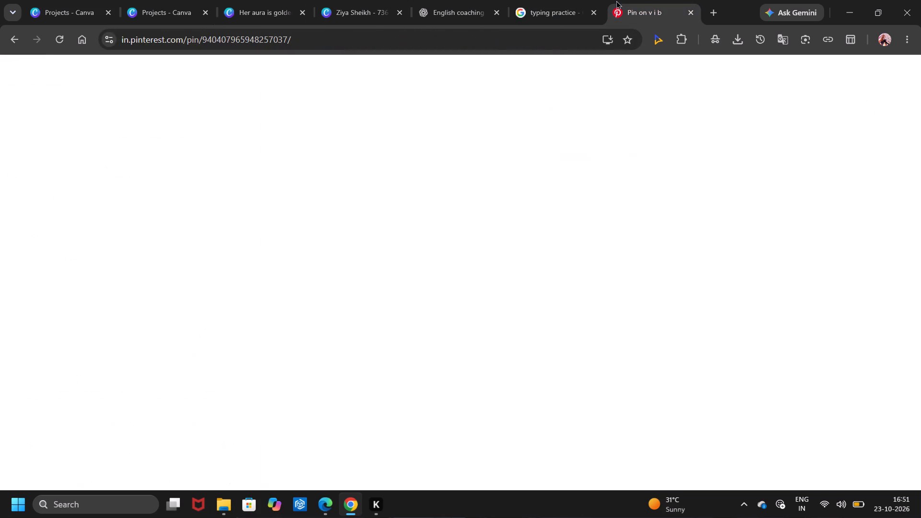
pyautogui.scroll(2, 448, 207)
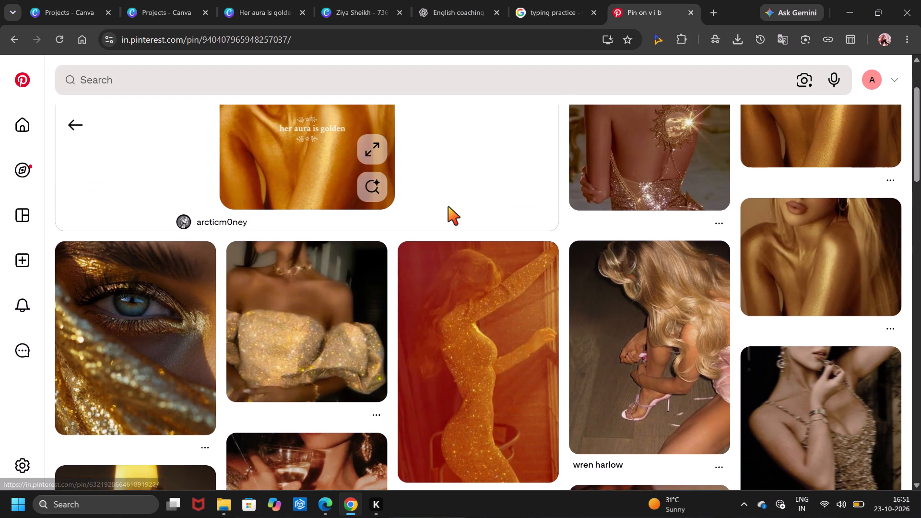
pyautogui.scroll(3, 448, 207)
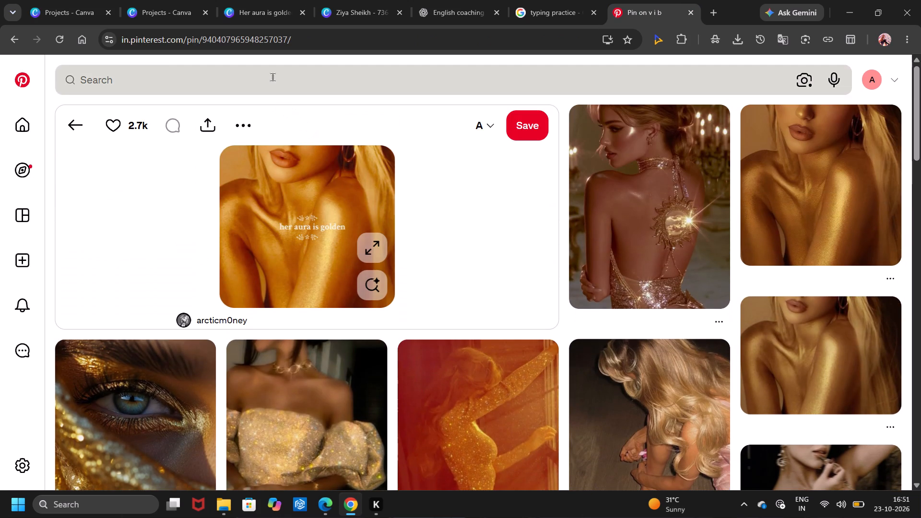
pyautogui.click(272, 77)
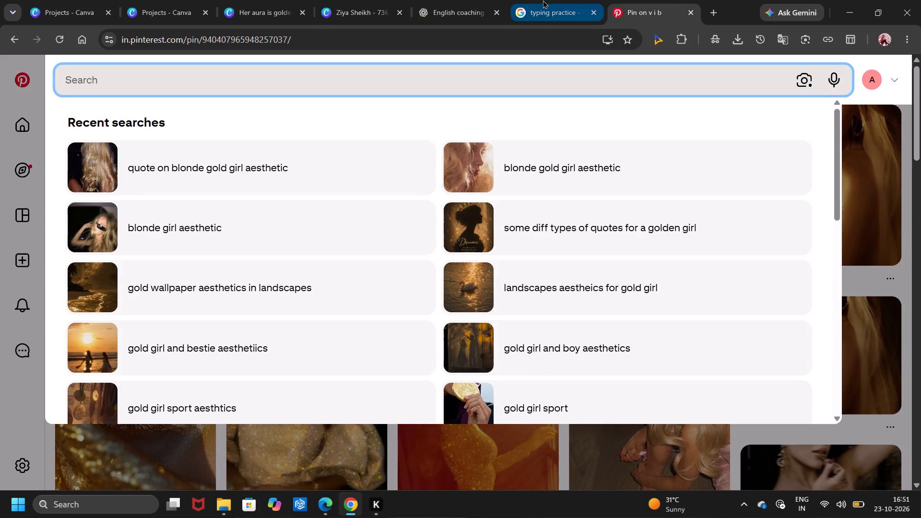
pyautogui.click(543, 0)
pyautogui.click(260, 0)
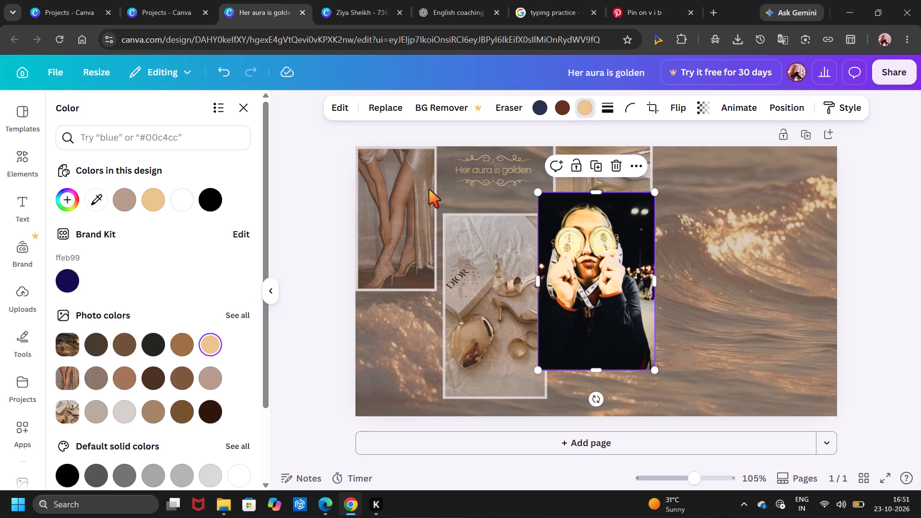
pyautogui.click(661, 0)
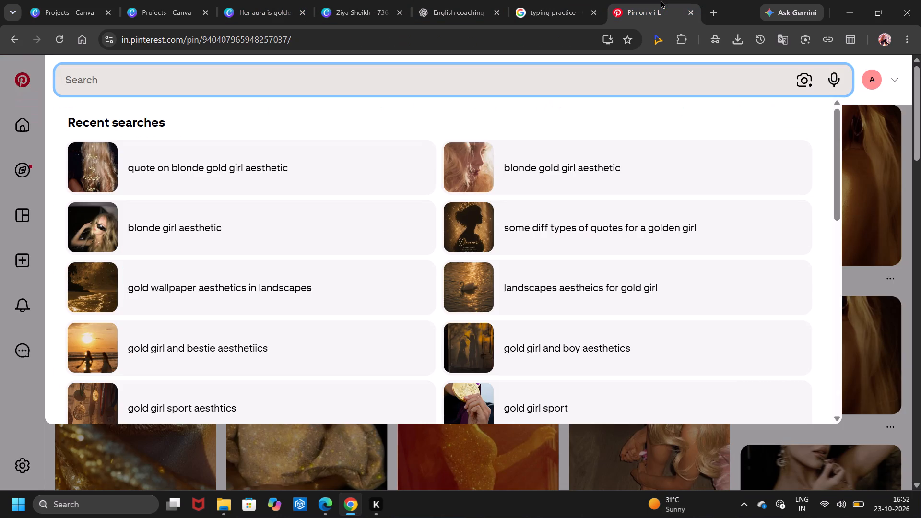
pyautogui.write('gold m')
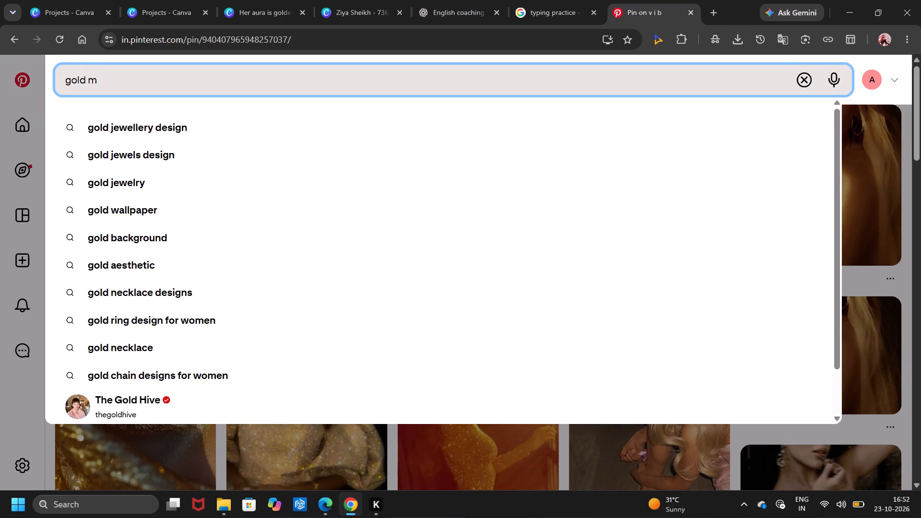
pyautogui.write('edal giel')
pyautogui.press('space')
pyautogui.press('BackSpace')
pyautogui.press('BackSpace')
pyautogui.press('BackSpace')
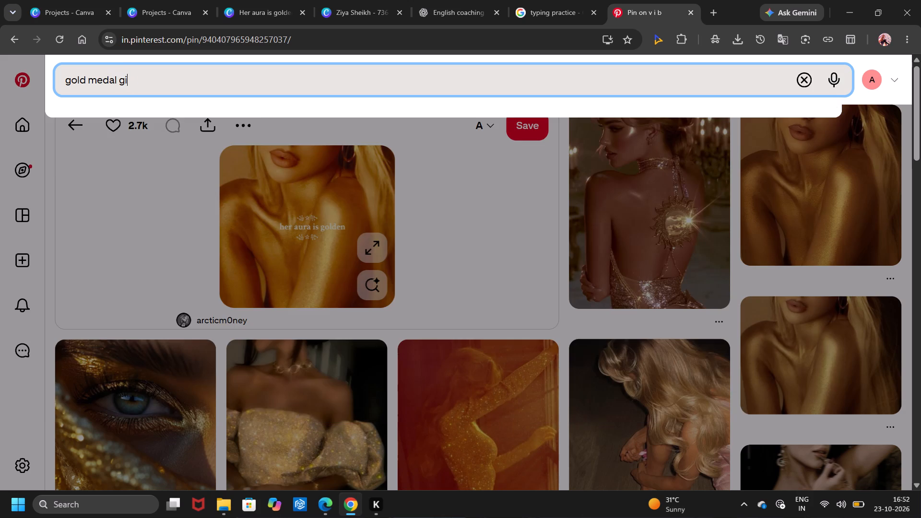
pyautogui.write('rl aesthetic')
pyautogui.press('space')
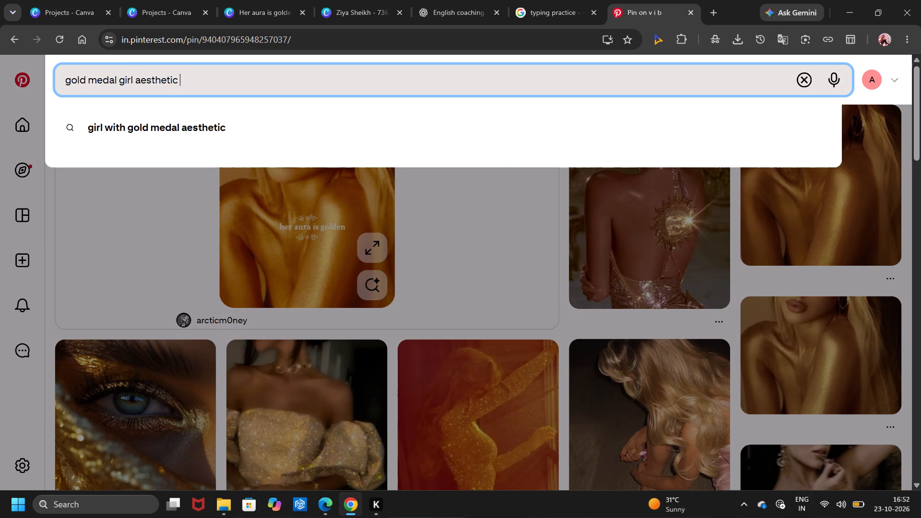
pyautogui.press('\\')
pyautogui.press('Return')
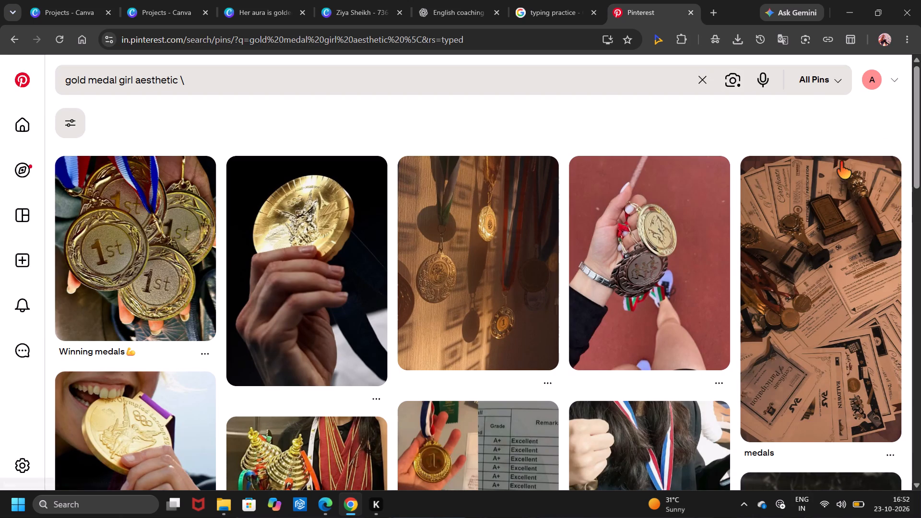
# Download the "Winning medals" image of several 1st-place gold medals held in a hand.
pyautogui.scroll(-1, 840, 162)
pyautogui.scroll(3, 840, 162)
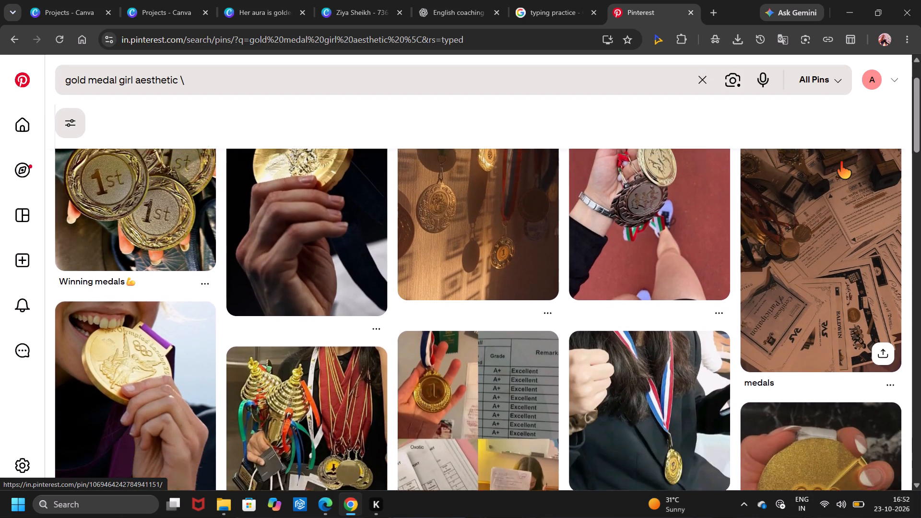
pyautogui.click(177, 246)
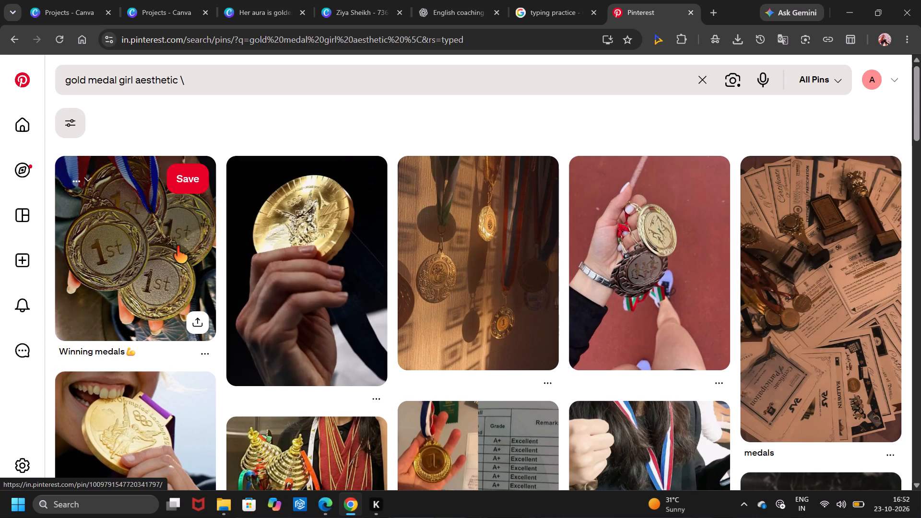
pyautogui.click(530, 125)
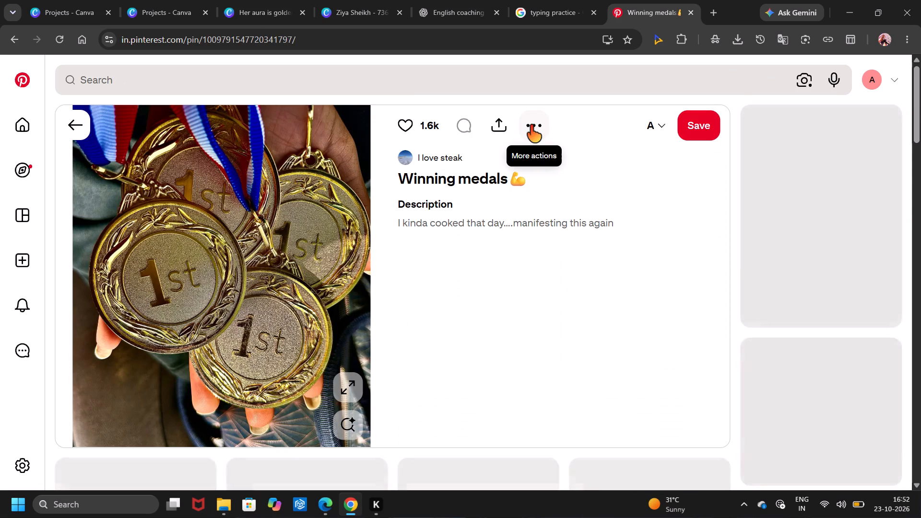
pyautogui.click(525, 153)
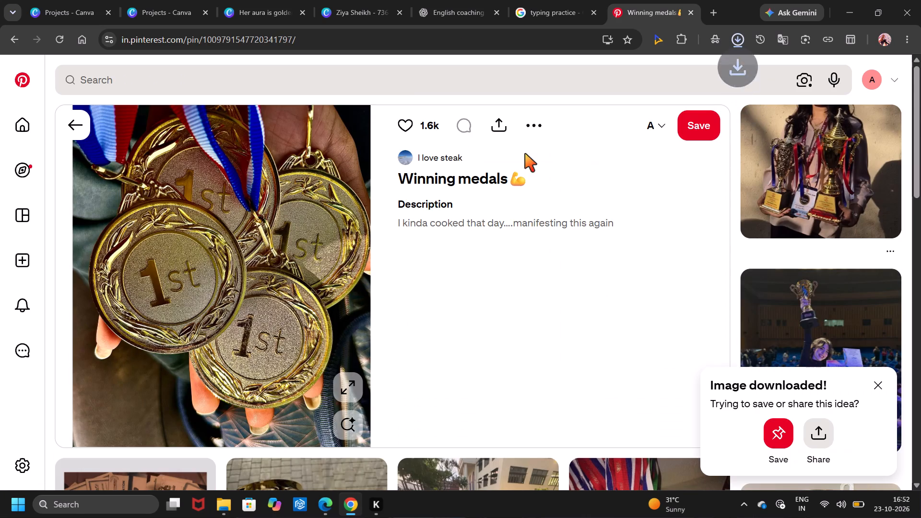
pyautogui.scroll(-6, 542, 266)
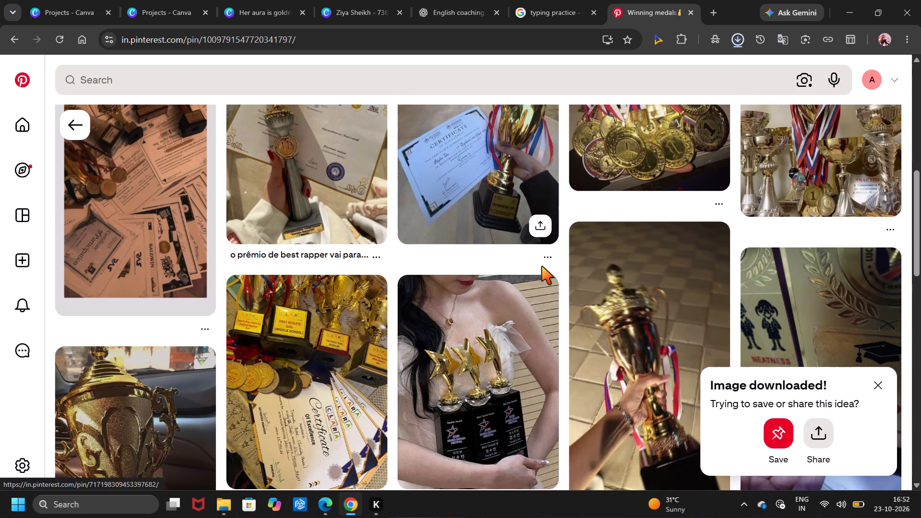
pyautogui.scroll(-1, 542, 266)
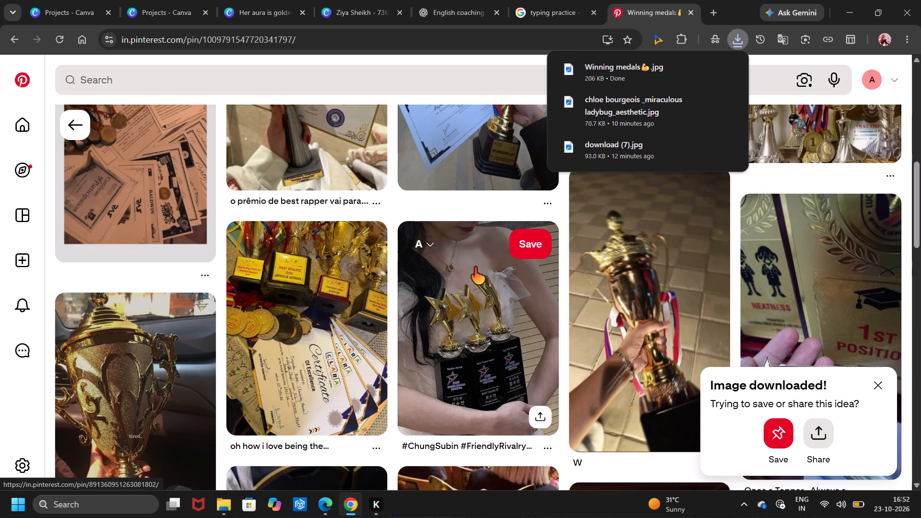
# Close the other open Canva collage design and return to the "Her aura is golden" design.
pyautogui.click(537, 20)
pyautogui.click(416, 25)
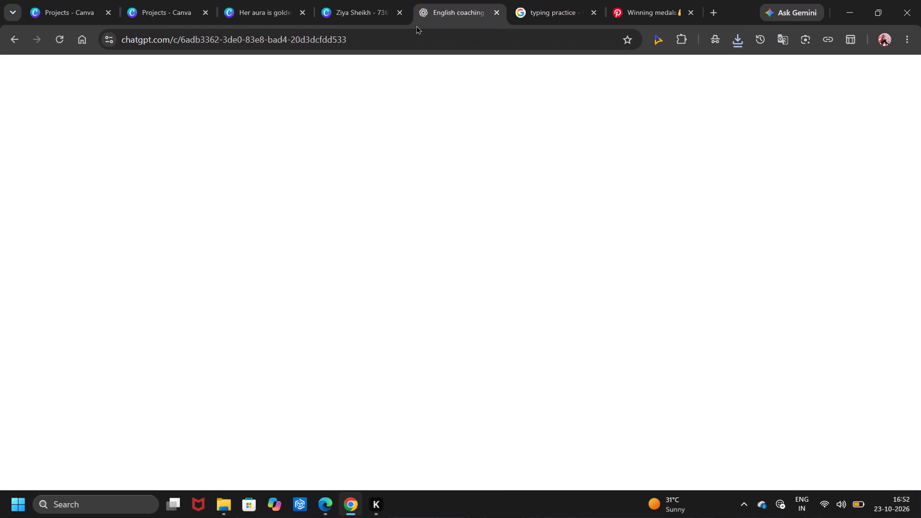
pyautogui.click(352, 15)
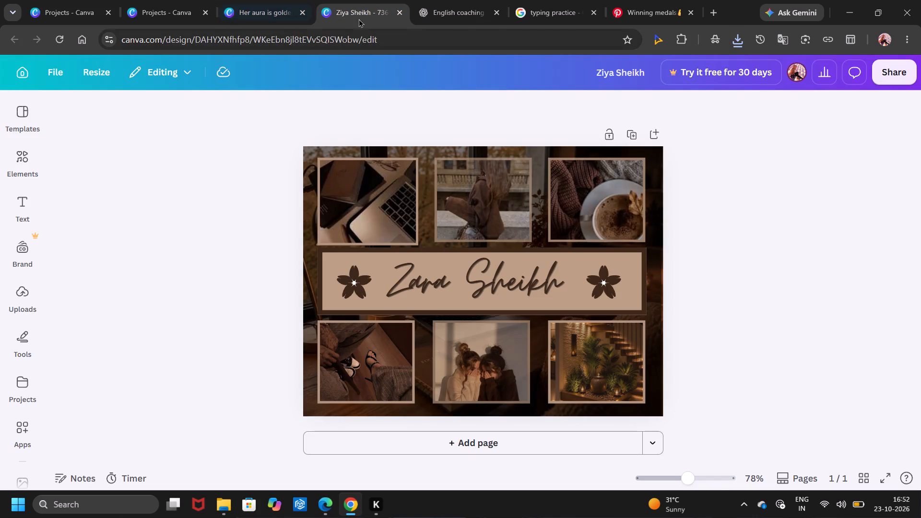
pyautogui.click(399, 14)
pyautogui.click(243, 4)
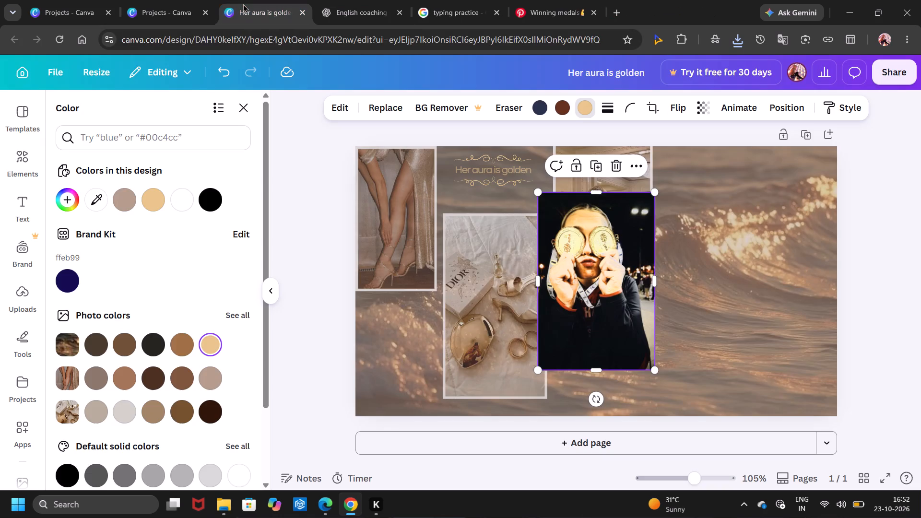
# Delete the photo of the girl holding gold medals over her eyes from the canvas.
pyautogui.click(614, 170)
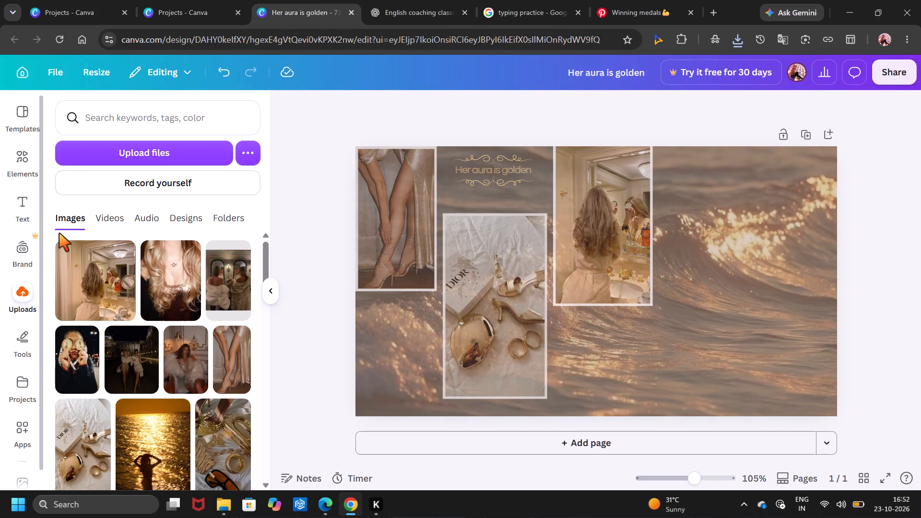
# Upload the "Winning medals" image from the Downloads folder and place it on the canvas.
pyautogui.click(137, 150)
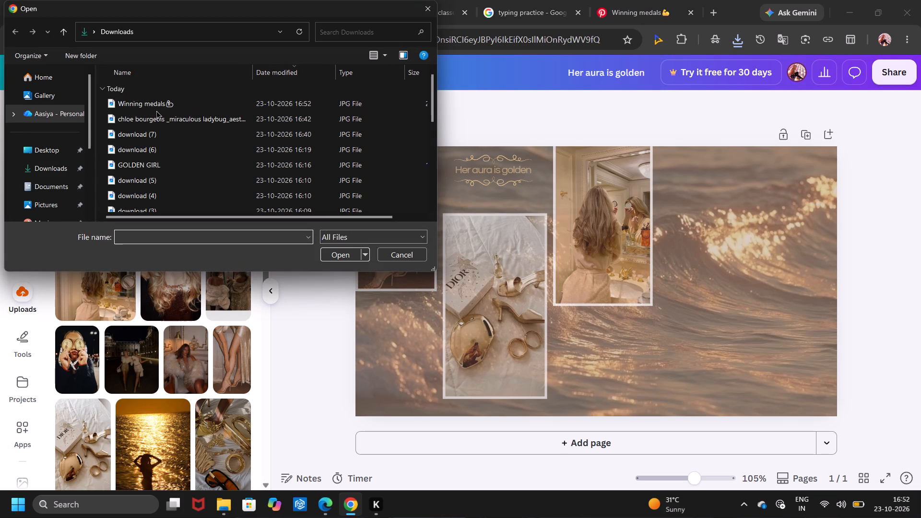
pyautogui.doubleClick(163, 99)
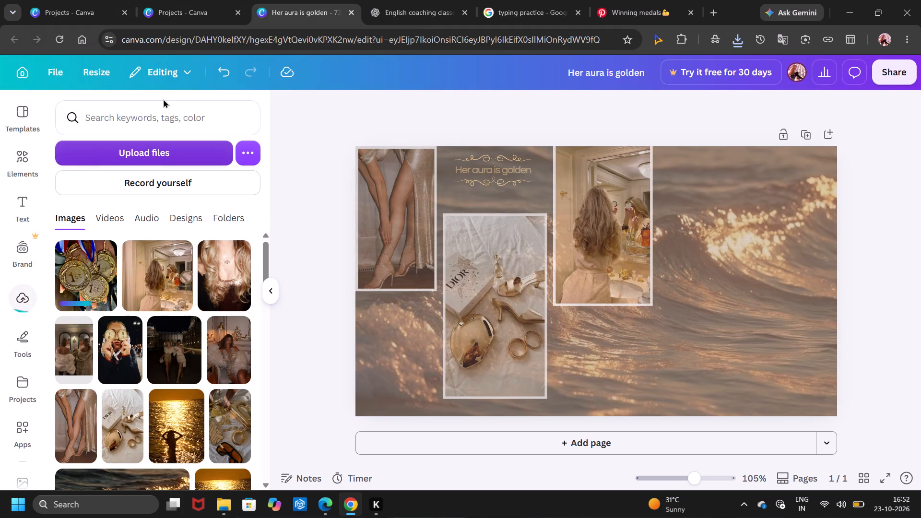
pyautogui.click(94, 268)
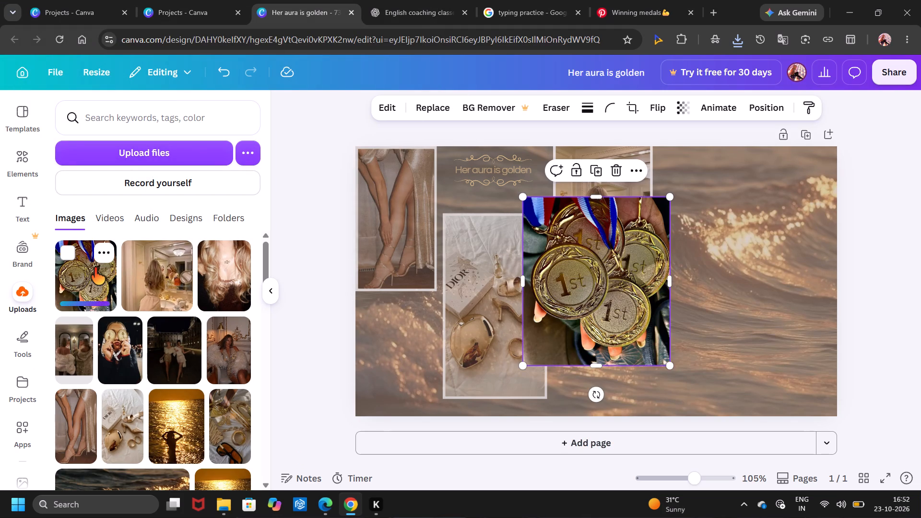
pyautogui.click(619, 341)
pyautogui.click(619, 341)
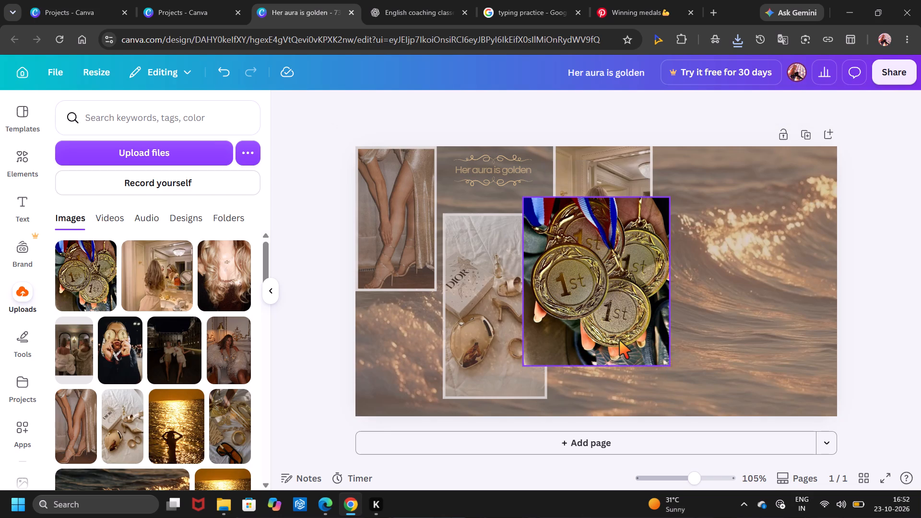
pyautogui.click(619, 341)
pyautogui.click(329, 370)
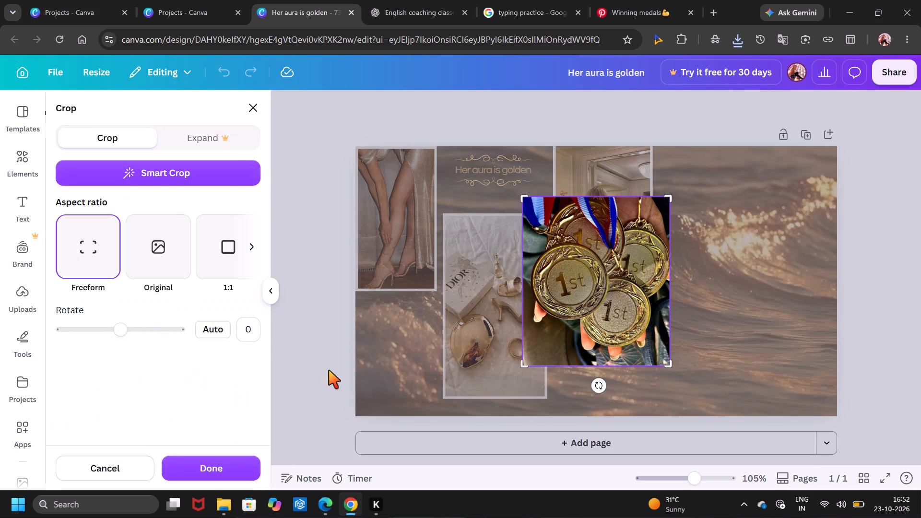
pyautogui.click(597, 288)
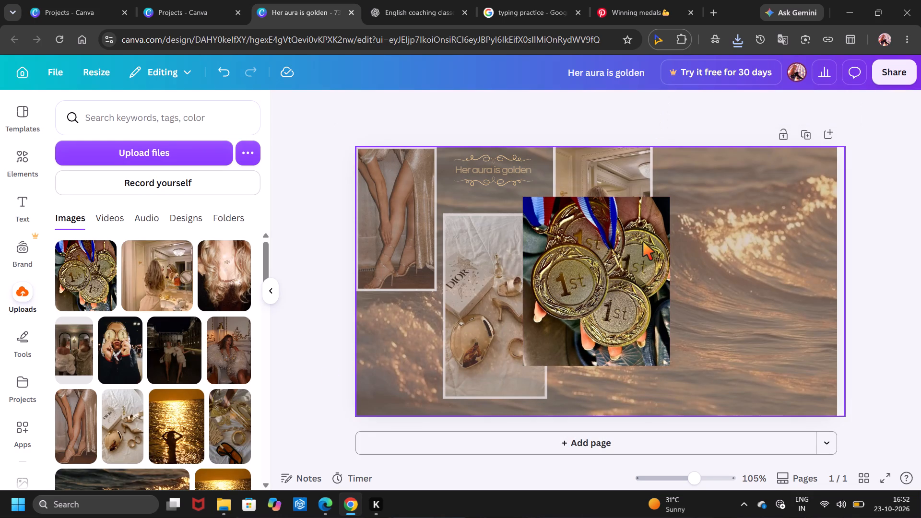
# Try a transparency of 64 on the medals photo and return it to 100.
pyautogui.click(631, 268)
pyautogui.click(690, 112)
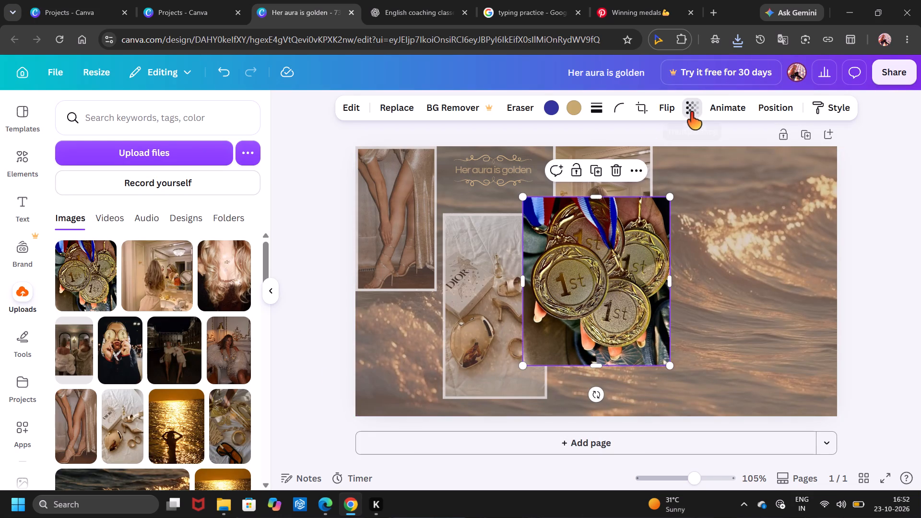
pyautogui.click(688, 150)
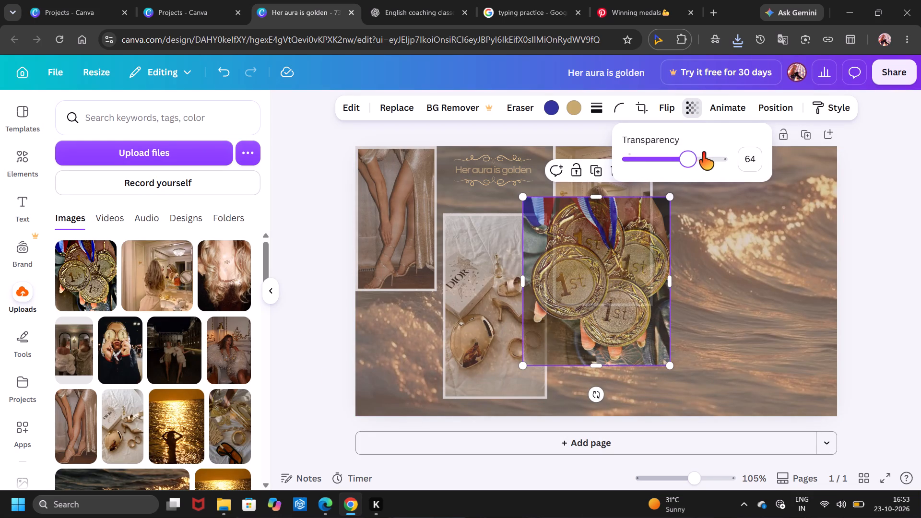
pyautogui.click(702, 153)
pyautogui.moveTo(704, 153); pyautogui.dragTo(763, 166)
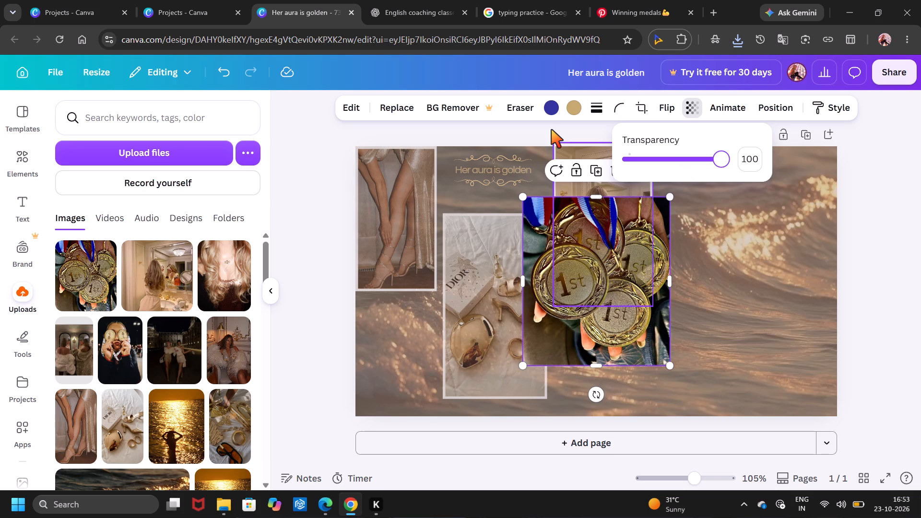
# Recolor the gold tone of the medals photo to white (#ffffff).
pyautogui.click(572, 110)
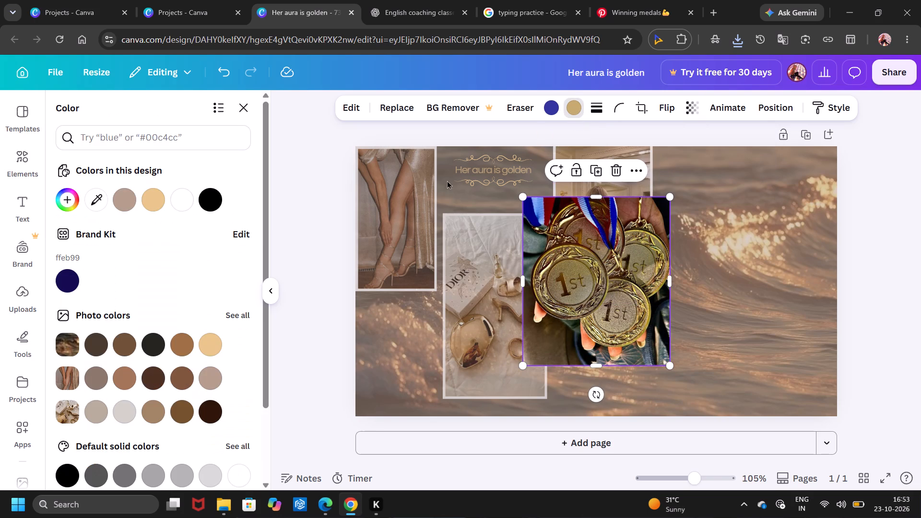
pyautogui.click(185, 202)
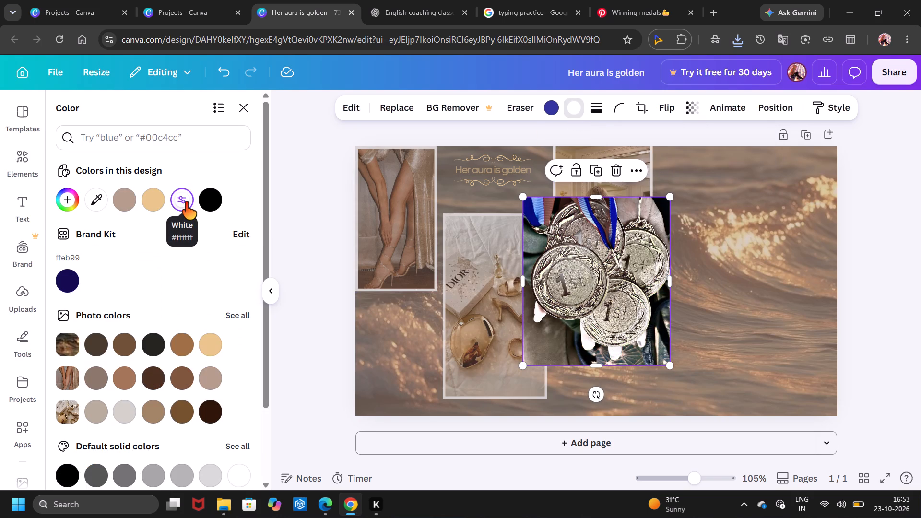
# Move the medals photo to the canvas's lower right area, beside the mirror photo and against the bottom edge.
pyautogui.click(561, 298)
pyautogui.moveTo(561, 298); pyautogui.dragTo(692, 272)
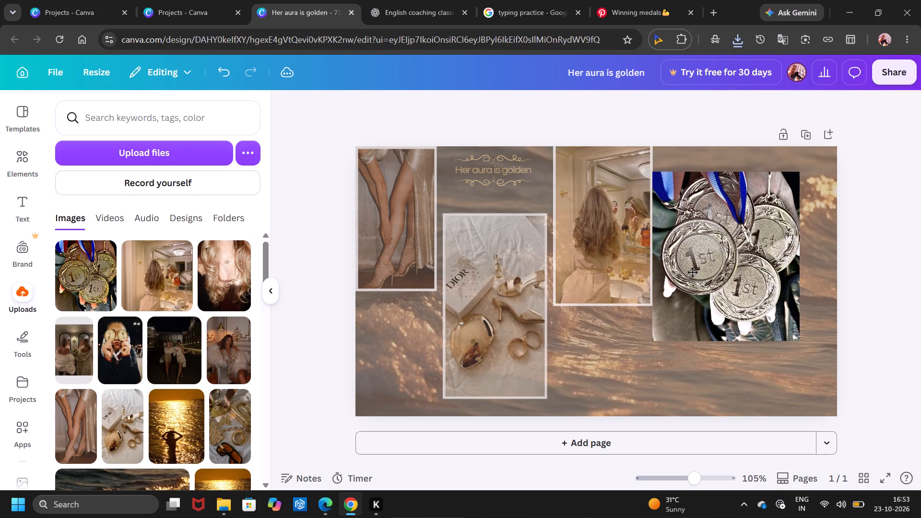
pyautogui.moveTo(692, 272); pyautogui.dragTo(698, 352)
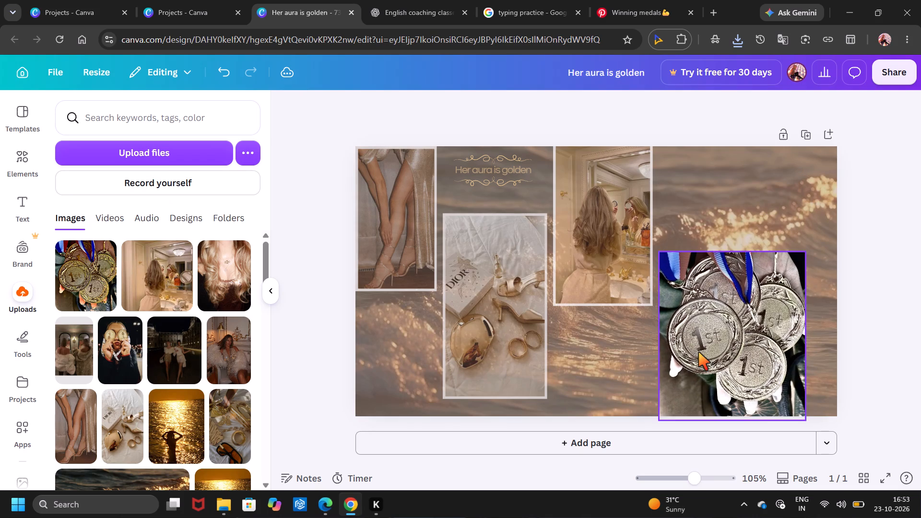
# Lower the transparency value of the medals photo so it blends slightly with the waves.
pyautogui.click(784, 318)
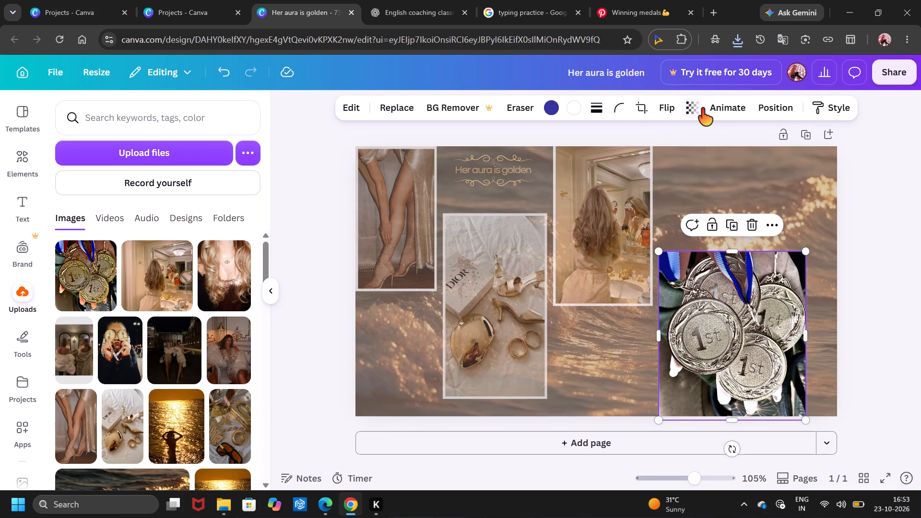
pyautogui.click(701, 108)
pyautogui.click(687, 163)
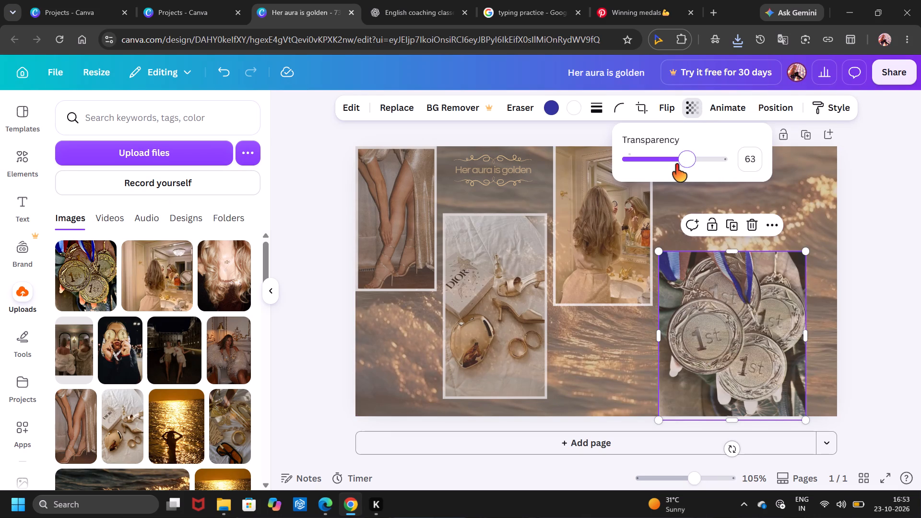
pyautogui.click(687, 158)
pyautogui.moveTo(687, 158); pyautogui.dragTo(712, 173)
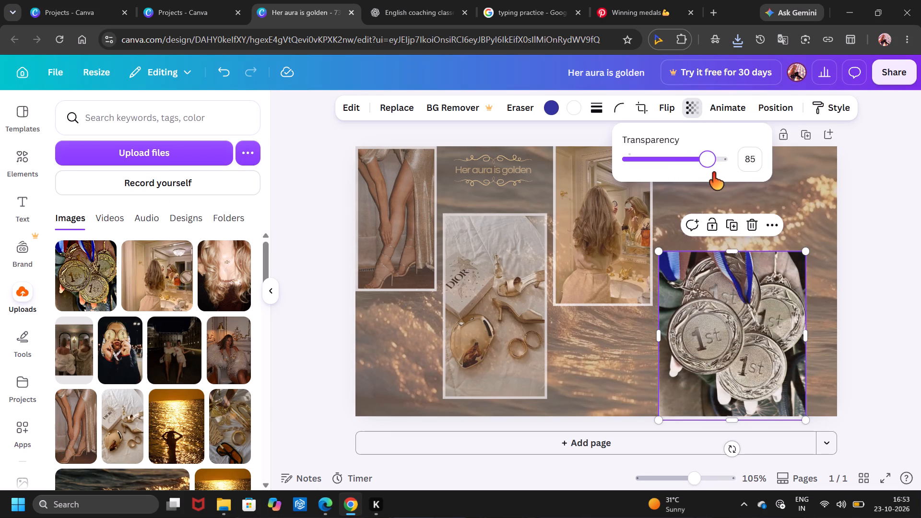
pyautogui.moveTo(712, 173); pyautogui.dragTo(697, 176)
pyautogui.click(914, 289)
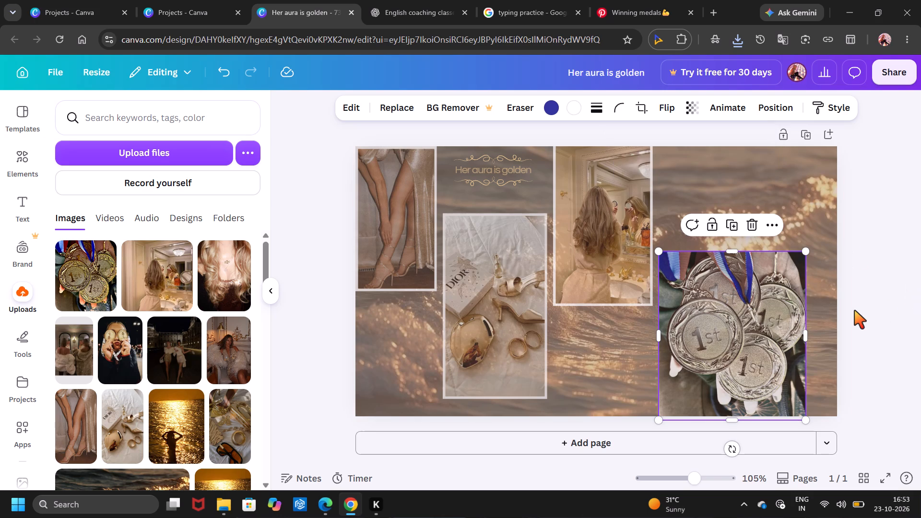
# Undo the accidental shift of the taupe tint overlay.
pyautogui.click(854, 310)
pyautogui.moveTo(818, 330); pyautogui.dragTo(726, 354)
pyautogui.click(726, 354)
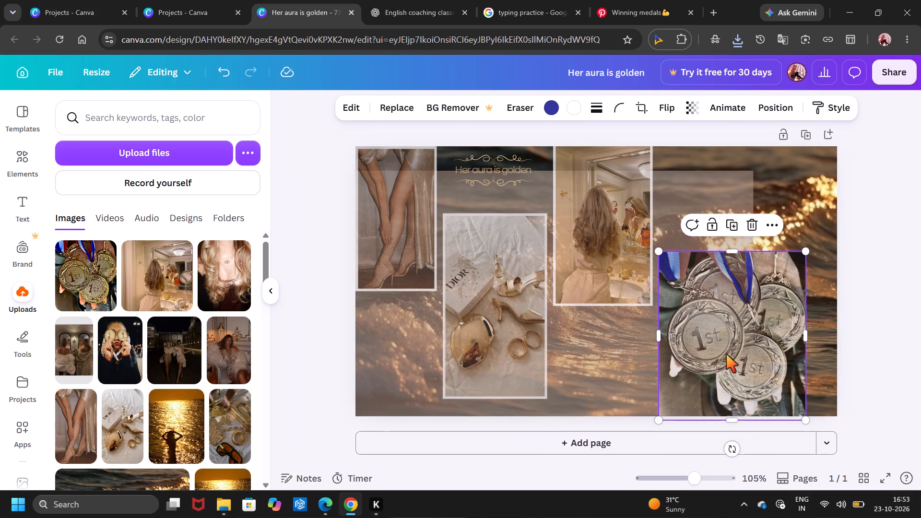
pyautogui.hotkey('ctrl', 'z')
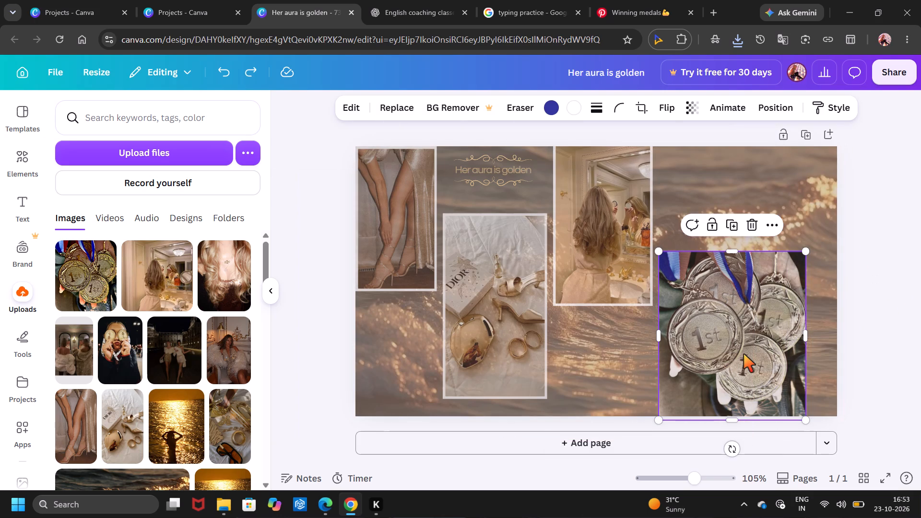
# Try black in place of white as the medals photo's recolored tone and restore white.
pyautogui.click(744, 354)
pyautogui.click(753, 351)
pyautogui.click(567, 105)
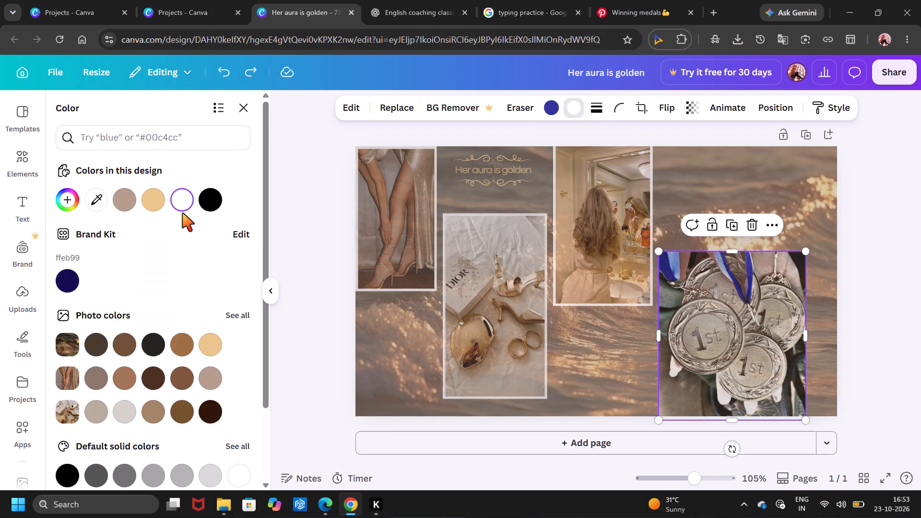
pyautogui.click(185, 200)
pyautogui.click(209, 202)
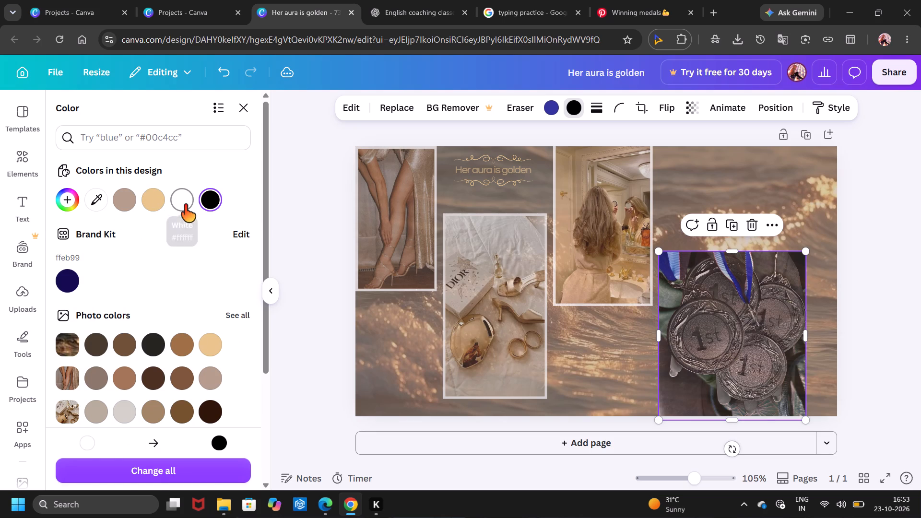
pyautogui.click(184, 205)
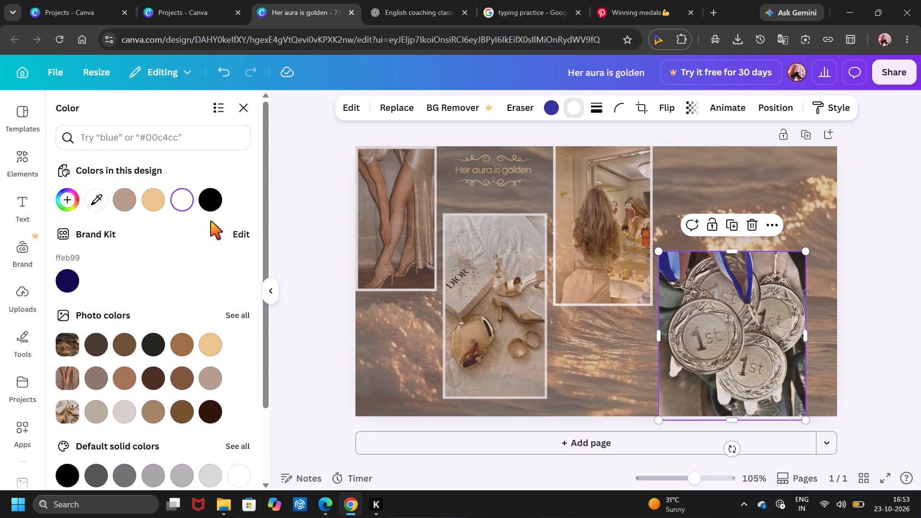
# Clear the "Line design" element search and add the square shape from the recently used elements.
pyautogui.click(29, 150)
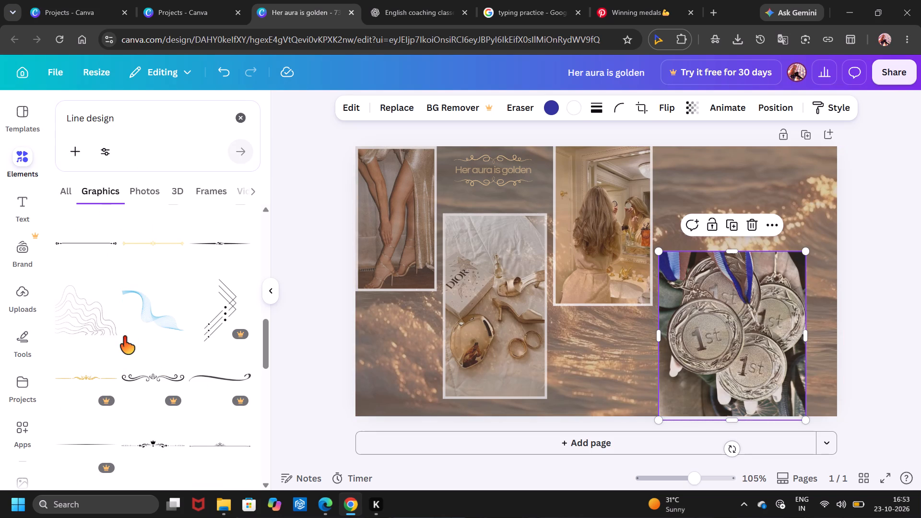
pyautogui.scroll(3, 123, 337)
pyautogui.scroll(10, 259, 433)
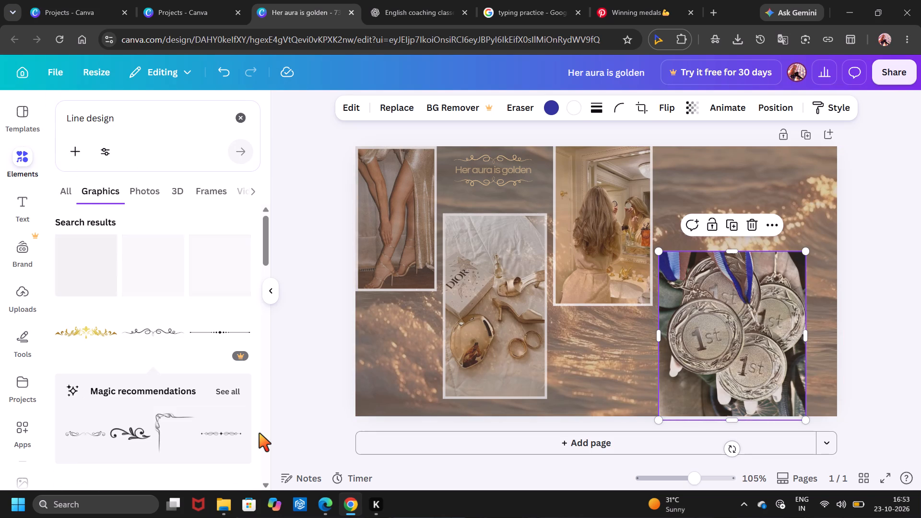
pyautogui.click(242, 115)
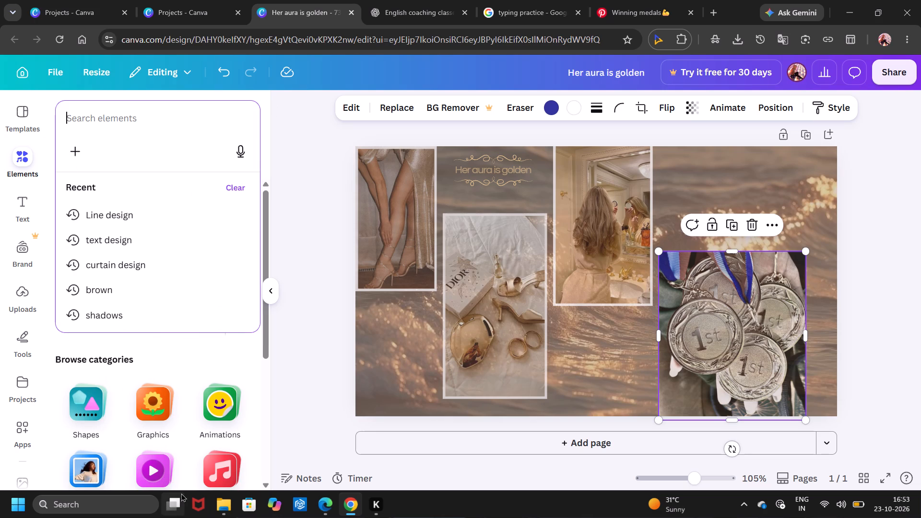
pyautogui.click(206, 371)
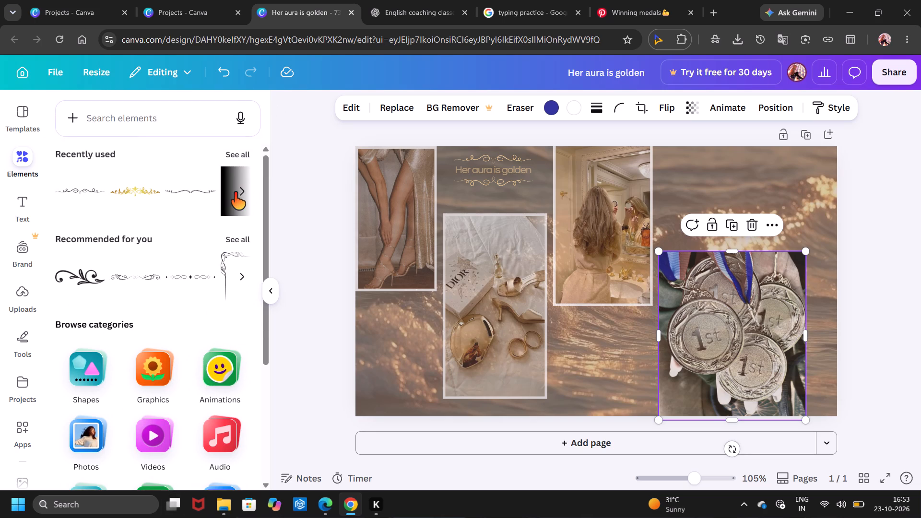
pyautogui.click(234, 192)
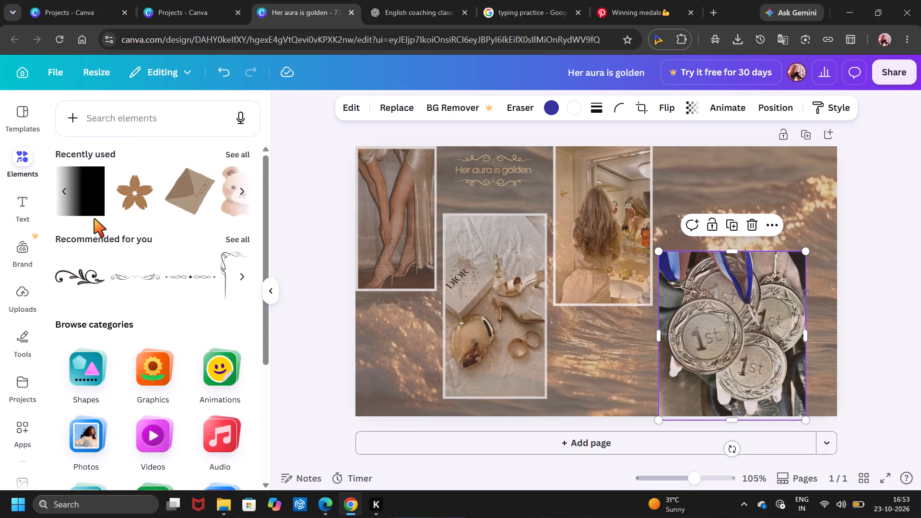
pyautogui.click(87, 207)
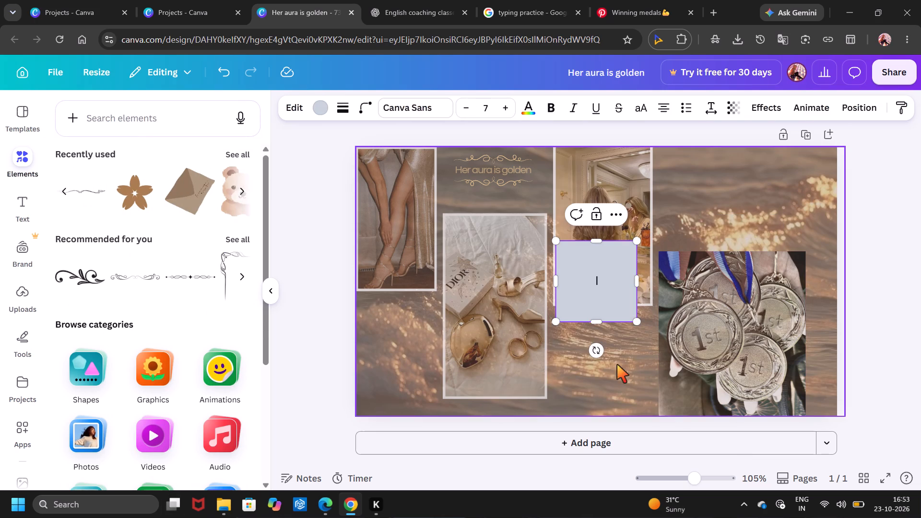
# Move the square onto the medals photo and stretch its top edge to align with the photo's top edge.
pyautogui.click(590, 350)
pyautogui.click(596, 375)
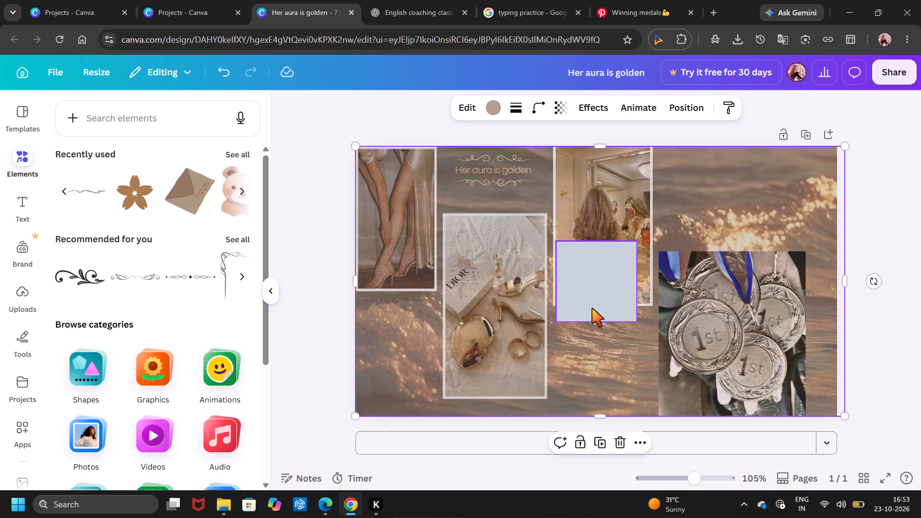
pyautogui.moveTo(592, 308); pyautogui.dragTo(694, 333)
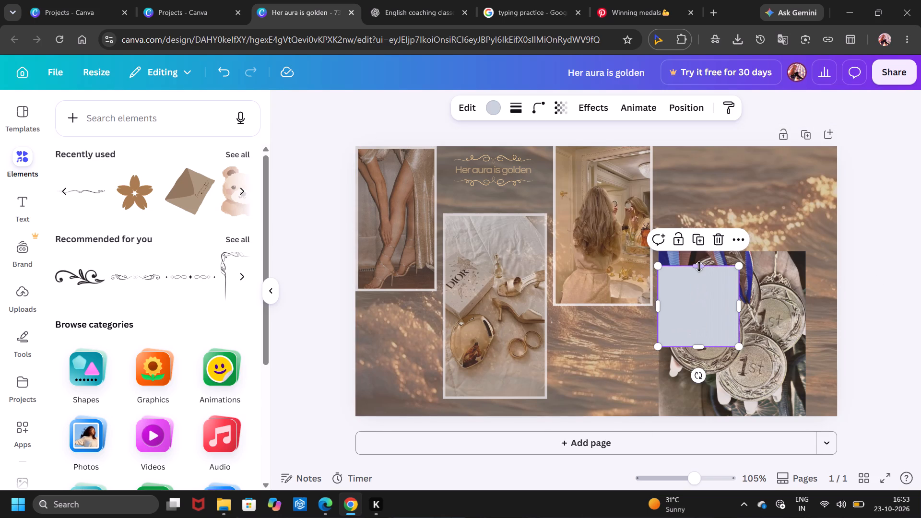
pyautogui.moveTo(699, 266); pyautogui.dragTo(714, 258)
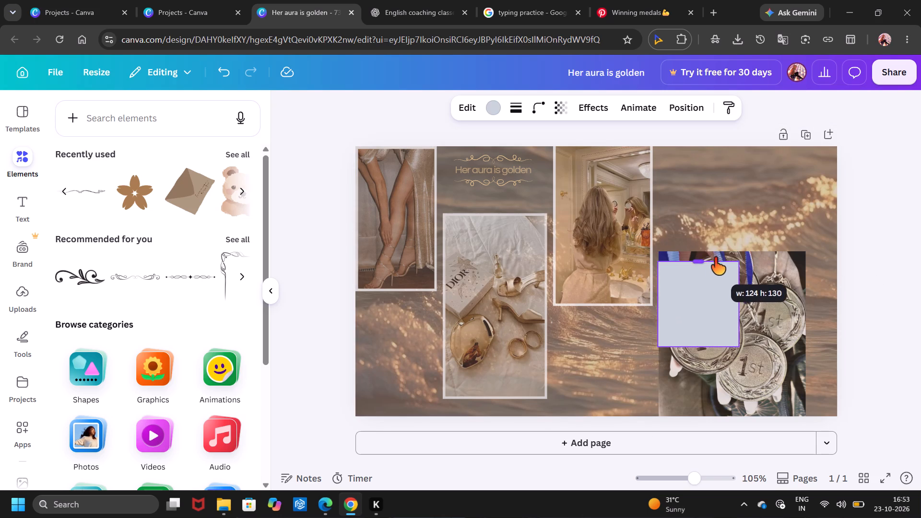
pyautogui.moveTo(714, 258); pyautogui.dragTo(718, 251)
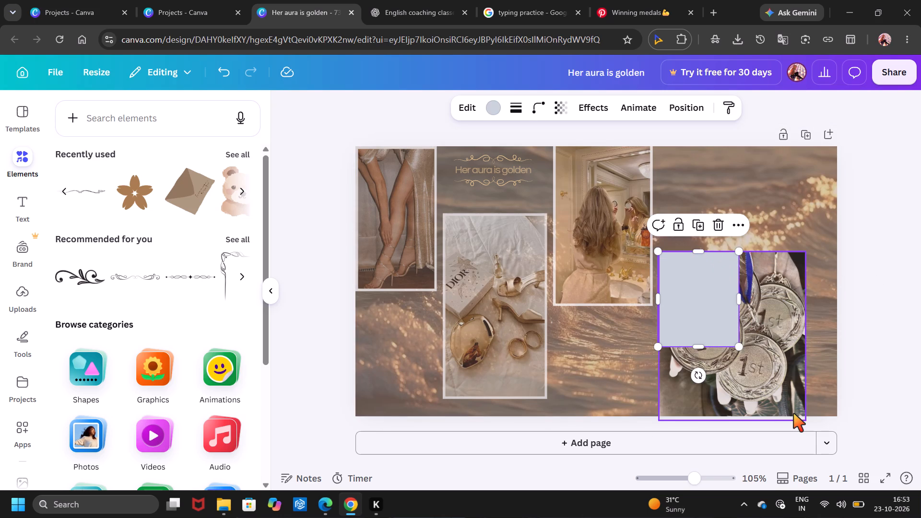
# Shrink the medals photo from its bottom right corner, keeping its top left corner in place.
pyautogui.click(793, 413)
pyautogui.moveTo(801, 416); pyautogui.dragTo(756, 382)
# Stretch the square by its bottom right corner so it covers the entire medals photo.
pyautogui.click(708, 334)
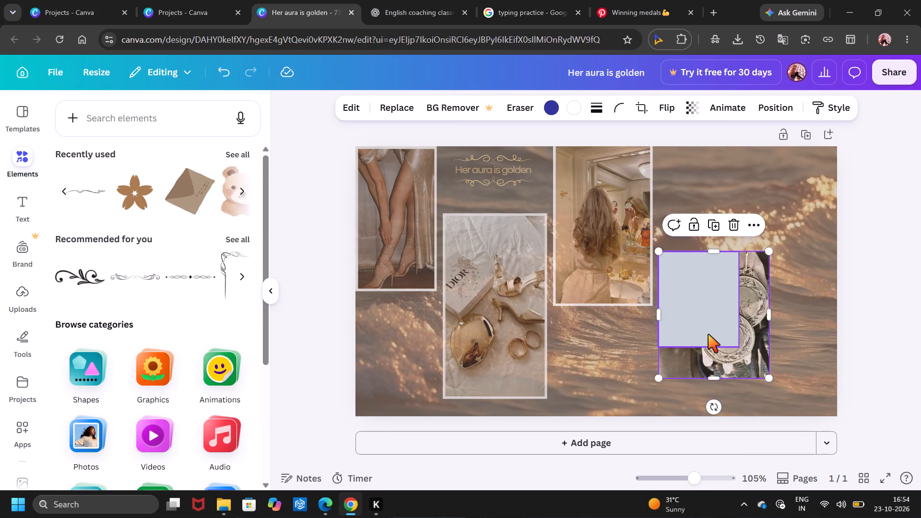
pyautogui.moveTo(740, 347); pyautogui.dragTo(759, 358)
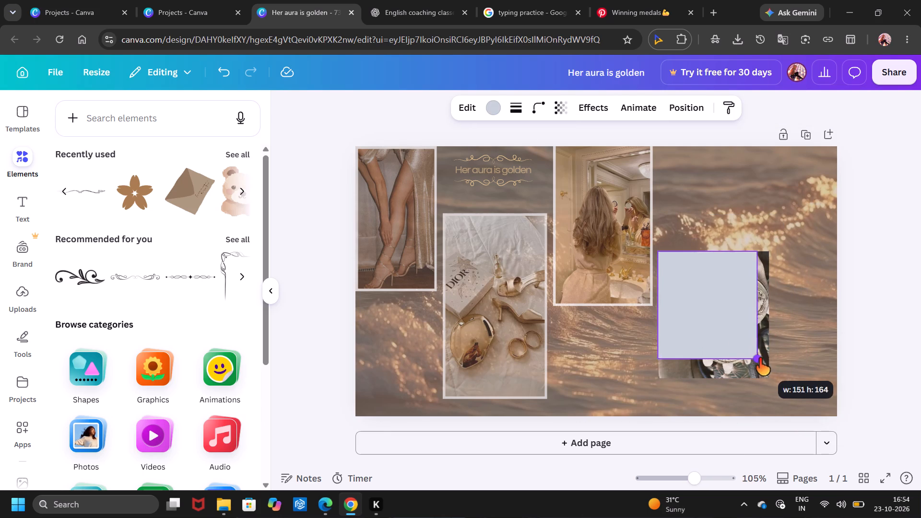
pyautogui.moveTo(759, 358); pyautogui.dragTo(772, 378)
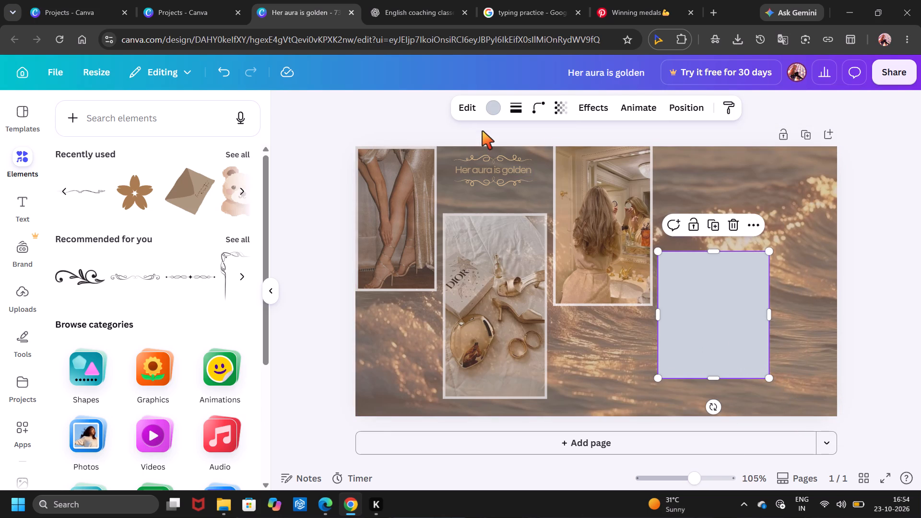
# Fill the square over the medals photo with white and set its transparency to 9.
pyautogui.click(490, 112)
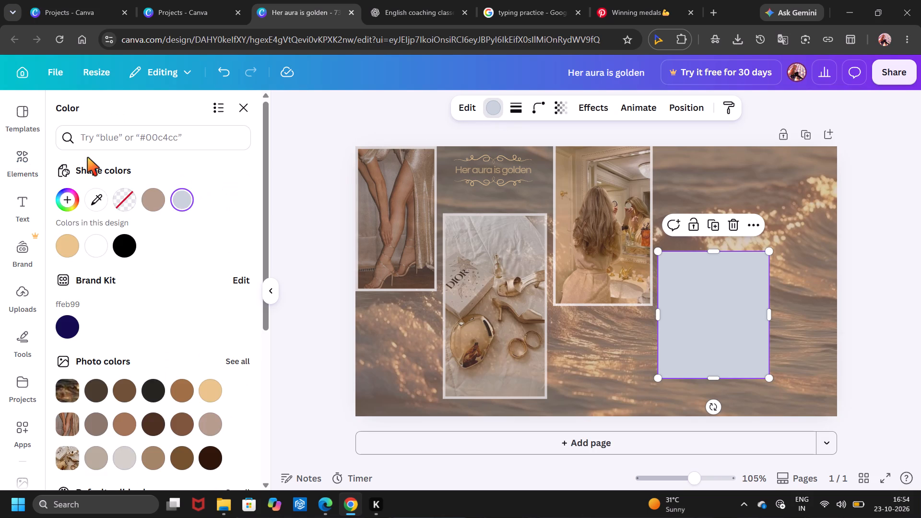
pyautogui.click(94, 230)
pyautogui.click(94, 239)
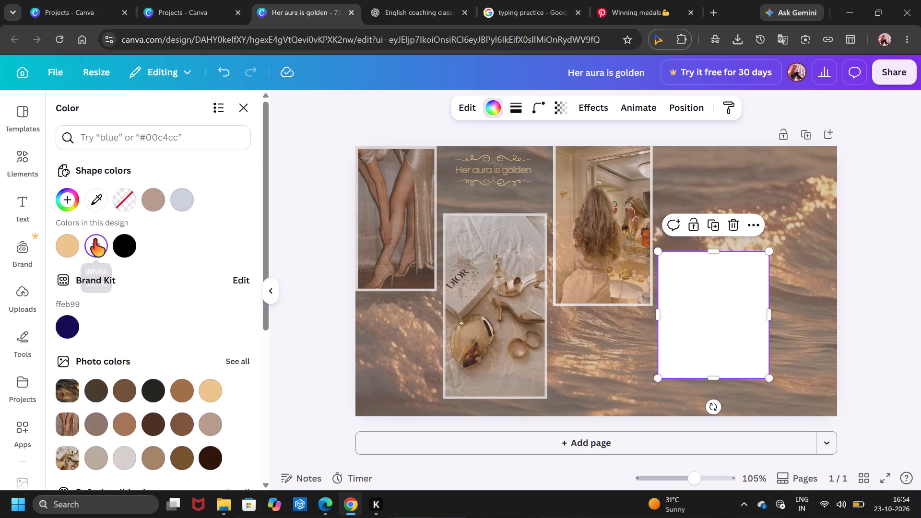
pyautogui.click(565, 110)
pyautogui.click(553, 151)
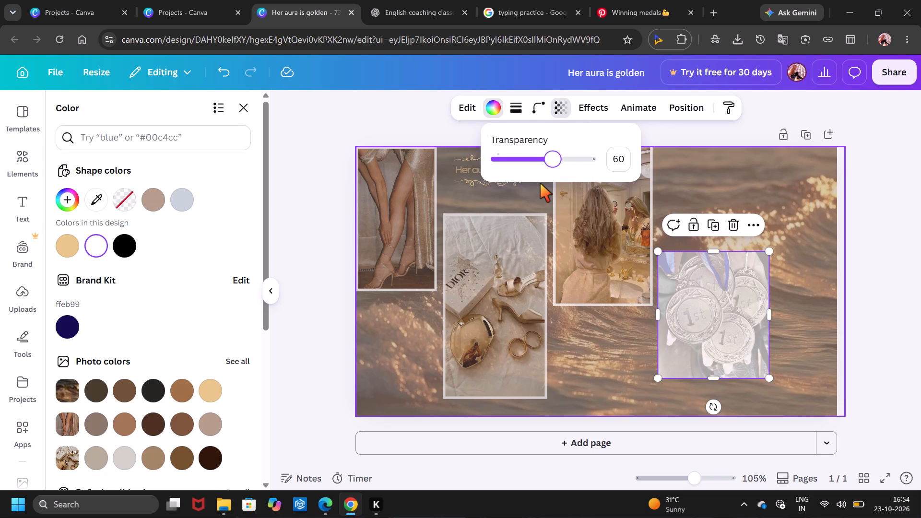
pyautogui.click(526, 158)
pyautogui.click(505, 165)
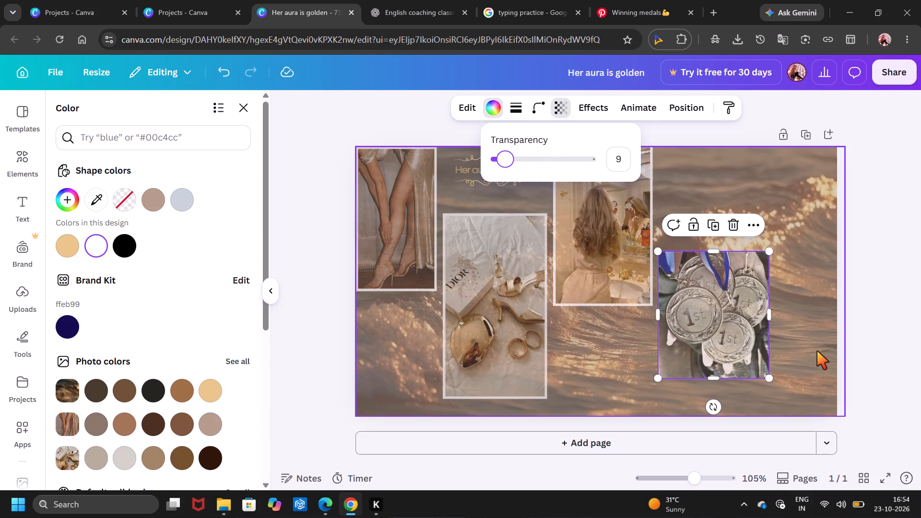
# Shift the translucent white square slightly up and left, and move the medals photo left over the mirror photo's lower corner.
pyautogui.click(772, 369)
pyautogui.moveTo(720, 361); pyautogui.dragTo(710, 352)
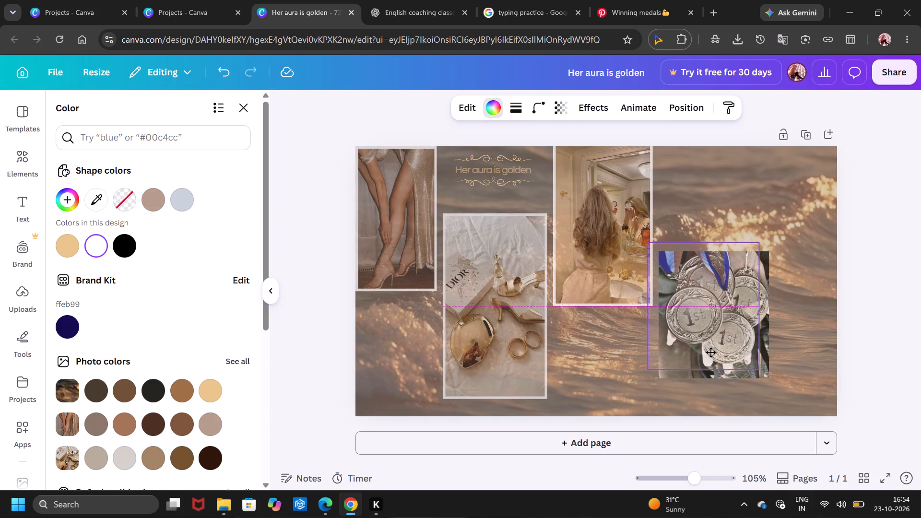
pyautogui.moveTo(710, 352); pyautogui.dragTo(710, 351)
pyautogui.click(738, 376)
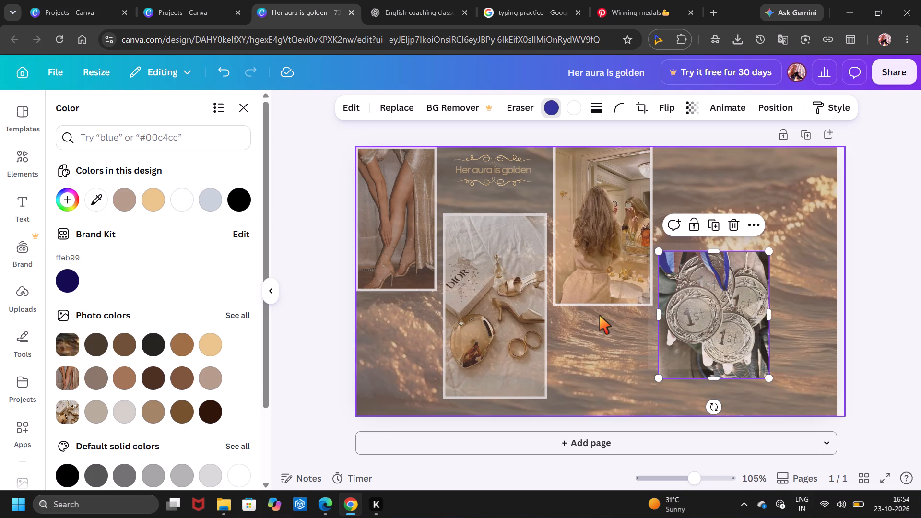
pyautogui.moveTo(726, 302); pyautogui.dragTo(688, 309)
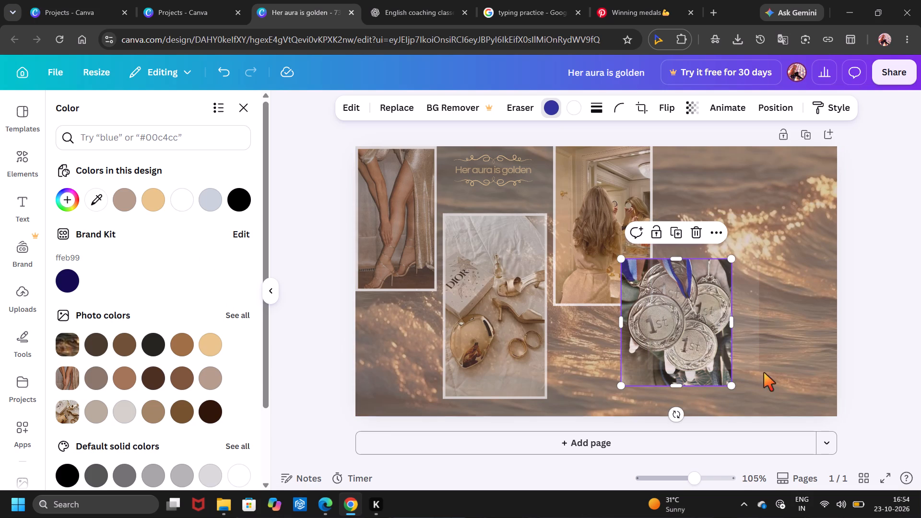
# Recolor the medals photo's white tone with the light golden tan already used in the design.
pyautogui.click(632, 374)
pyautogui.click(632, 374)
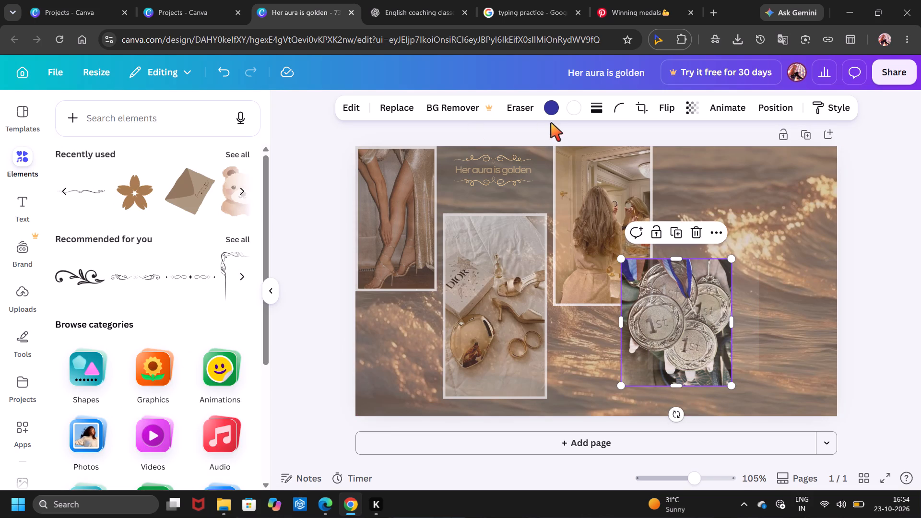
pyautogui.click(567, 102)
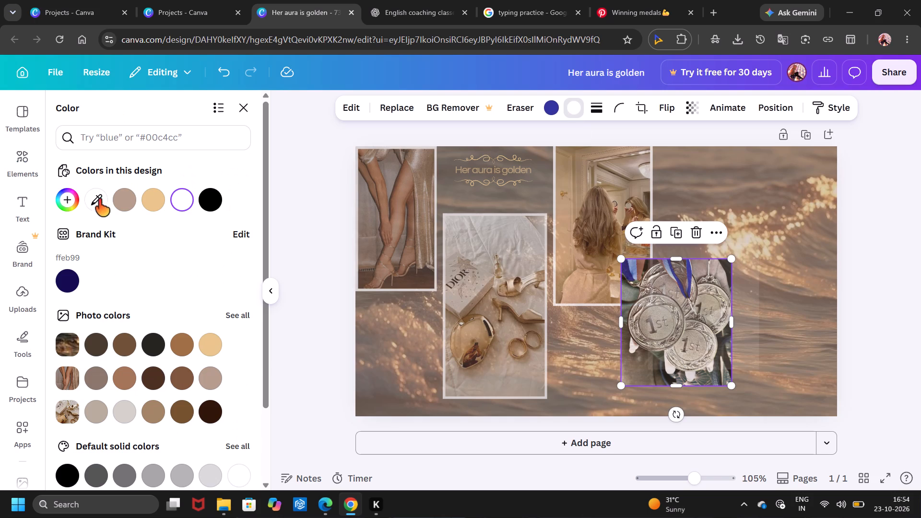
pyautogui.click(57, 200)
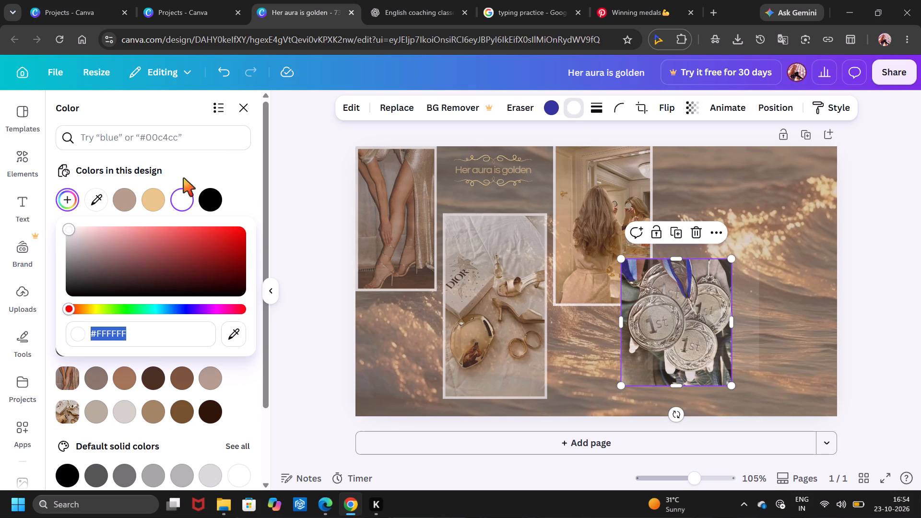
pyautogui.click(149, 192)
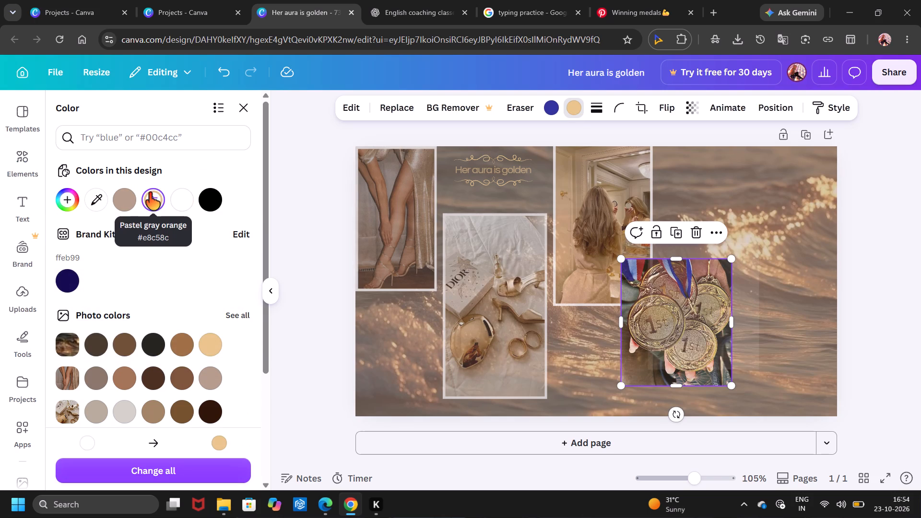
pyautogui.click(275, 410)
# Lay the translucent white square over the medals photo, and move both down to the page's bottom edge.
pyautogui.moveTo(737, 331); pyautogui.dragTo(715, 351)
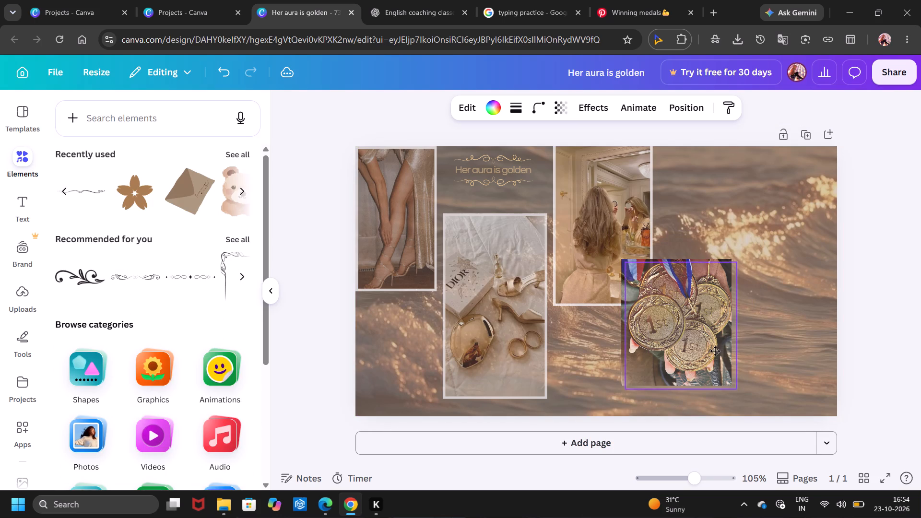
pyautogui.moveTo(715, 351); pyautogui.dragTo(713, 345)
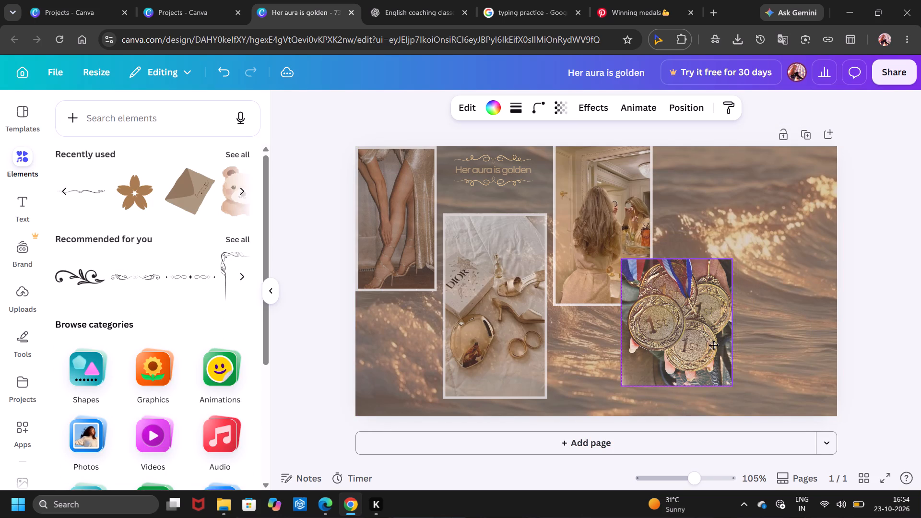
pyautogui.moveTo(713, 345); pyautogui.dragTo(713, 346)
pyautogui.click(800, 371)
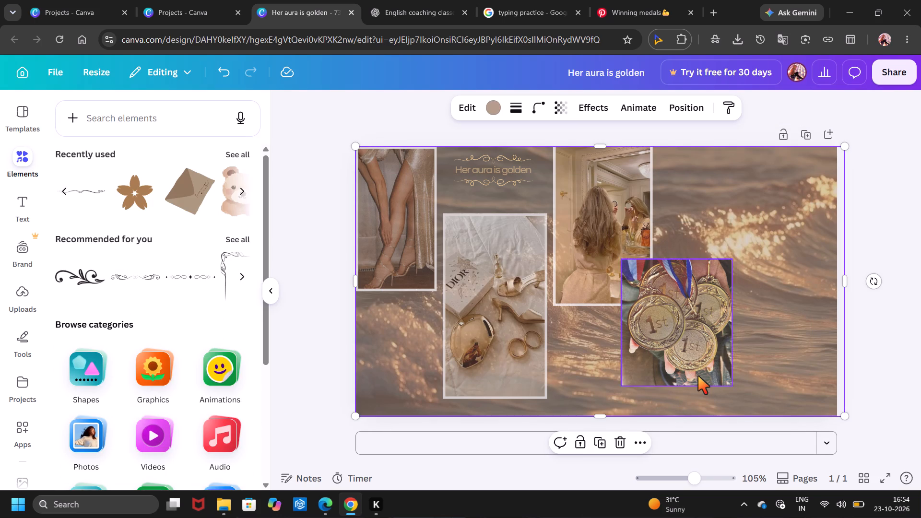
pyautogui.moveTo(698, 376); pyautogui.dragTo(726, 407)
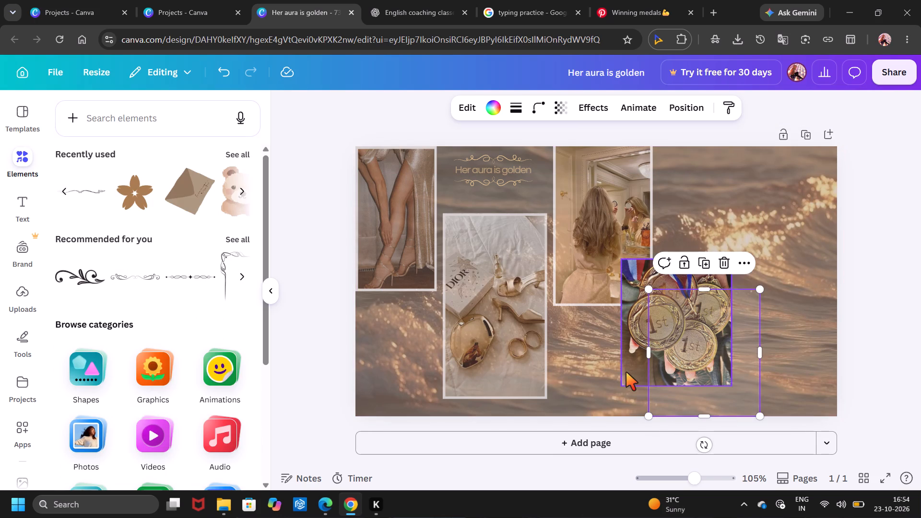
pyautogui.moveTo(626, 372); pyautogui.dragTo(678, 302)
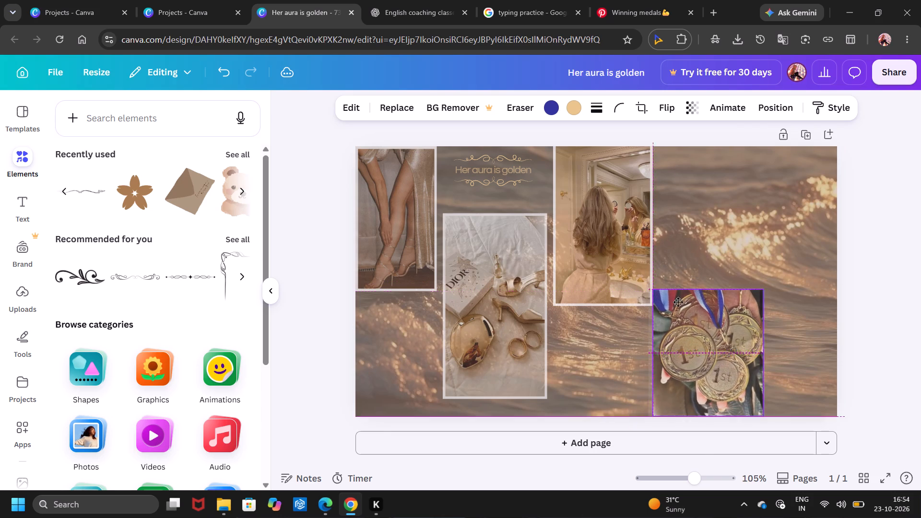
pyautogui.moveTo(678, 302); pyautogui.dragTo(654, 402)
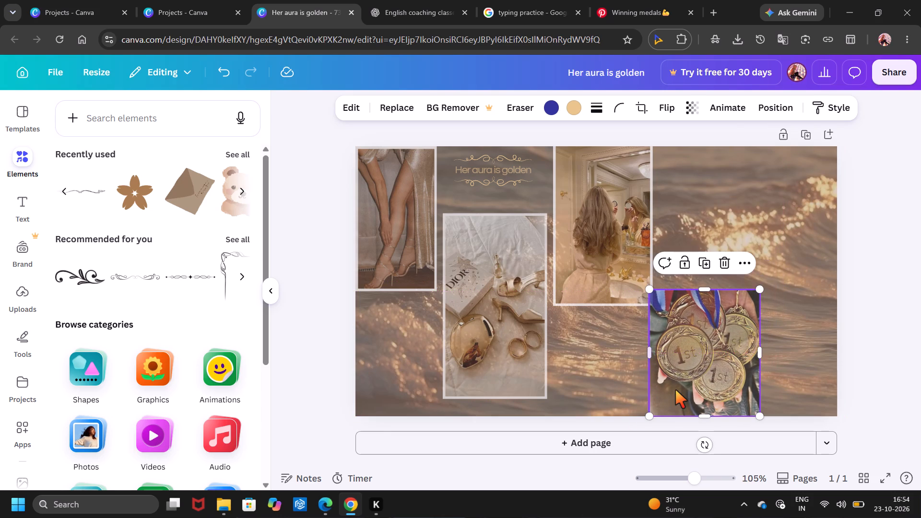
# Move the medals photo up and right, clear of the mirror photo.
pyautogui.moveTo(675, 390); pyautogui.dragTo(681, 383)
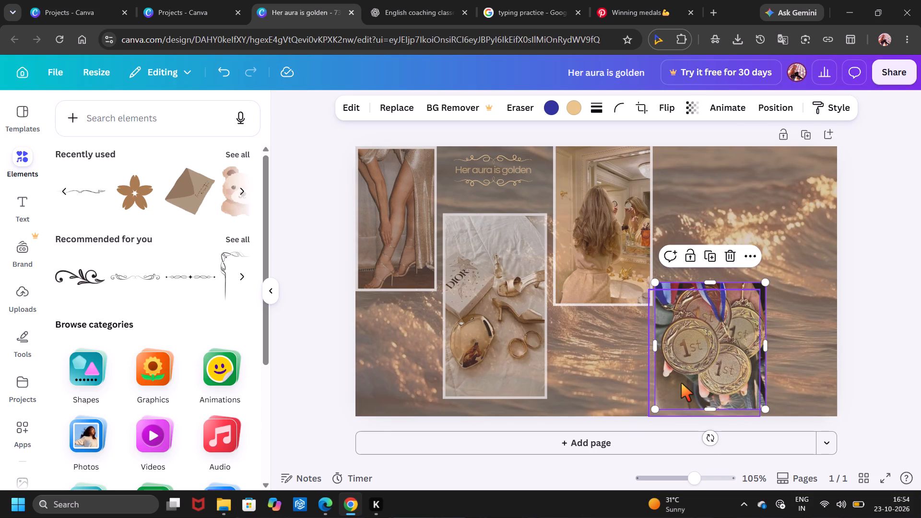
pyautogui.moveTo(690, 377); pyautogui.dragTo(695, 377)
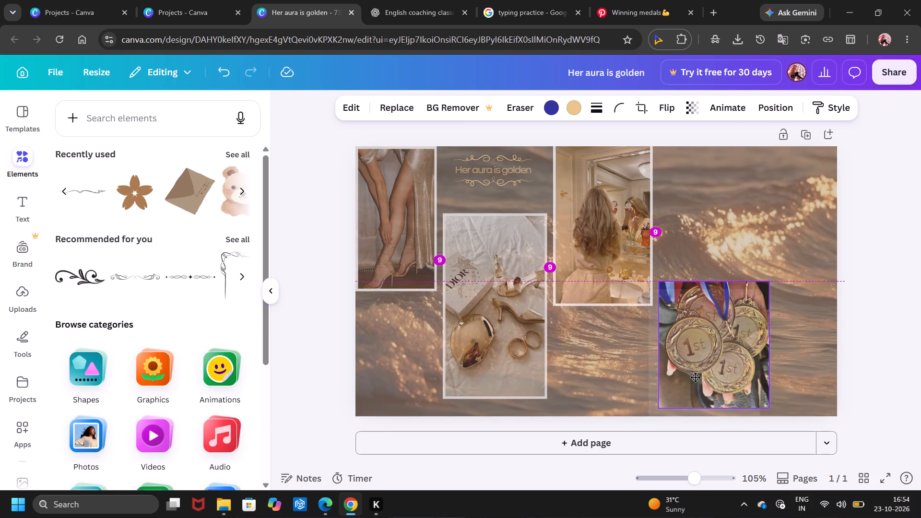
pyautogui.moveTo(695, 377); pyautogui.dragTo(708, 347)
# Move the Dior box and shoes photo up slightly, closer beneath the quote.
pyautogui.moveTo(477, 359); pyautogui.dragTo(476, 344)
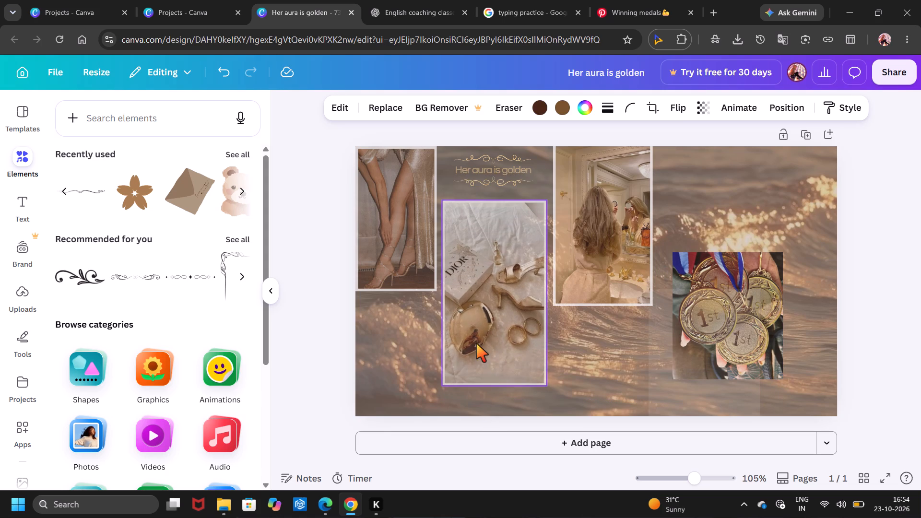
# Shorten the taupe tint rectangle from its bottom edge to just below the Dior photo.
pyautogui.click(574, 389)
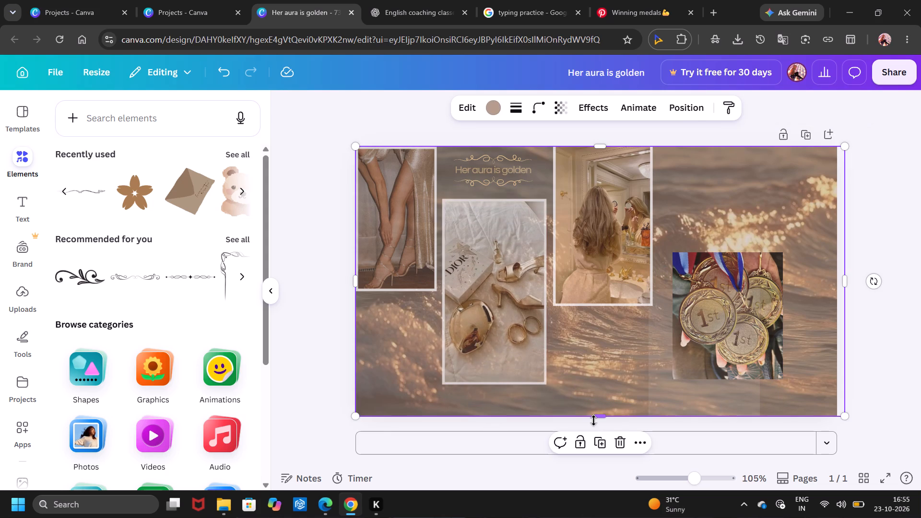
pyautogui.moveTo(593, 420); pyautogui.dragTo(595, 396)
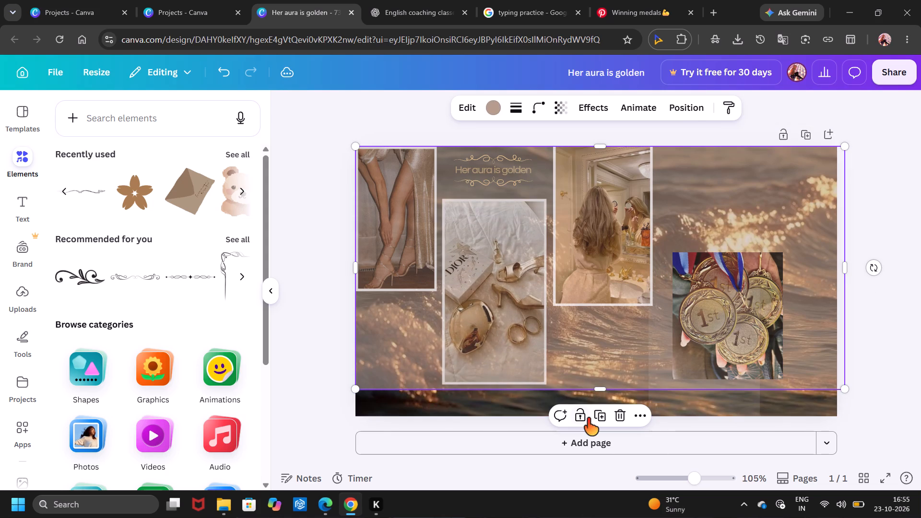
pyautogui.click(486, 419)
pyautogui.click(499, 402)
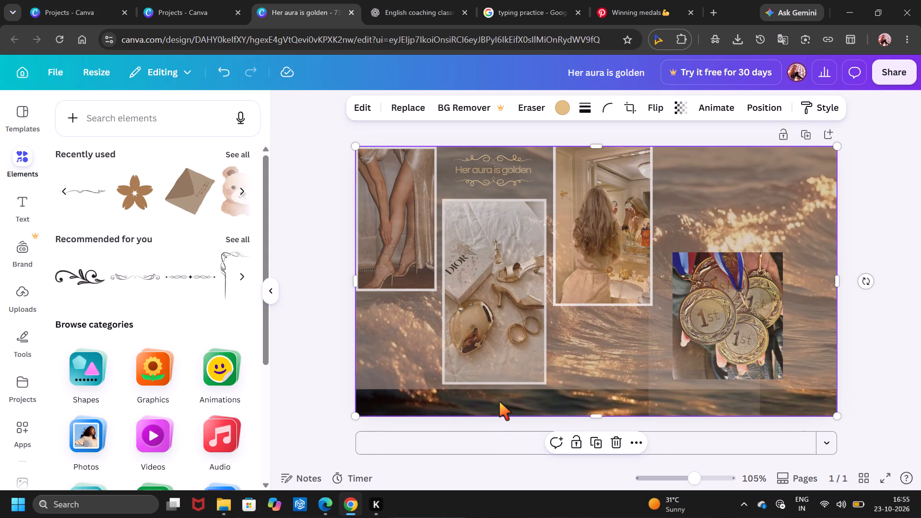
# Move the mirror photo and the heels photo down slightly to leave a gap below the page's top edge.
pyautogui.click(609, 264)
pyautogui.moveTo(609, 264); pyautogui.dragTo(609, 278)
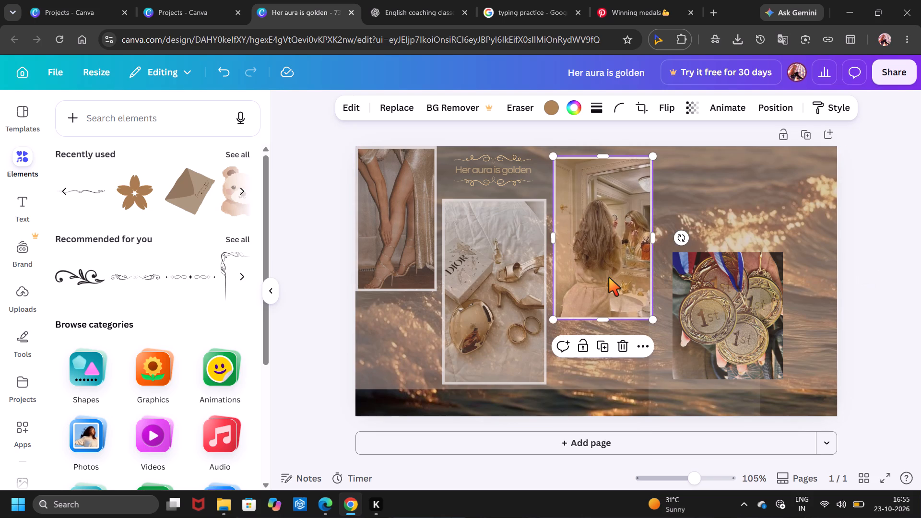
pyautogui.moveTo(609, 278); pyautogui.dragTo(609, 272)
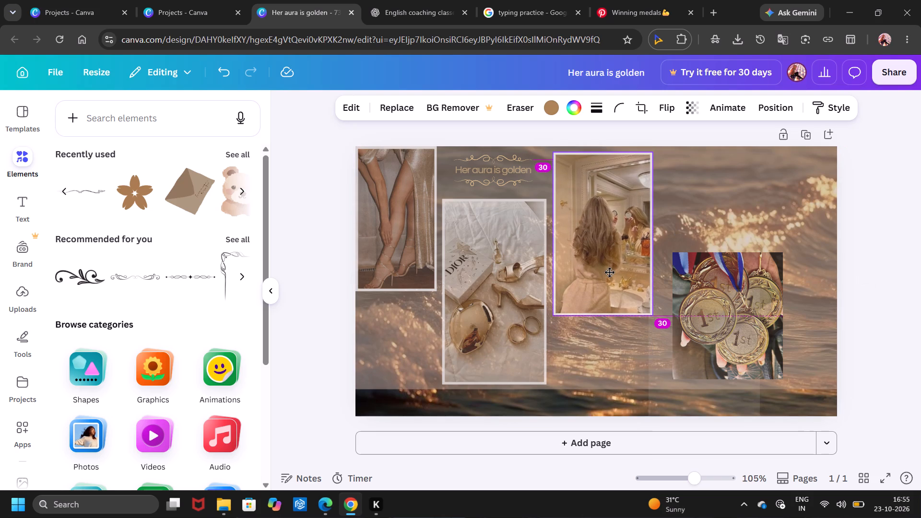
pyautogui.moveTo(609, 272); pyautogui.dragTo(608, 272)
pyautogui.moveTo(390, 272); pyautogui.dragTo(390, 276)
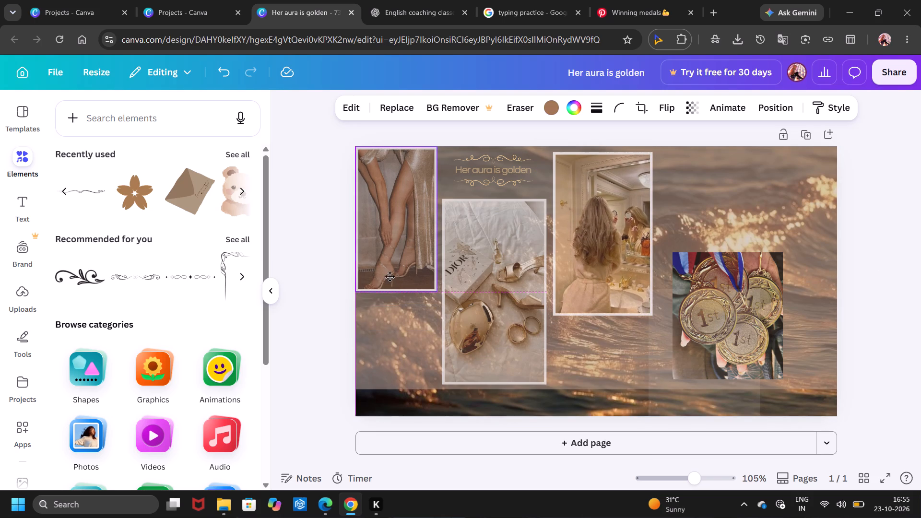
pyautogui.moveTo(390, 276); pyautogui.dragTo(390, 280)
# Crop the waves background from its bottom edge to 735 × 371, level with the taupe tint's bottom edge.
pyautogui.click(584, 347)
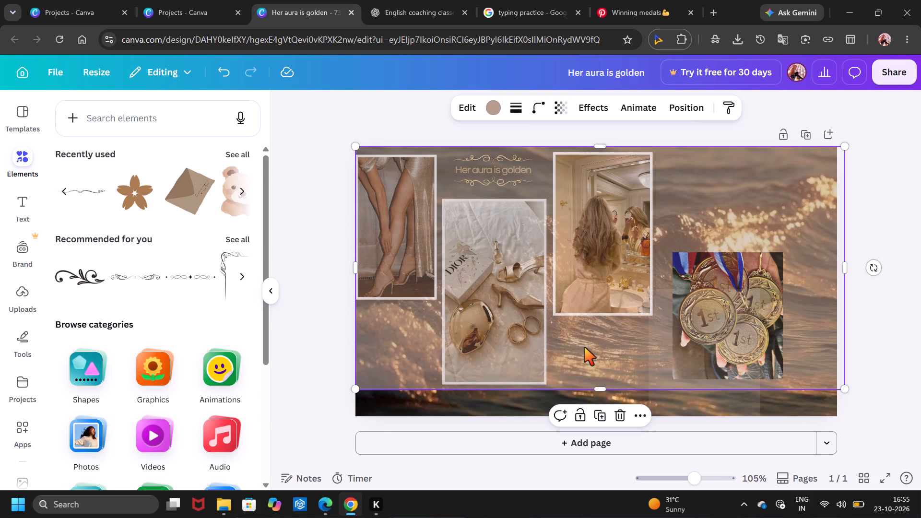
pyautogui.click(473, 404)
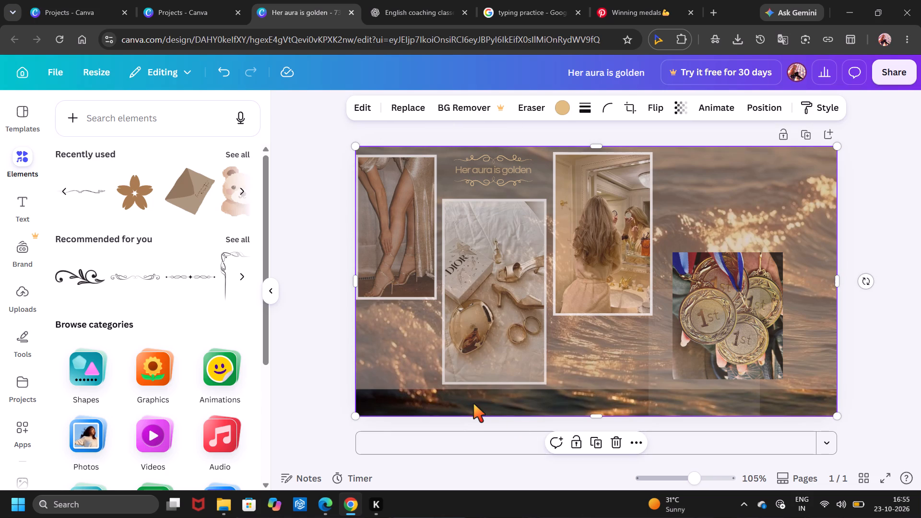
pyautogui.moveTo(602, 417); pyautogui.dragTo(610, 389)
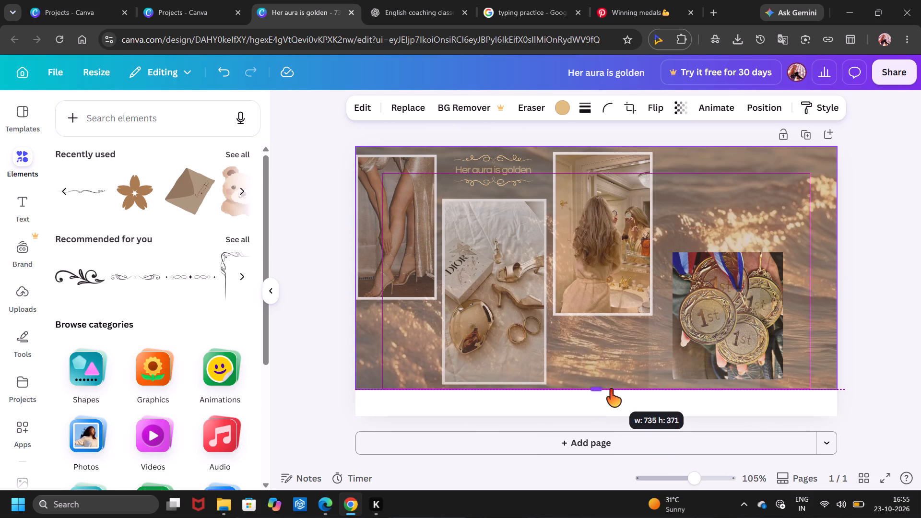
pyautogui.moveTo(610, 389); pyautogui.dragTo(611, 389)
# Move the medals photo and its overlay rectangle beside the mirror photo, bottom-aligned with the Dior photo, keeping the overlay over the medals.
pyautogui.click(739, 329)
pyautogui.moveTo(739, 329); pyautogui.dragTo(756, 294)
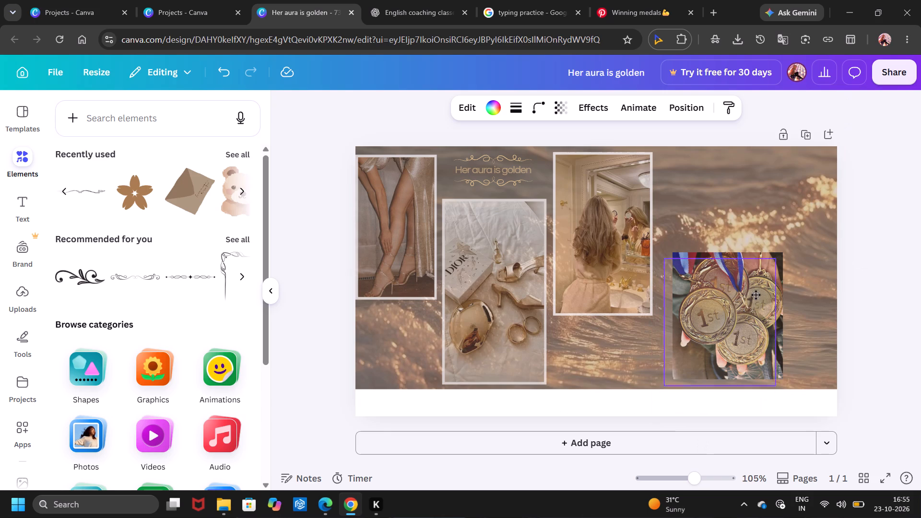
pyautogui.moveTo(756, 294); pyautogui.dragTo(776, 208)
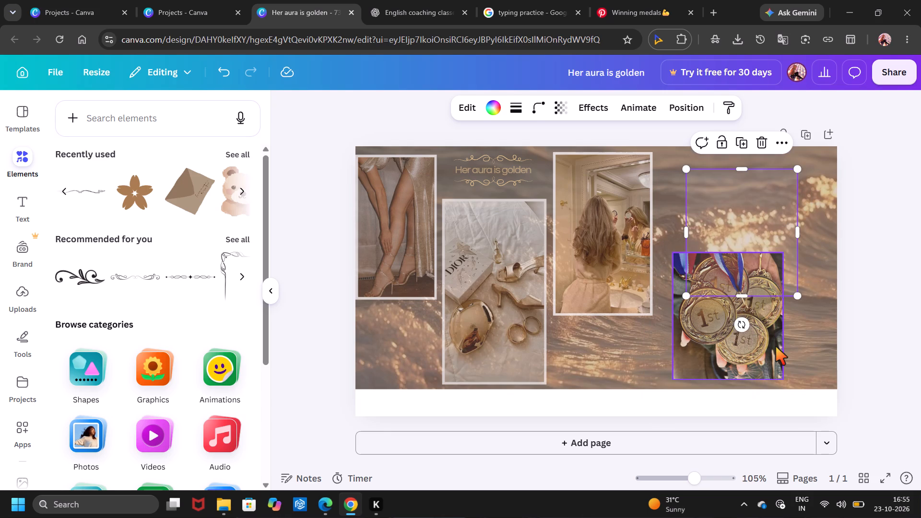
pyautogui.moveTo(776, 347); pyautogui.dragTo(762, 351)
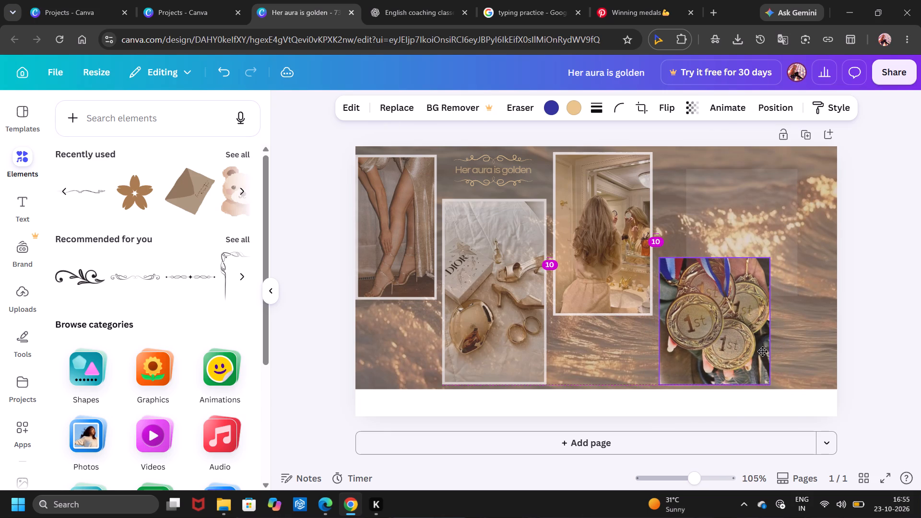
pyautogui.moveTo(762, 351); pyautogui.dragTo(761, 356)
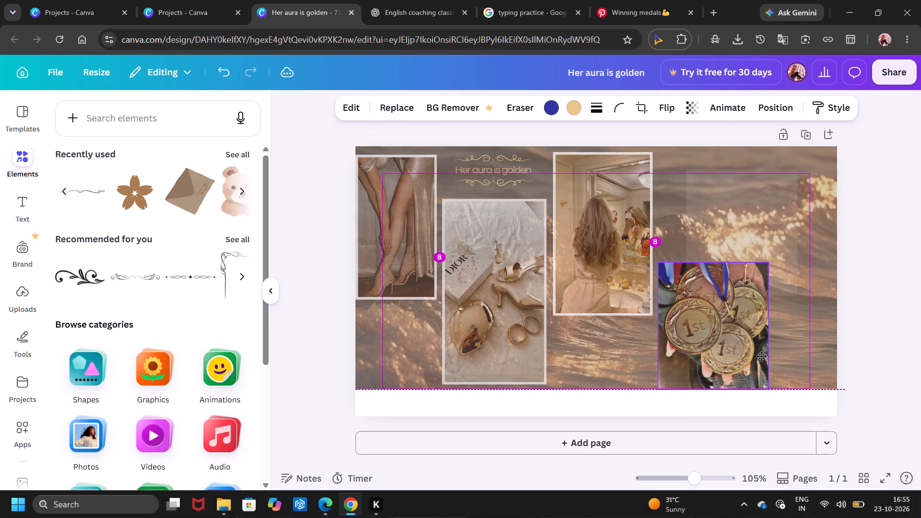
pyautogui.moveTo(761, 356); pyautogui.dragTo(762, 354)
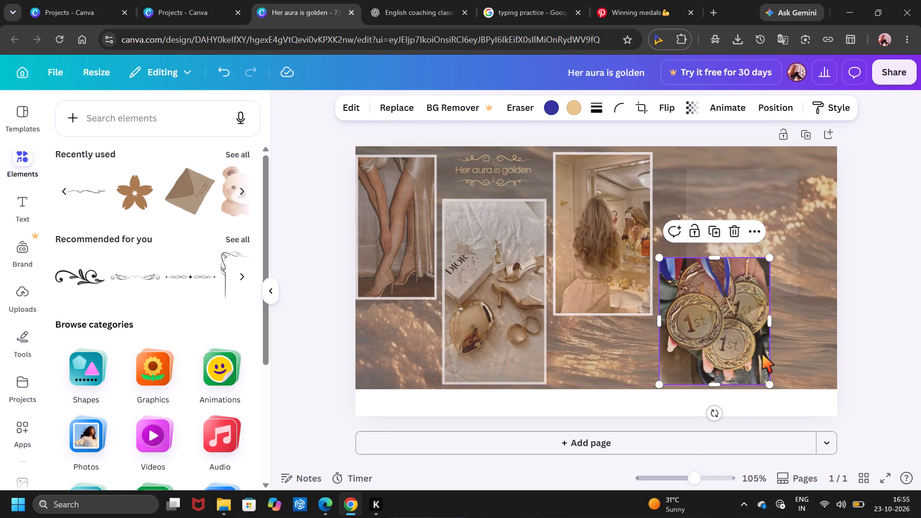
pyautogui.click(778, 236)
pyautogui.moveTo(778, 236); pyautogui.dragTo(759, 328)
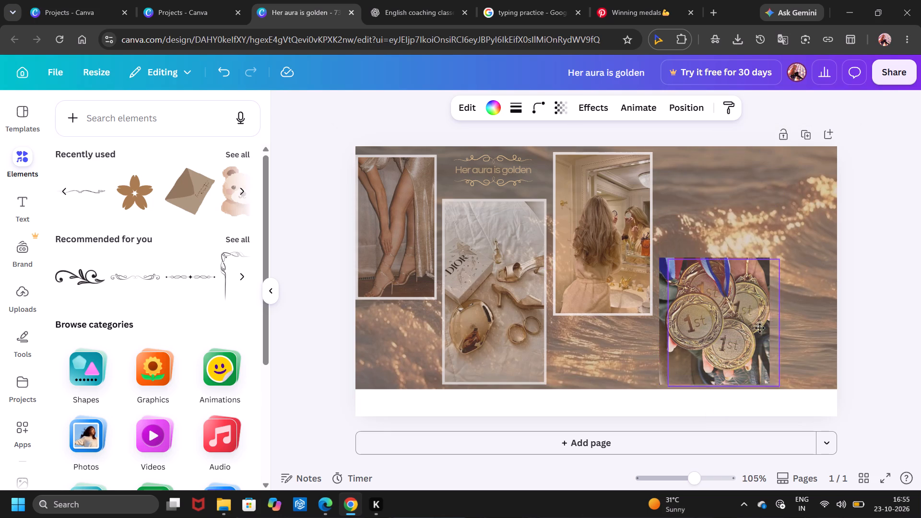
pyautogui.moveTo(759, 328); pyautogui.dragTo(750, 325)
pyautogui.click(863, 361)
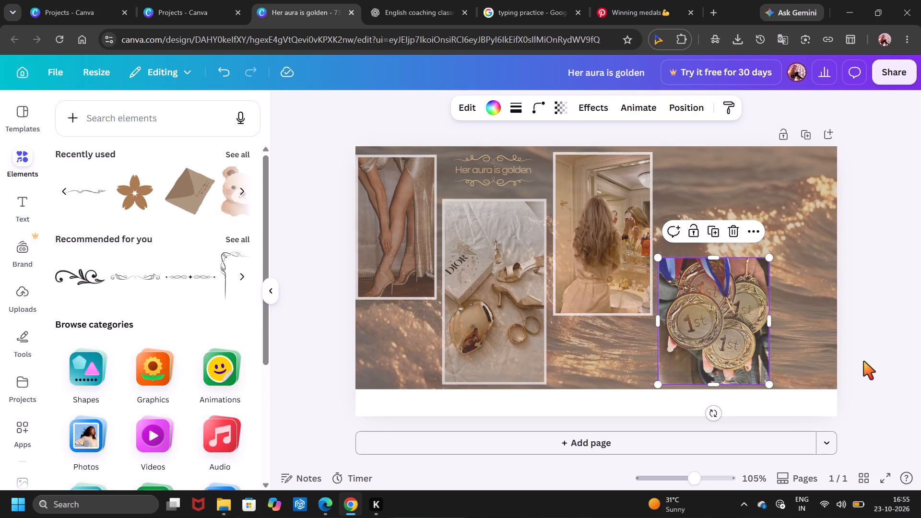
pyautogui.click(863, 361)
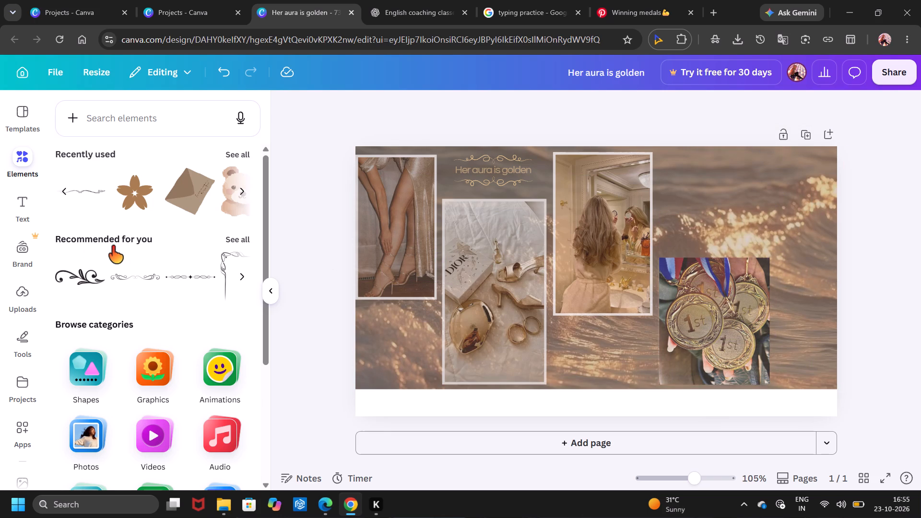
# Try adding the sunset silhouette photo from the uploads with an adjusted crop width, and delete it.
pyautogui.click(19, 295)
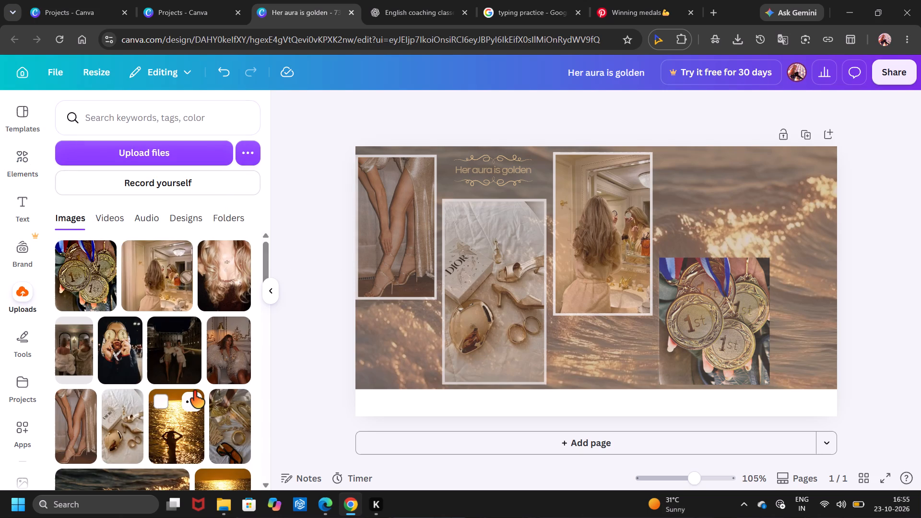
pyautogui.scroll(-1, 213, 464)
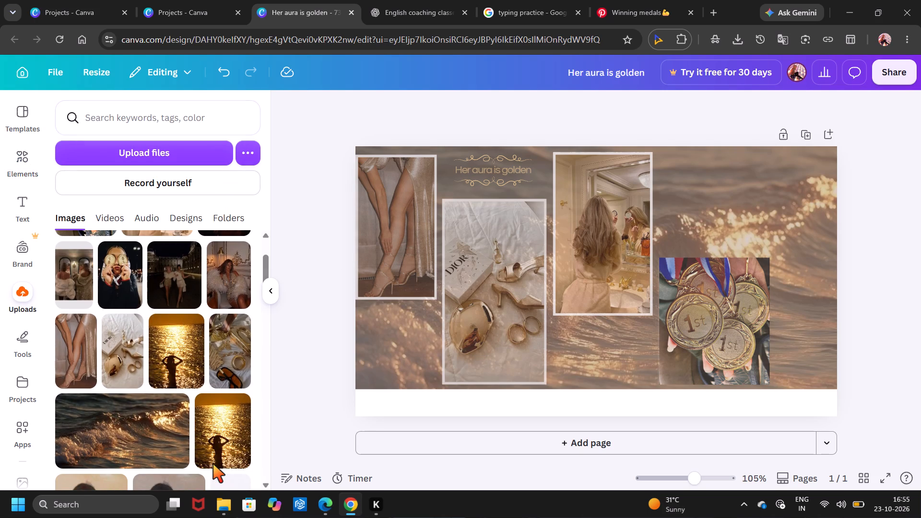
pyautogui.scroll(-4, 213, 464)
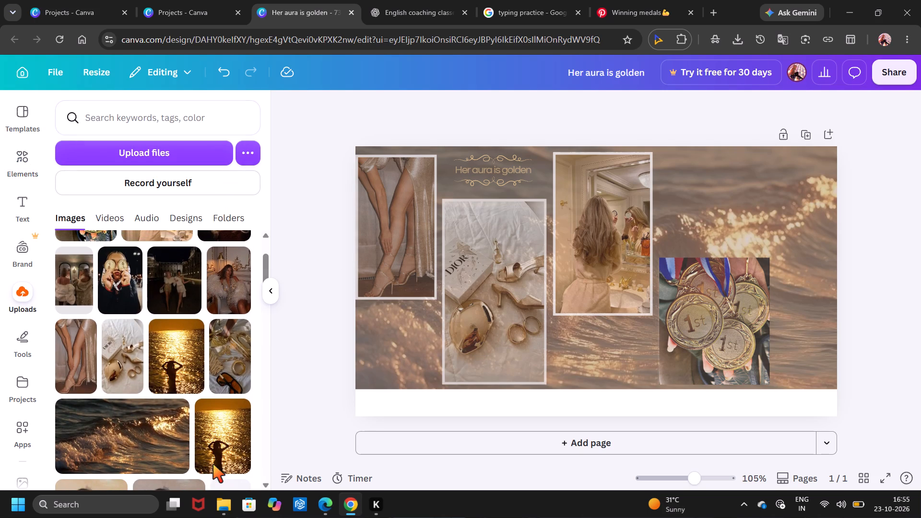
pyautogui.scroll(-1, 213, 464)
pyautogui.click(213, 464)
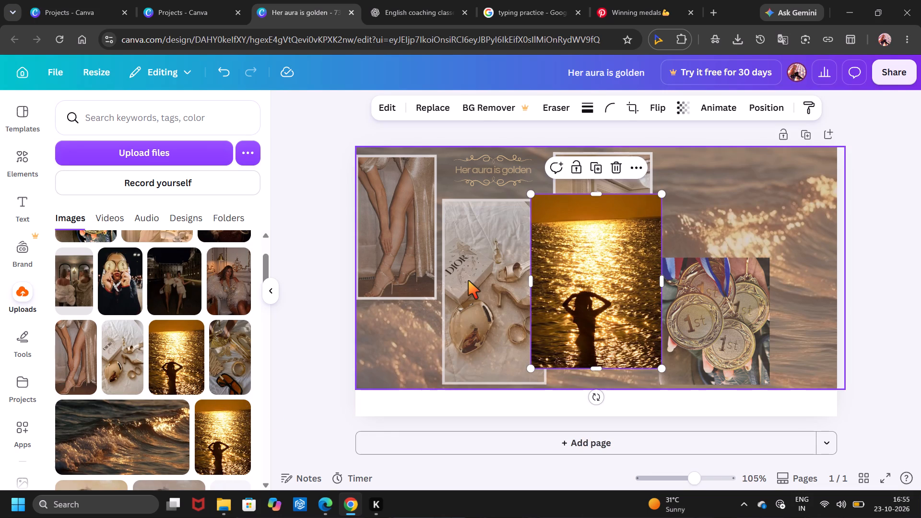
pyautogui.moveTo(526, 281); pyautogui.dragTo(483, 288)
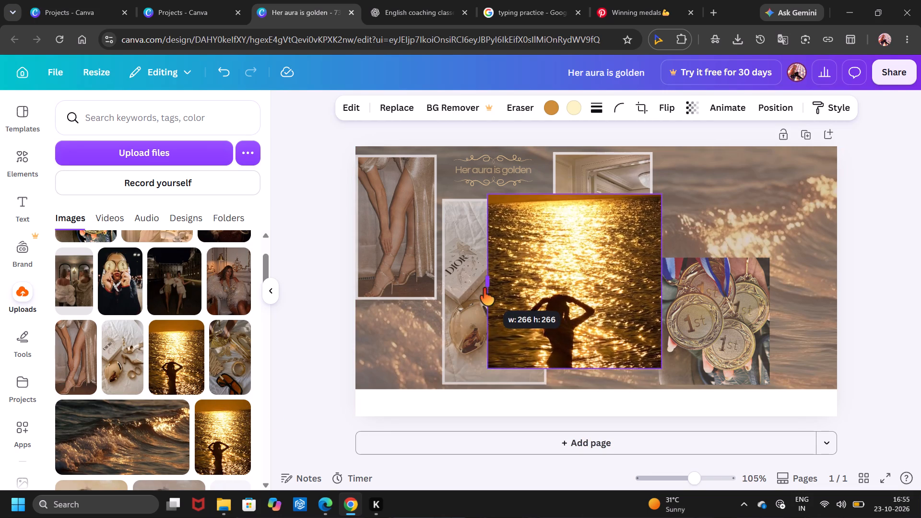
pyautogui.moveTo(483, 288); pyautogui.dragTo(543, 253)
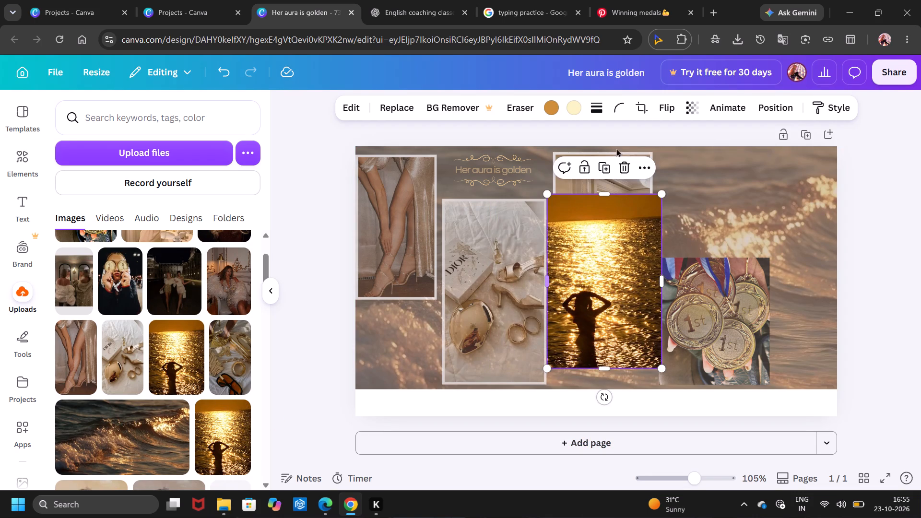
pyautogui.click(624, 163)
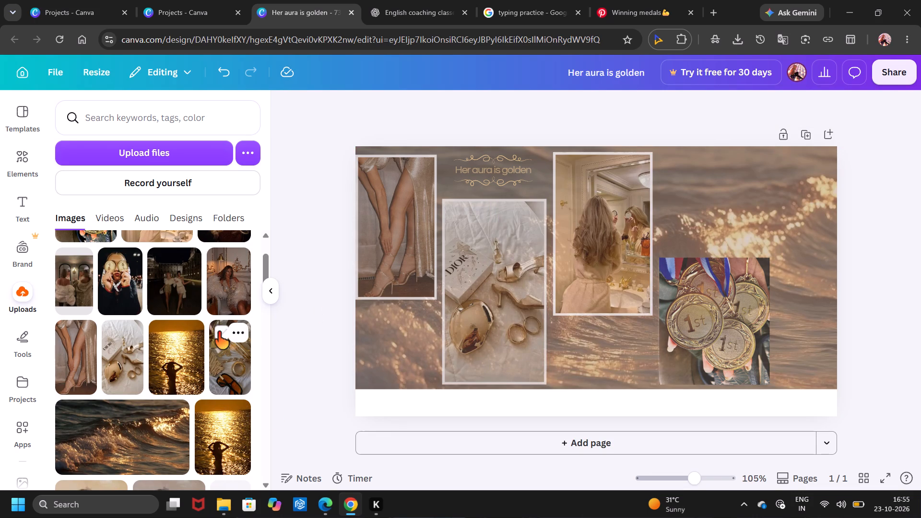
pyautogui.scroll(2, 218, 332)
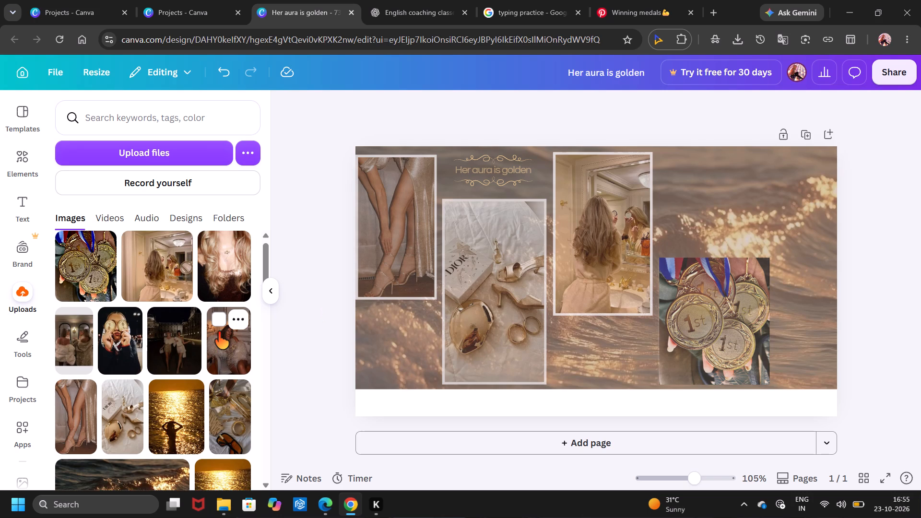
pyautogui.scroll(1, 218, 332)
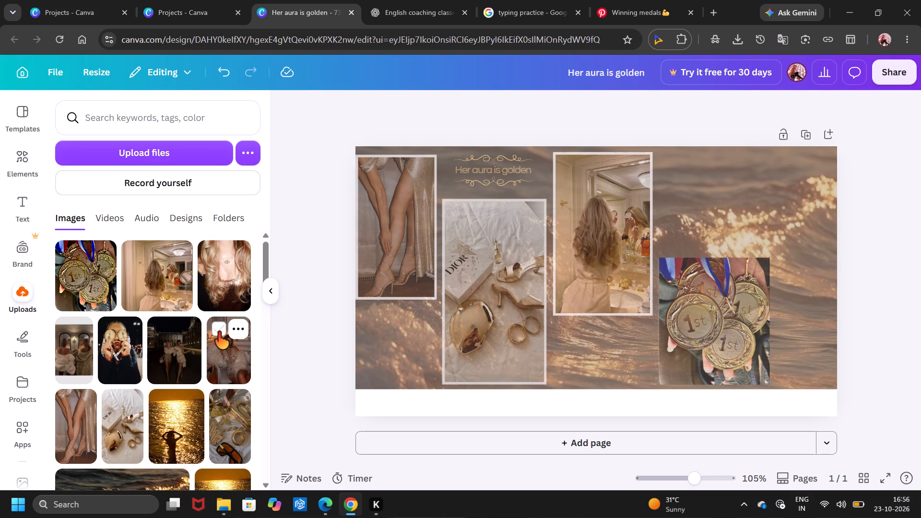
# Widen the mirror photo from its outer edge to about 392 × 250 so both women are included.
pyautogui.click(613, 241)
pyautogui.moveTo(653, 236); pyautogui.dragTo(802, 223)
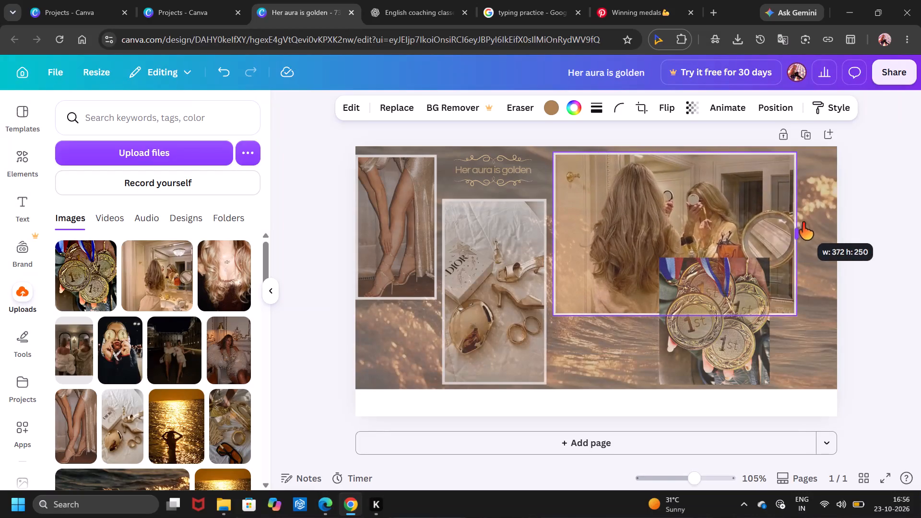
pyautogui.moveTo(802, 223); pyautogui.dragTo(788, 226)
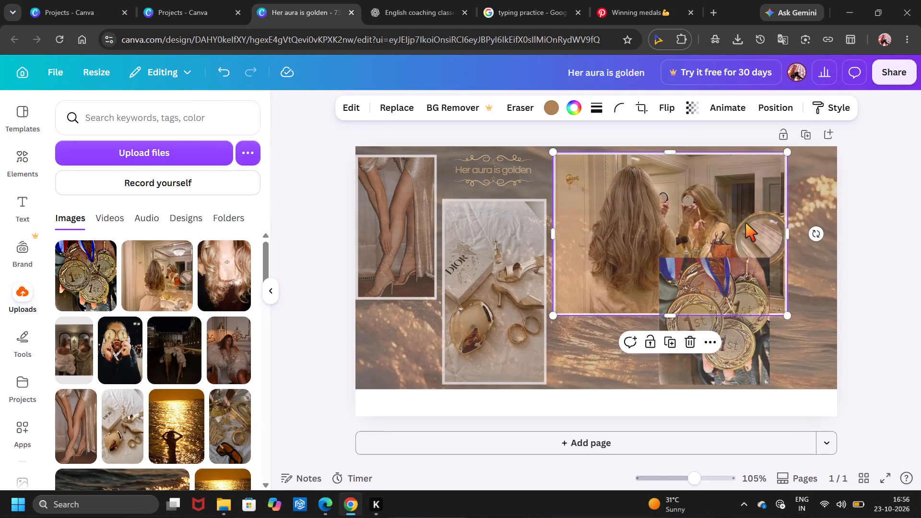
pyautogui.moveTo(789, 233); pyautogui.dragTo(812, 233)
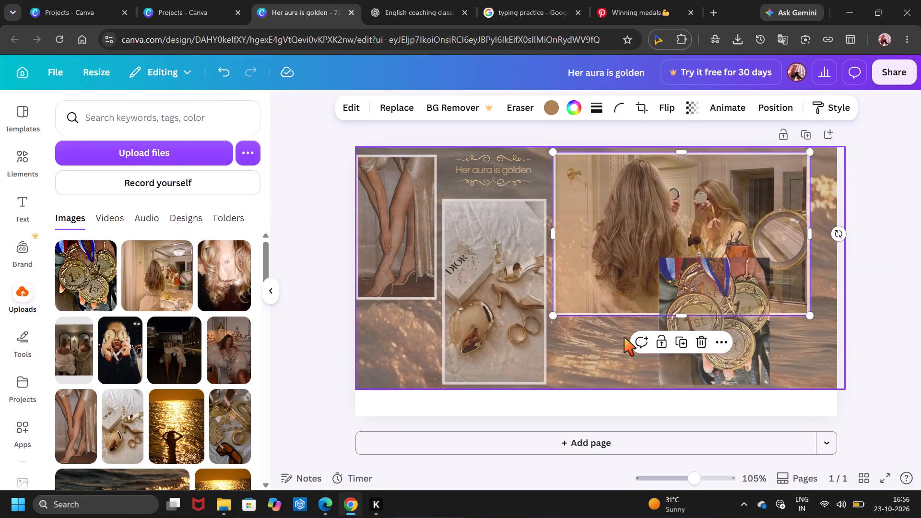
# Scale down the mirror photo, shorten it from its bottom edge and widen it into a landscape rectangle.
pyautogui.moveTo(681, 310); pyautogui.dragTo(649, 253)
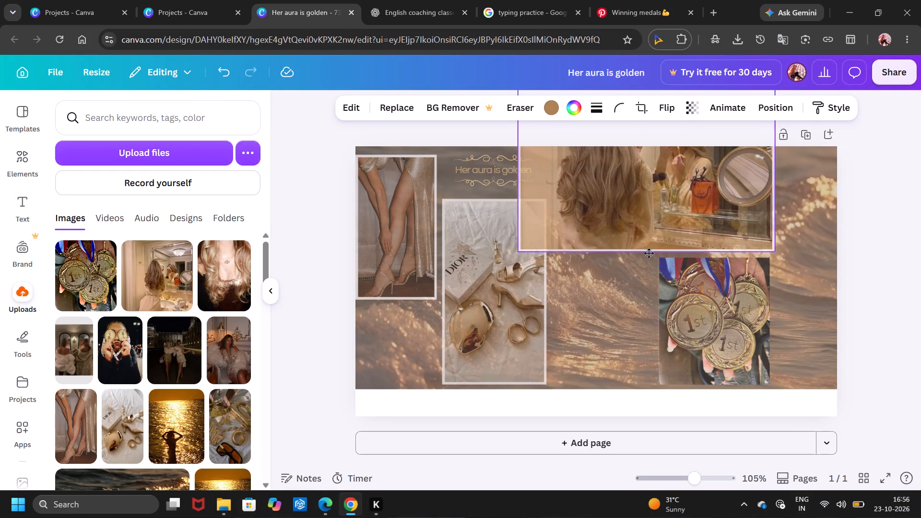
pyautogui.moveTo(649, 253); pyautogui.dragTo(649, 253)
pyautogui.moveTo(645, 259); pyautogui.dragTo(632, 385)
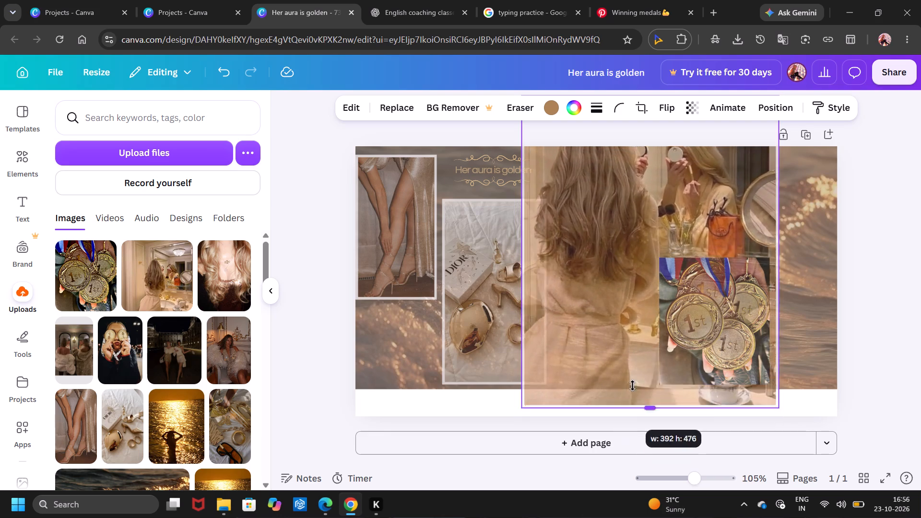
pyautogui.moveTo(632, 385); pyautogui.dragTo(640, 359)
pyautogui.moveTo(664, 263); pyautogui.dragTo(711, 322)
pyautogui.click(825, 423)
pyautogui.moveTo(825, 423); pyautogui.dragTo(831, 363)
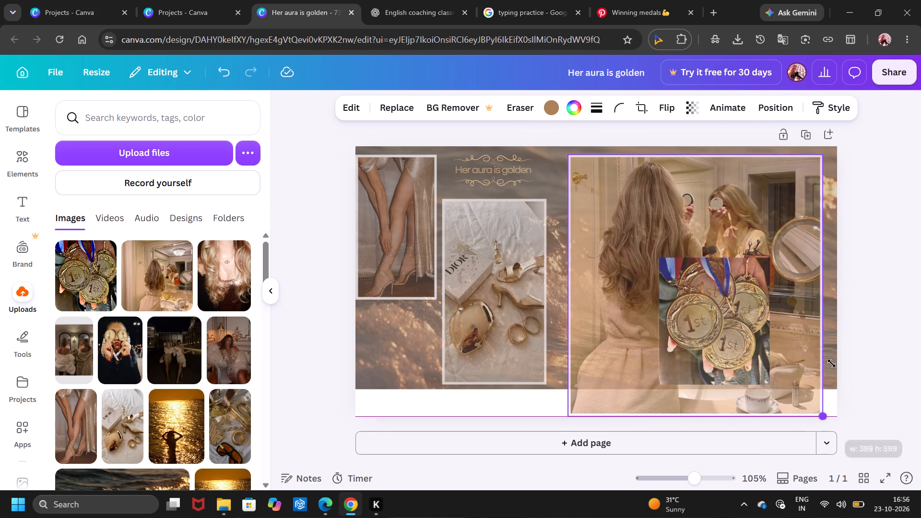
pyautogui.moveTo(831, 363); pyautogui.dragTo(798, 316)
pyautogui.moveTo(665, 345); pyautogui.dragTo(673, 289)
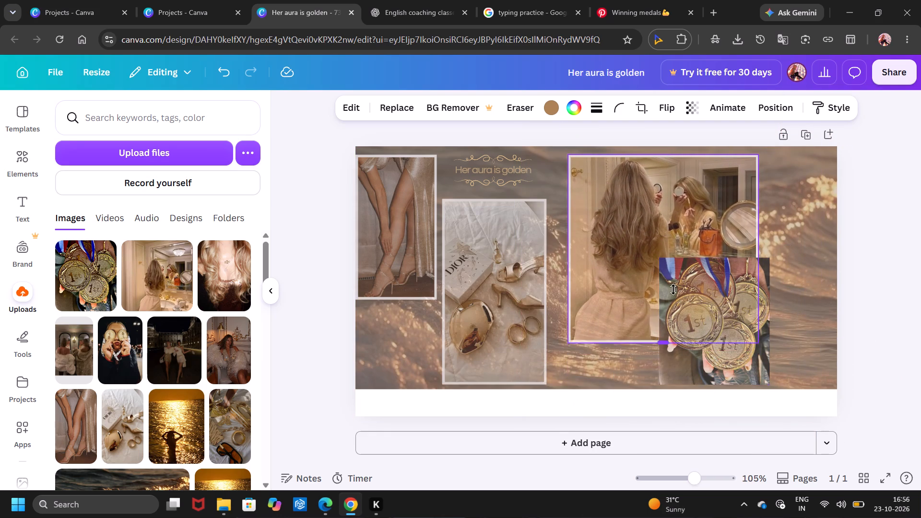
pyautogui.moveTo(673, 289); pyautogui.dragTo(676, 259)
pyautogui.moveTo(756, 258); pyautogui.dragTo(798, 245)
# Shrink the landscape mirror photo slightly and place it at the page's top edge, just above the medals photo.
pyautogui.moveTo(692, 235); pyautogui.dragTo(717, 220)
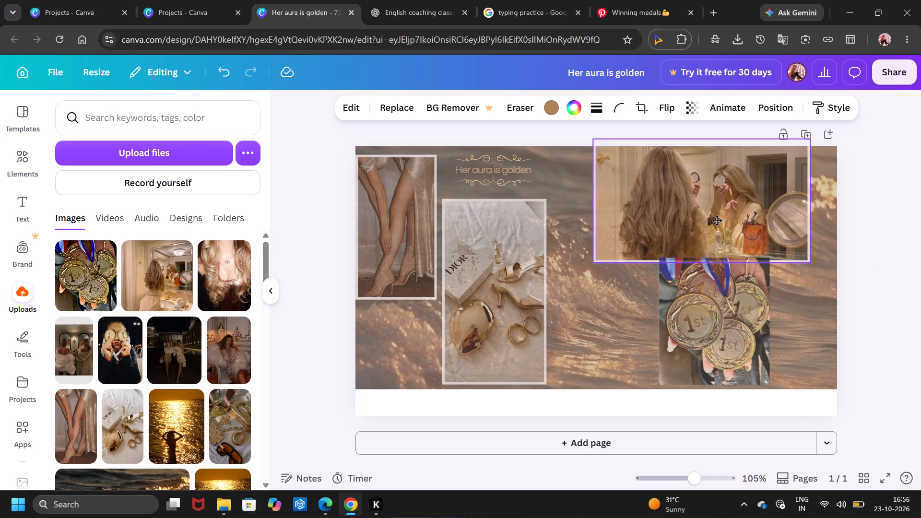
pyautogui.moveTo(717, 220); pyautogui.dragTo(722, 216)
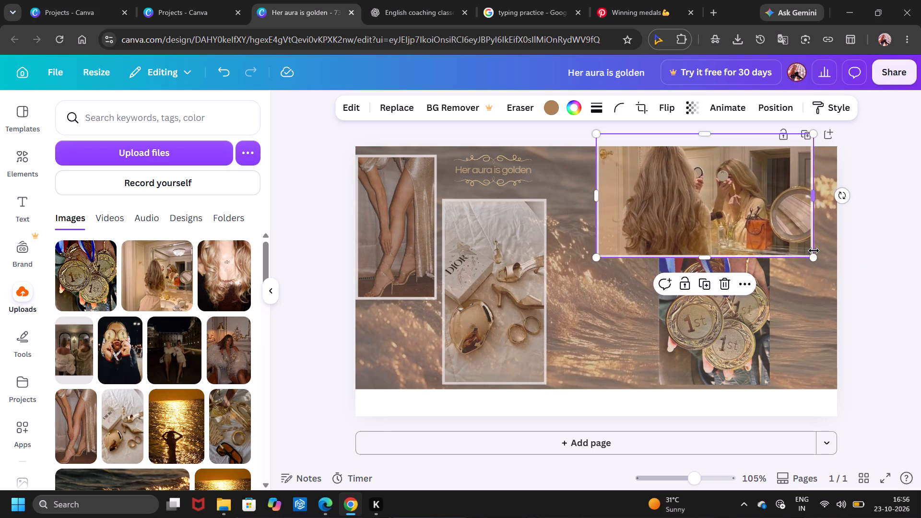
pyautogui.click(814, 250)
pyautogui.click(814, 250)
pyautogui.moveTo(813, 262); pyautogui.dragTo(792, 235)
pyautogui.moveTo(715, 200); pyautogui.dragTo(737, 218)
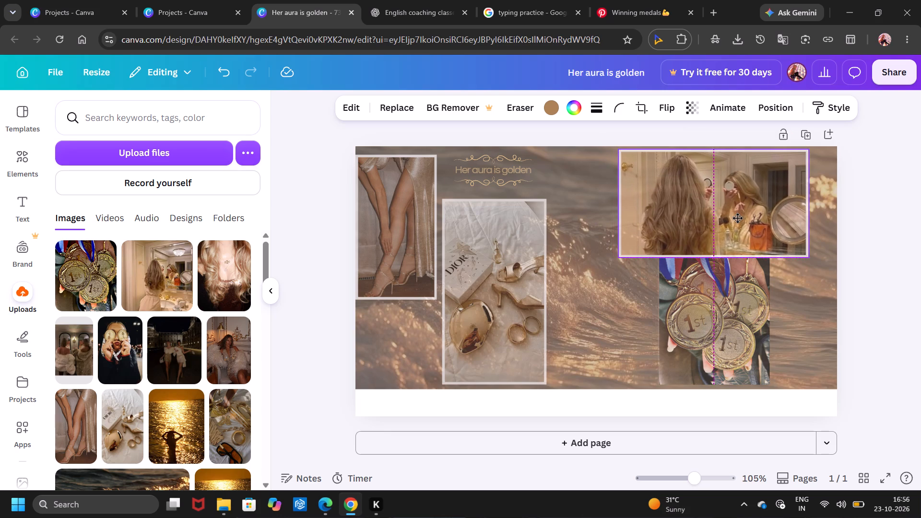
pyautogui.moveTo(737, 218); pyautogui.dragTo(753, 212)
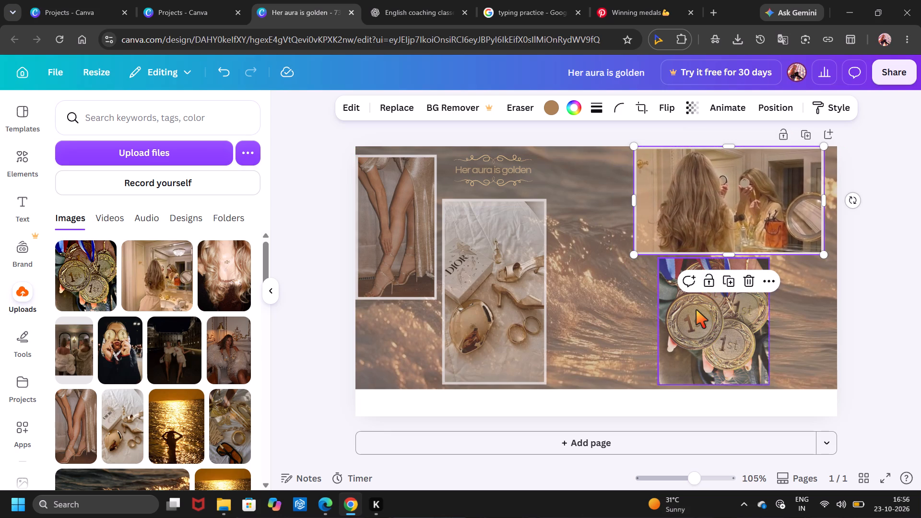
# Shorten the medals' overlay rectangle slightly from its top edge to leave a gap below the mirror photo.
pyautogui.click(696, 310)
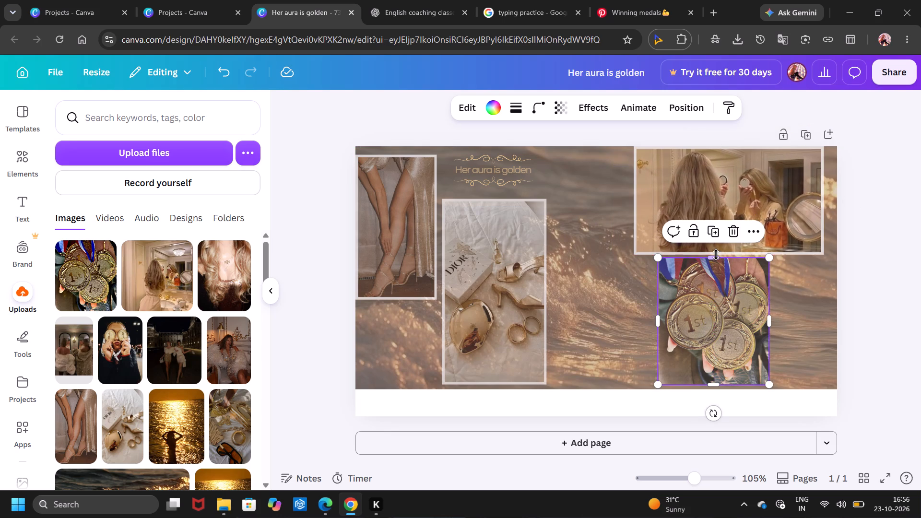
pyautogui.moveTo(716, 255); pyautogui.dragTo(716, 261)
pyautogui.click(696, 263)
pyautogui.click(696, 261)
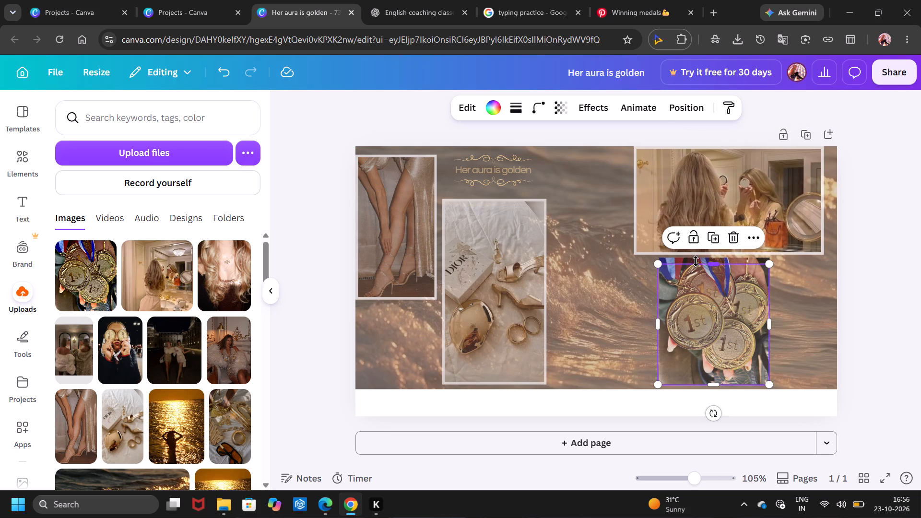
pyautogui.click(641, 292)
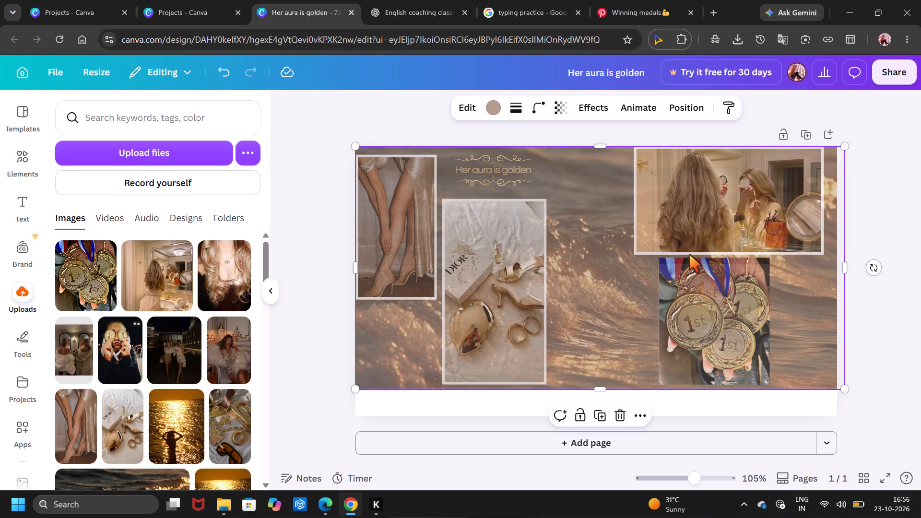
pyautogui.click(689, 270)
pyautogui.click(688, 262)
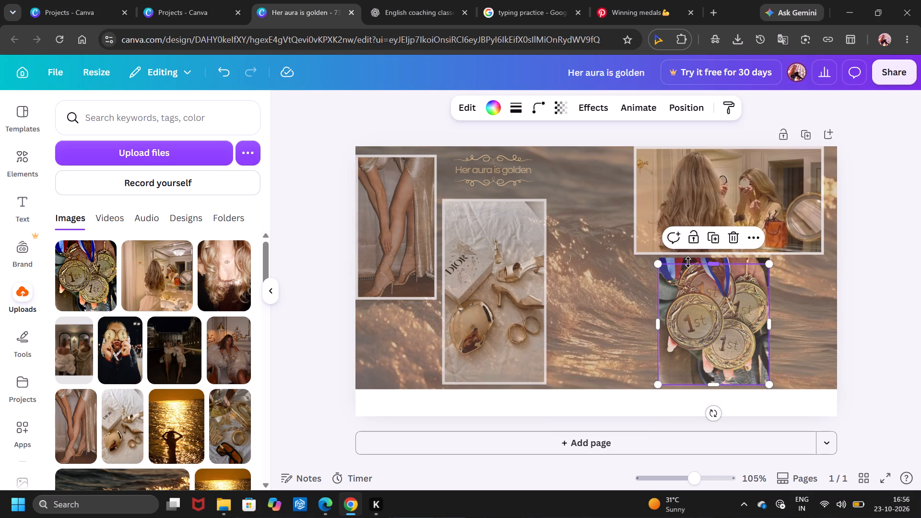
# Move the overlay rectangle aside and crop the medals photo slightly from its top edge to the overlay's height.
pyautogui.moveTo(683, 317); pyautogui.dragTo(645, 318)
pyautogui.click(734, 304)
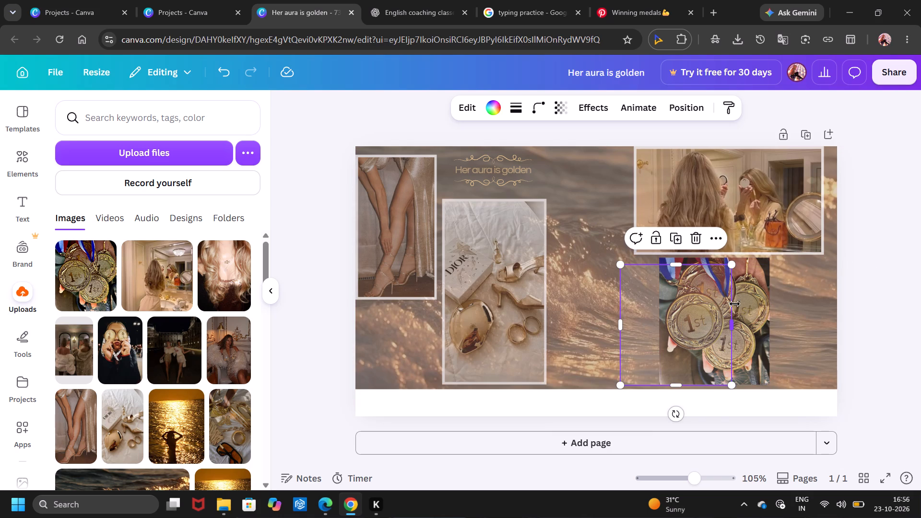
pyautogui.click(749, 304)
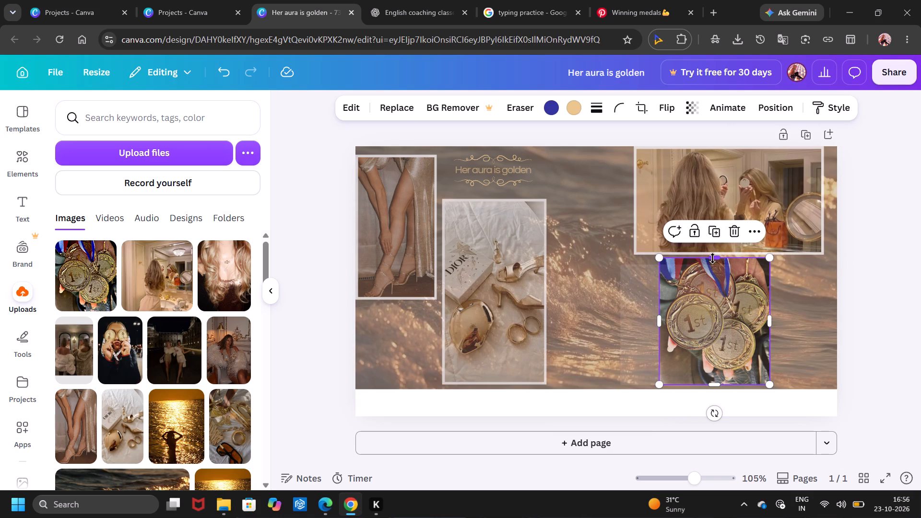
pyautogui.moveTo(717, 257); pyautogui.dragTo(718, 263)
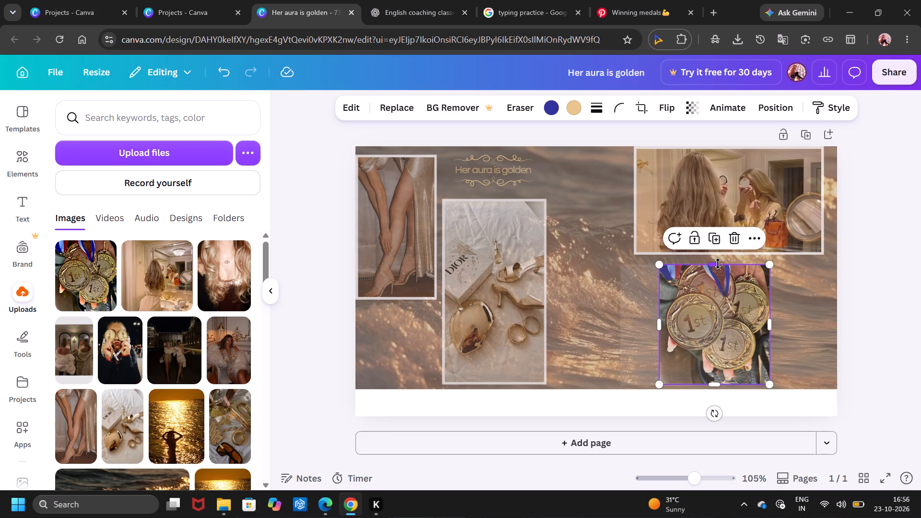
# Add a solid border with a stroke weight of 4 to the medals photo.
pyautogui.click(596, 116)
pyautogui.click(558, 157)
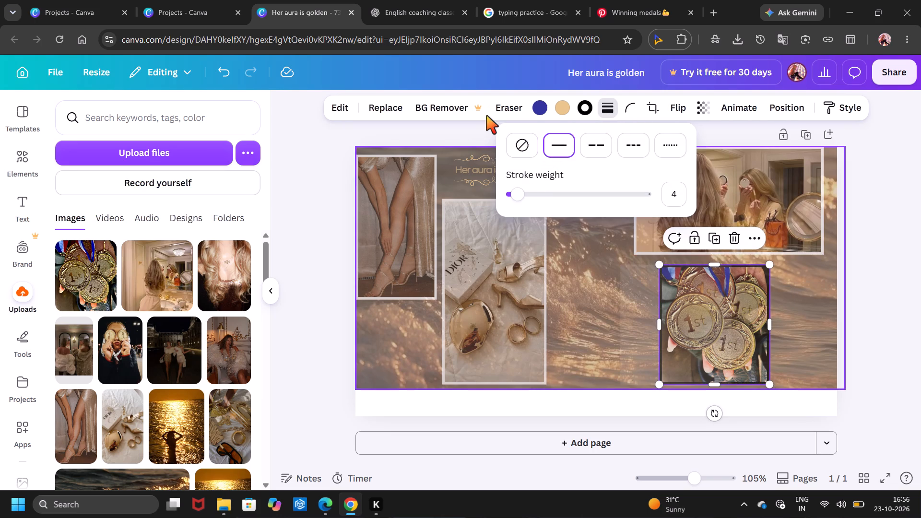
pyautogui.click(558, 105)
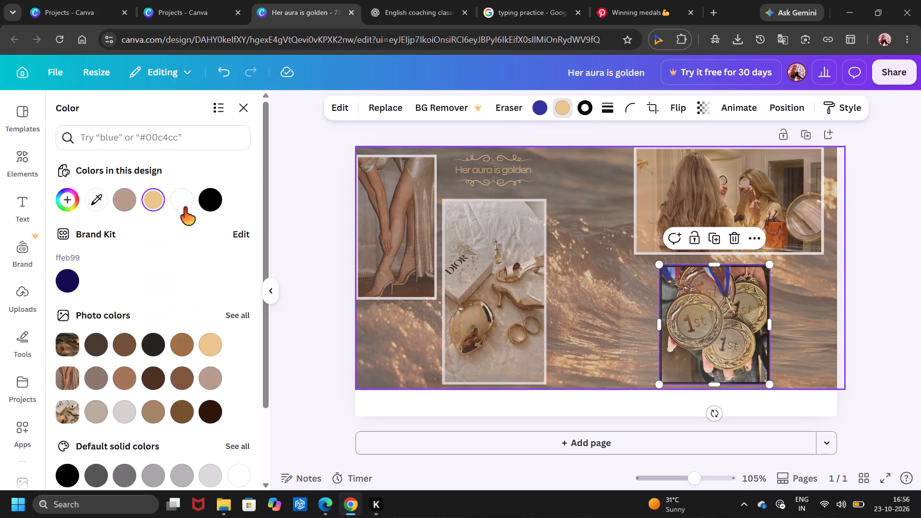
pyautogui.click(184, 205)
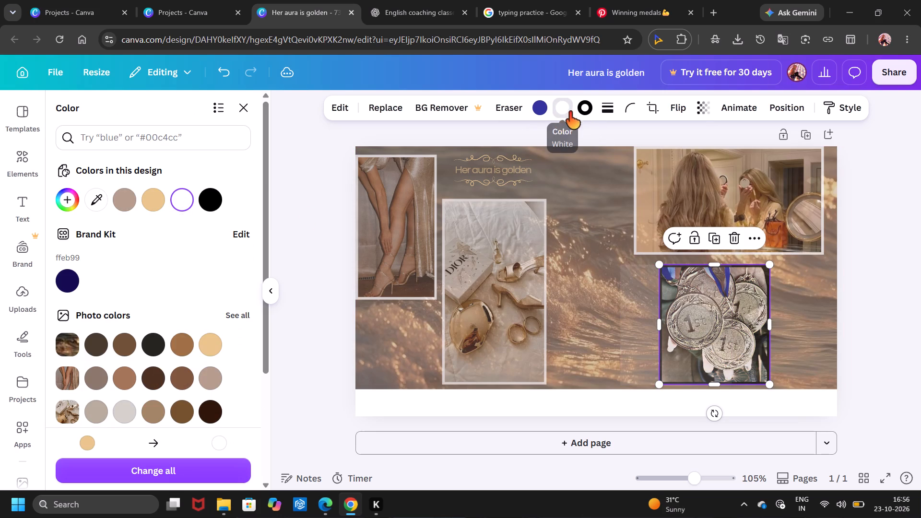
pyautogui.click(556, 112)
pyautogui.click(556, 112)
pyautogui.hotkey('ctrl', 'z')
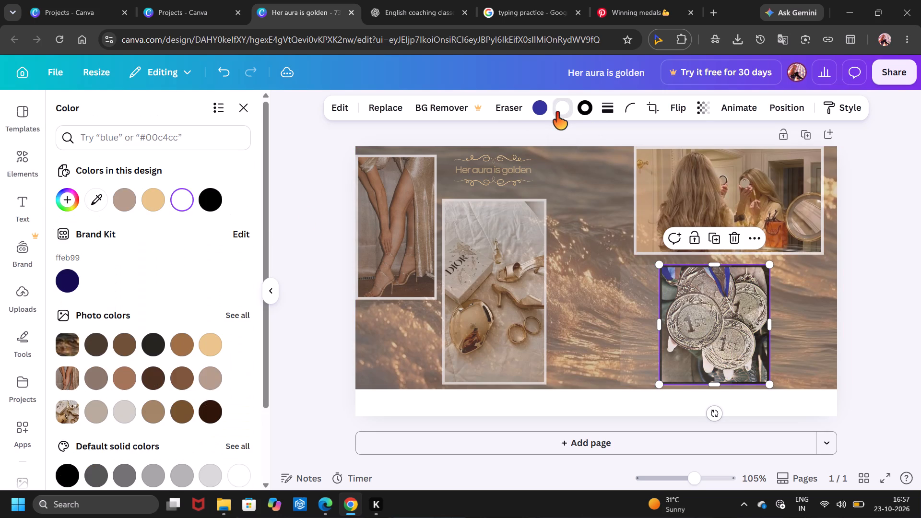
# Set the medals photo's border color to white.
pyautogui.click(588, 106)
pyautogui.click(131, 202)
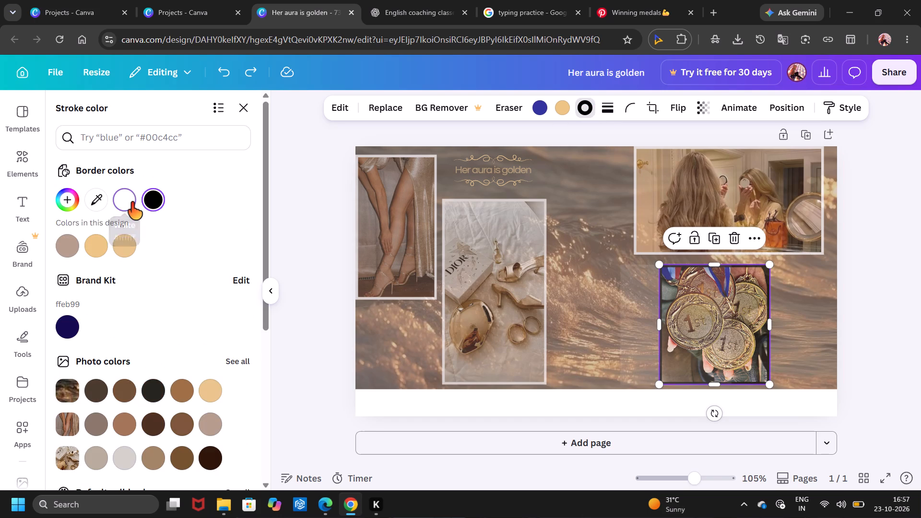
# Move the translucent overlay rectangle back so it exactly covers the medals photo.
pyautogui.click(650, 361)
pyautogui.moveTo(650, 361); pyautogui.dragTo(680, 361)
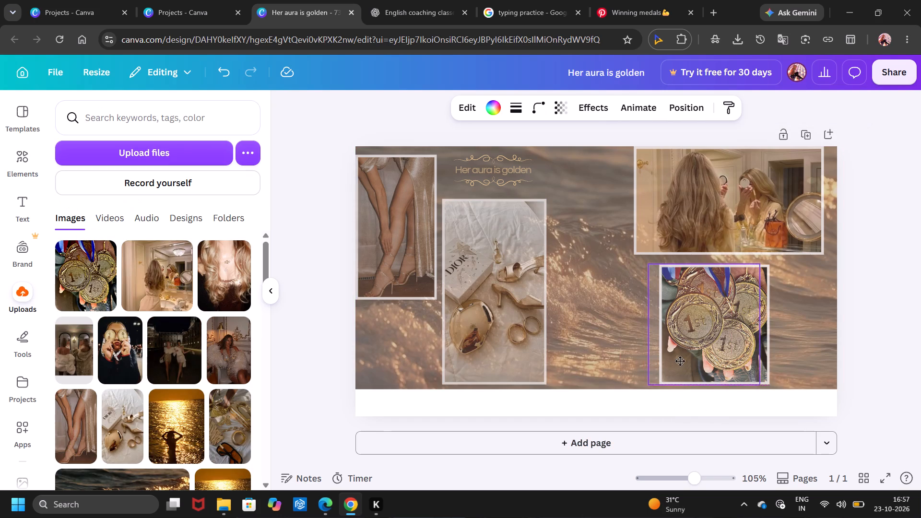
pyautogui.moveTo(680, 361); pyautogui.dragTo(688, 364)
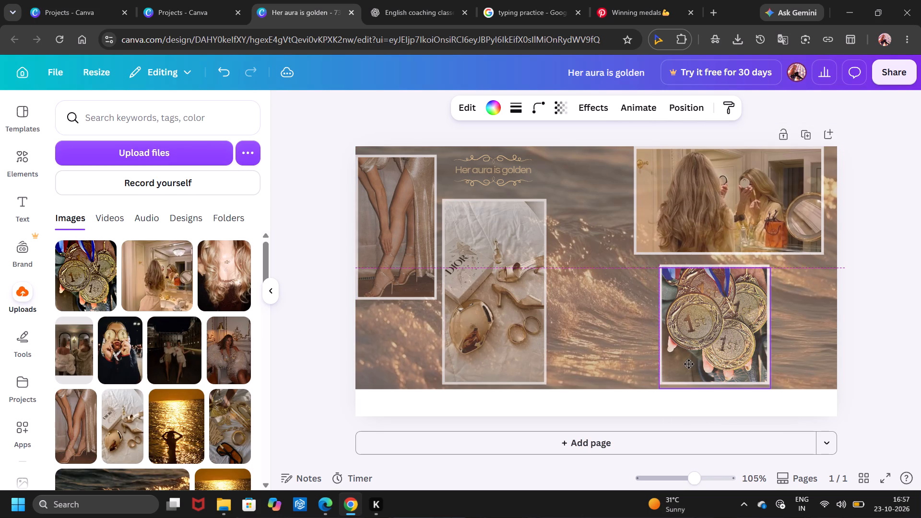
pyautogui.moveTo(688, 364); pyautogui.dragTo(688, 359)
pyautogui.click(901, 388)
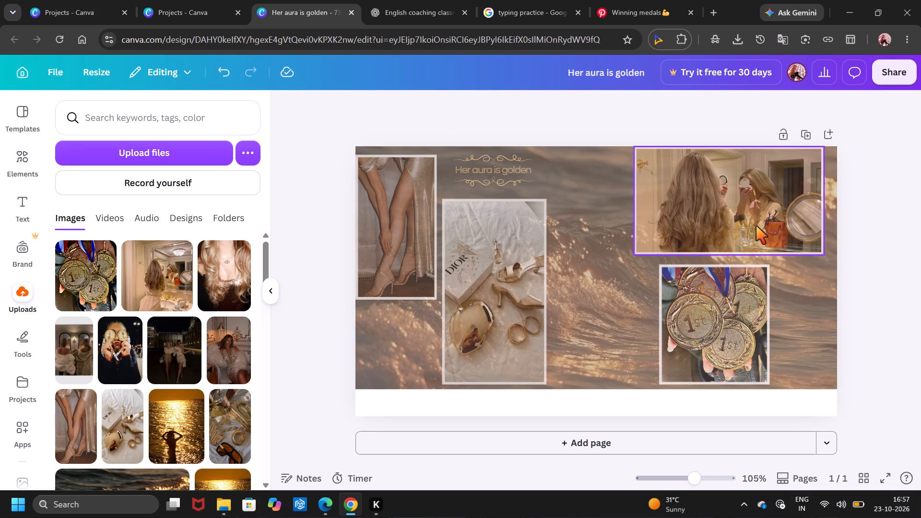
# Nudge the mirror photo slightly down and right, leaving thin margins from the page's top and right edges.
pyautogui.moveTo(756, 226); pyautogui.dragTo(757, 230)
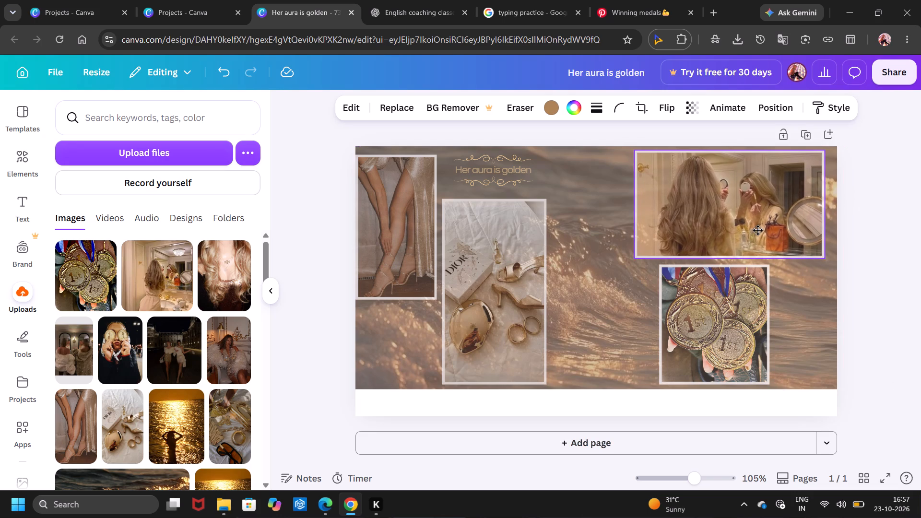
pyautogui.moveTo(757, 230); pyautogui.dragTo(763, 233)
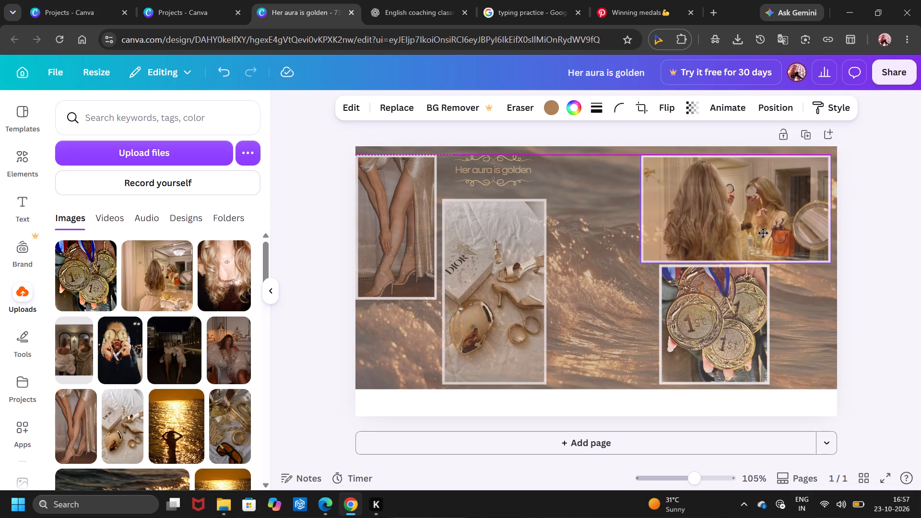
pyautogui.moveTo(763, 233); pyautogui.dragTo(760, 228)
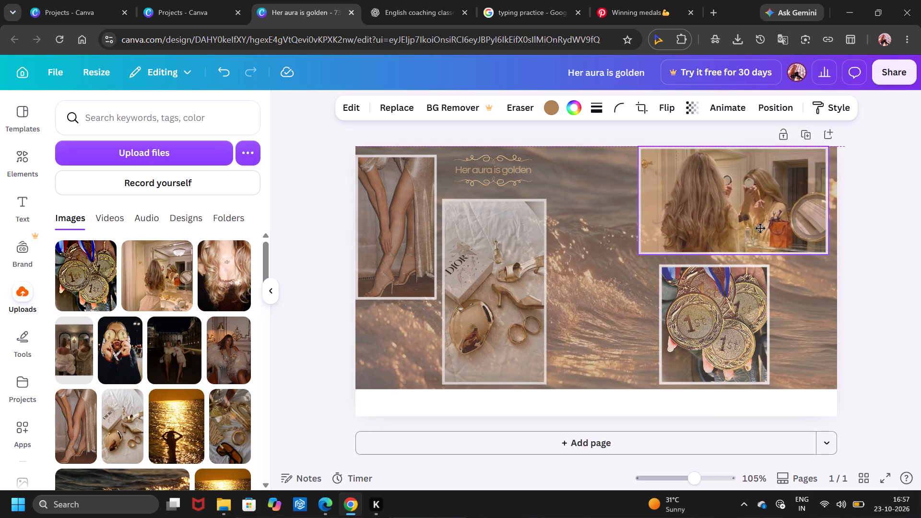
pyautogui.moveTo(760, 228); pyautogui.dragTo(763, 230)
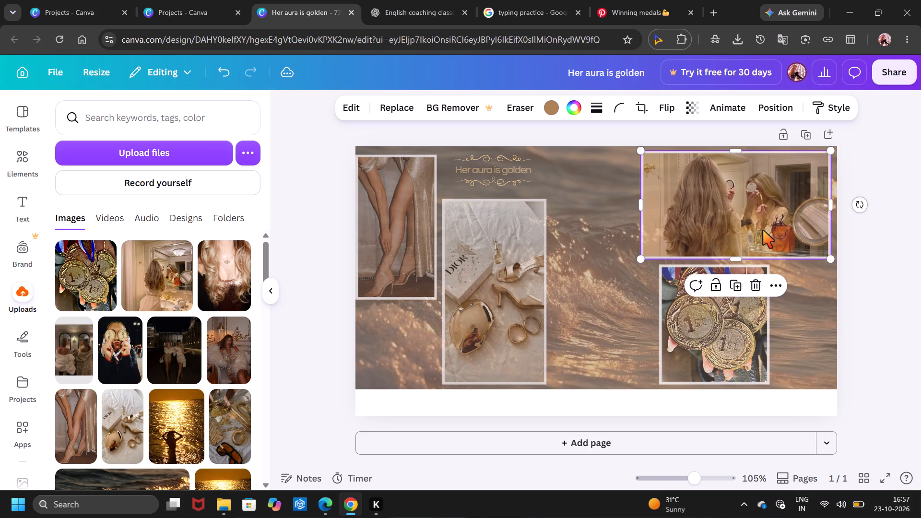
# Nudge the legs photo inward from the page's left edge, aligned with the mirror photo's top, and shift the Dior photo right to keep their gap.
pyautogui.moveTo(417, 262); pyautogui.dragTo(420, 255)
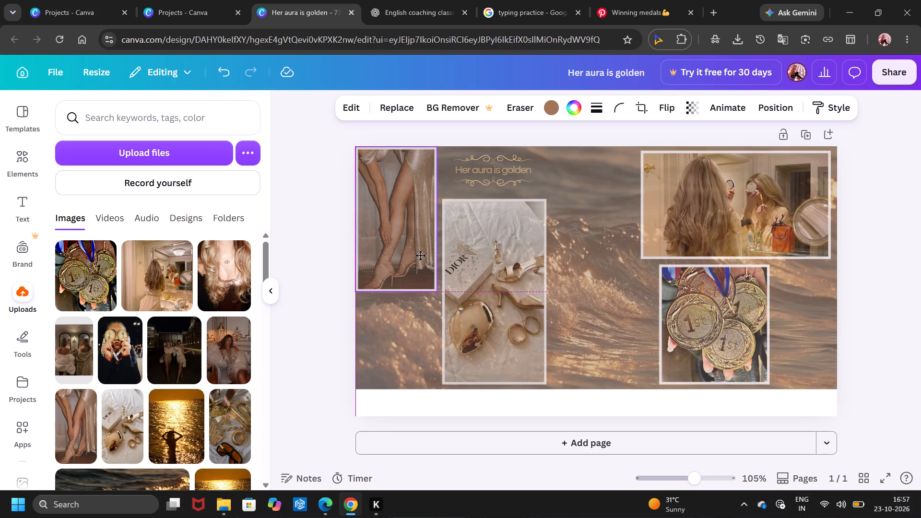
pyautogui.moveTo(420, 255); pyautogui.dragTo(419, 259)
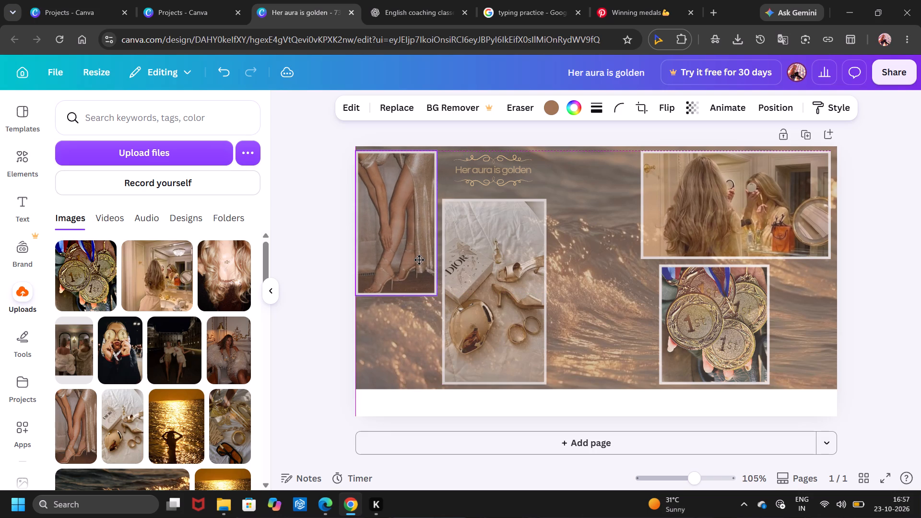
pyautogui.moveTo(419, 259); pyautogui.dragTo(422, 258)
pyautogui.moveTo(509, 289); pyautogui.dragTo(514, 289)
pyautogui.click(853, 339)
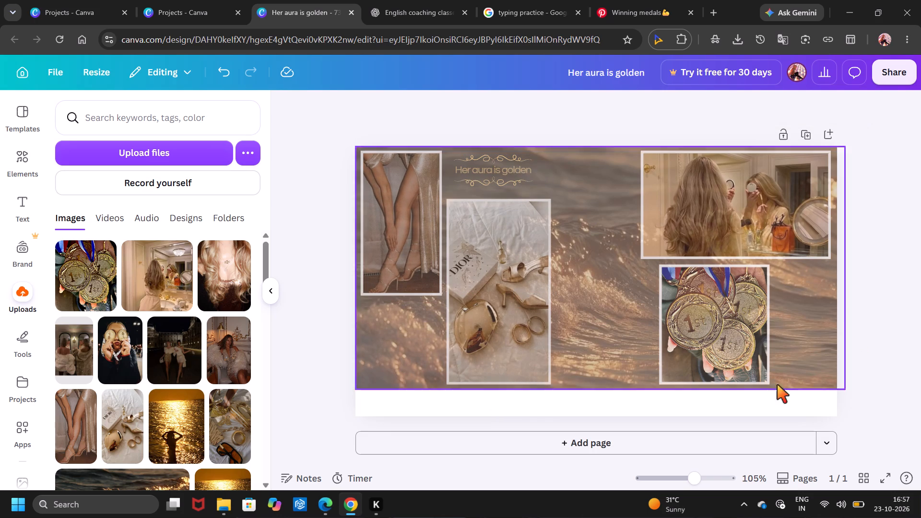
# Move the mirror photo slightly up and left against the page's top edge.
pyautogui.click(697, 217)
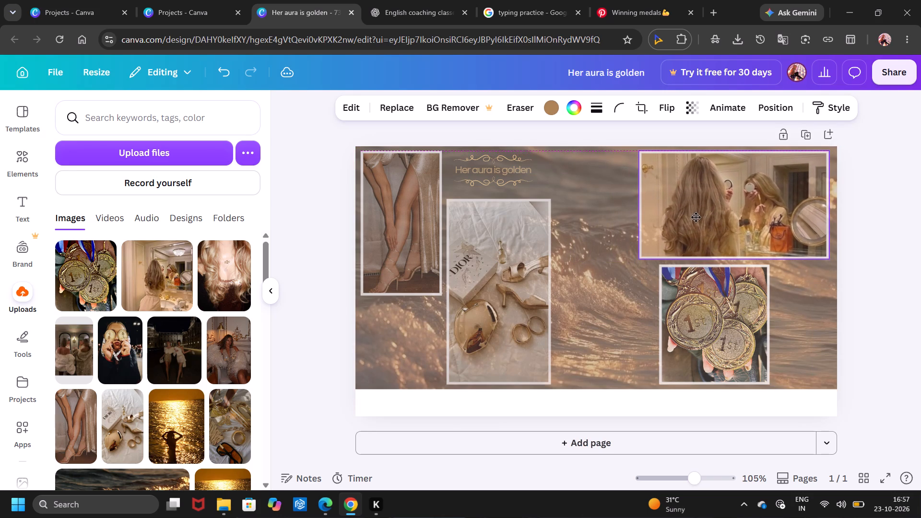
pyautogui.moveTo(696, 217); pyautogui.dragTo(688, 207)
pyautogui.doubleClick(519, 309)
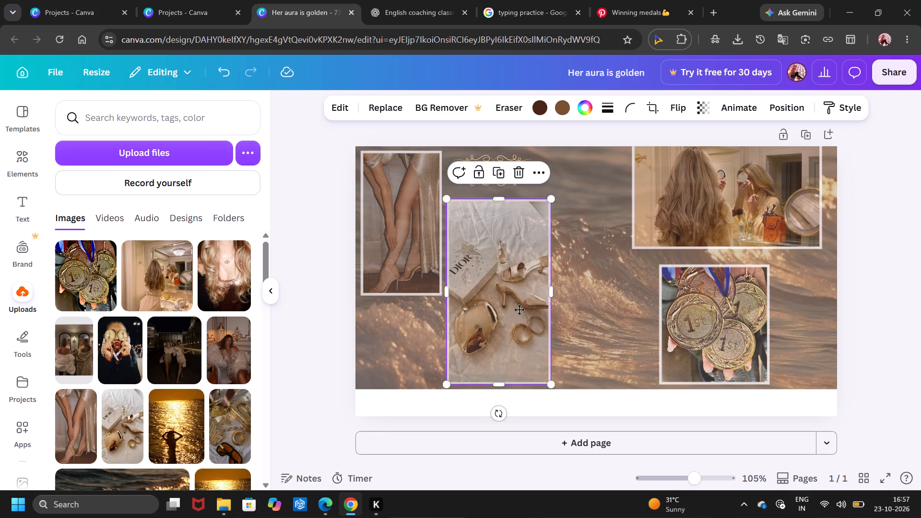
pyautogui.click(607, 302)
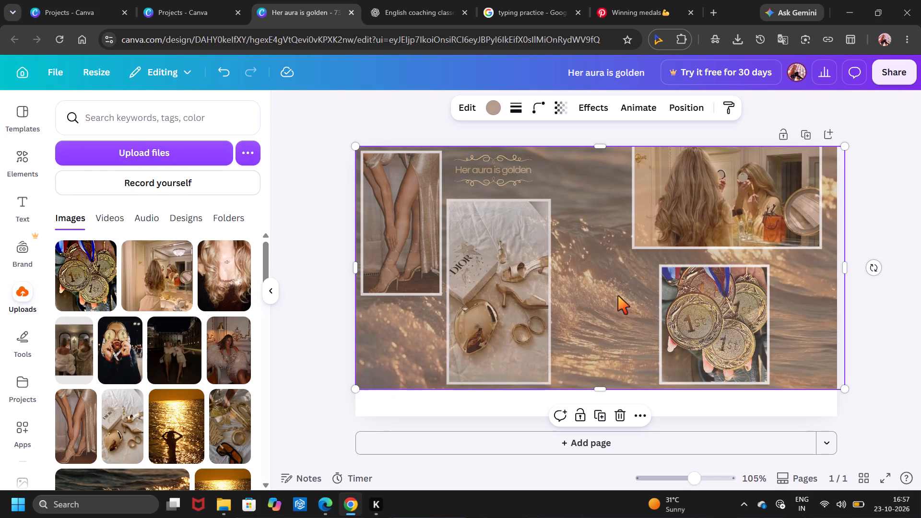
# Move the medals photo and its overlay rectangle beside the Dior photo, with a gap of 7 and their bottom edges aligned.
pyautogui.moveTo(715, 310); pyautogui.dragTo(606, 283)
pyautogui.moveTo(709, 332); pyautogui.dragTo(590, 236)
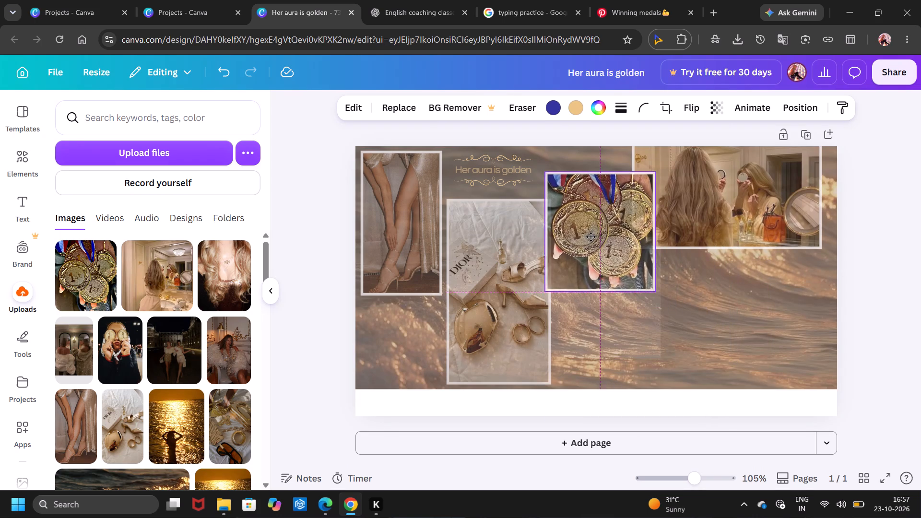
pyautogui.moveTo(590, 236); pyautogui.dragTo(613, 337)
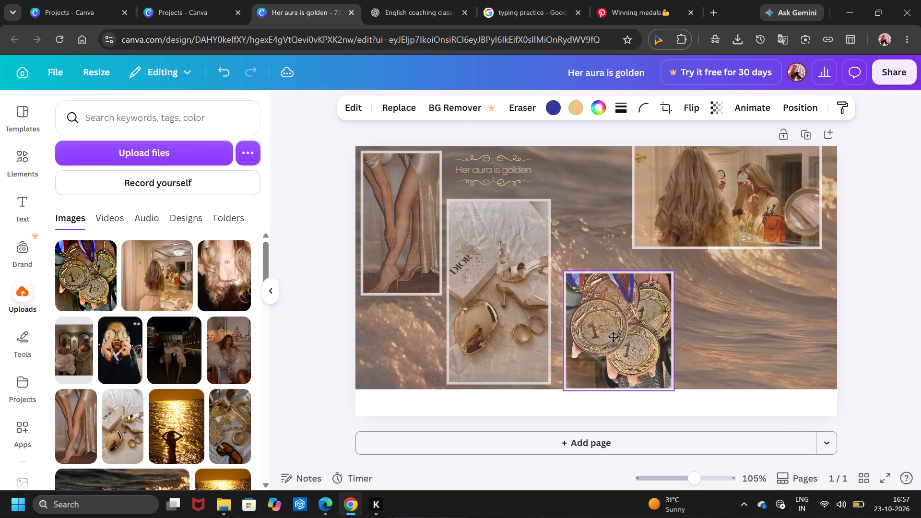
pyautogui.moveTo(613, 337); pyautogui.dragTo(612, 326)
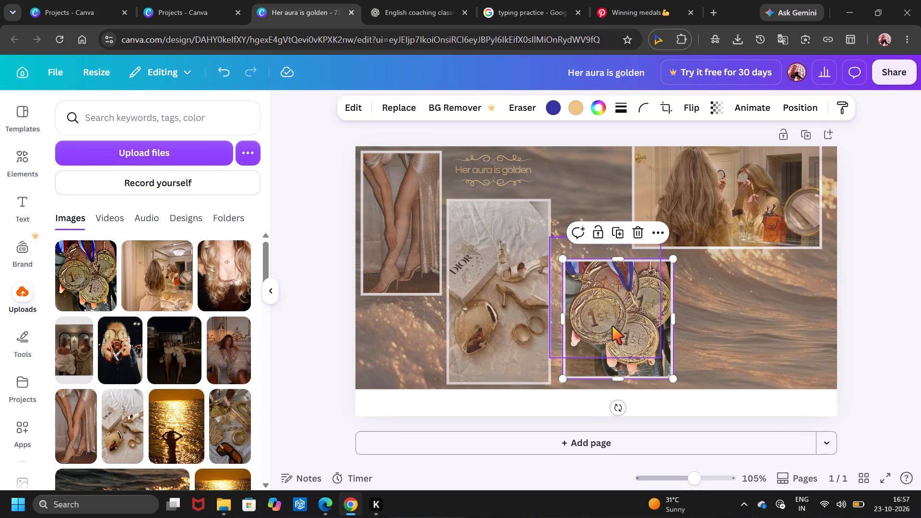
pyautogui.moveTo(595, 298); pyautogui.dragTo(600, 304)
pyautogui.moveTo(600, 304); pyautogui.dragTo(590, 299)
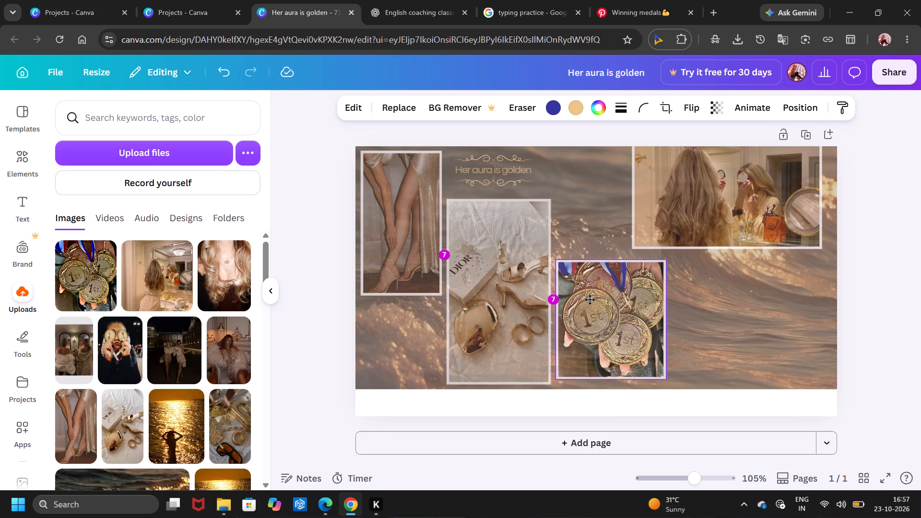
pyautogui.moveTo(590, 299); pyautogui.dragTo(590, 304)
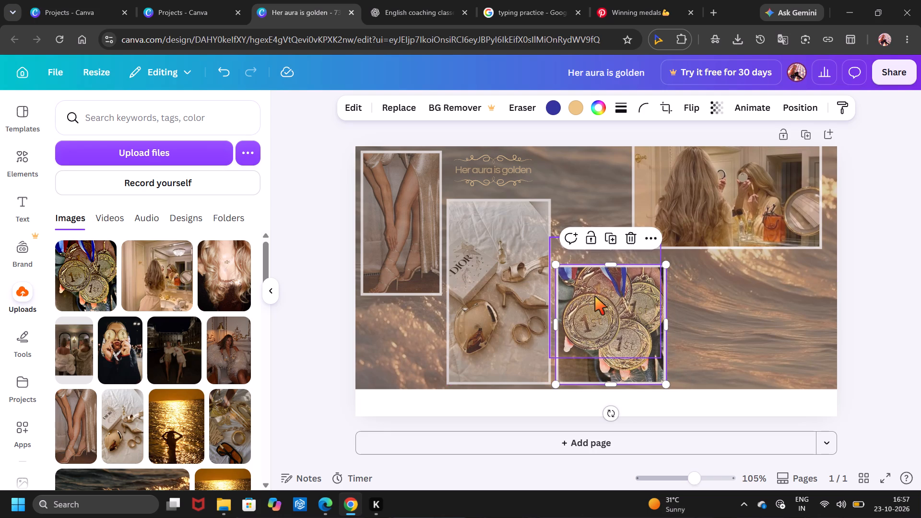
pyautogui.click(595, 296)
pyautogui.moveTo(572, 251); pyautogui.dragTo(578, 276)
# Move the mirror photo further left and down, aligning its top edge with the legs photo.
pyautogui.moveTo(695, 199); pyautogui.dragTo(685, 207)
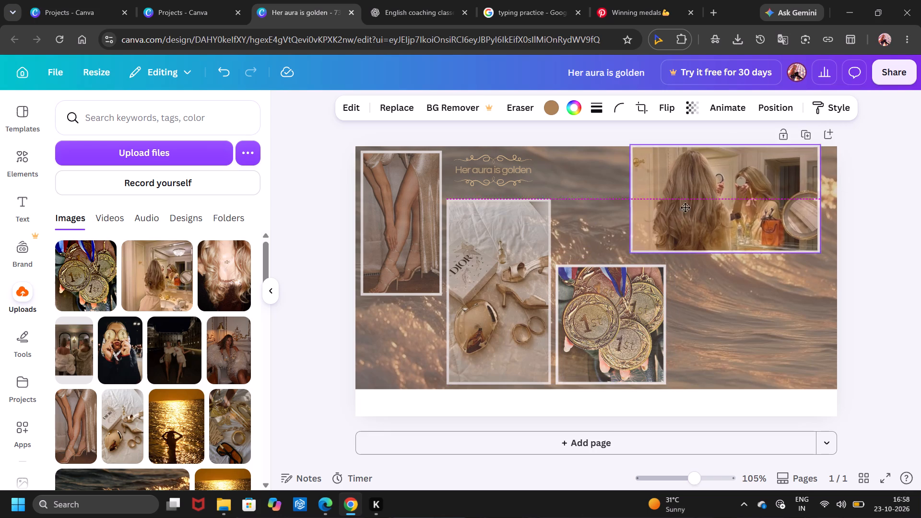
pyautogui.moveTo(685, 207); pyautogui.dragTo(683, 209)
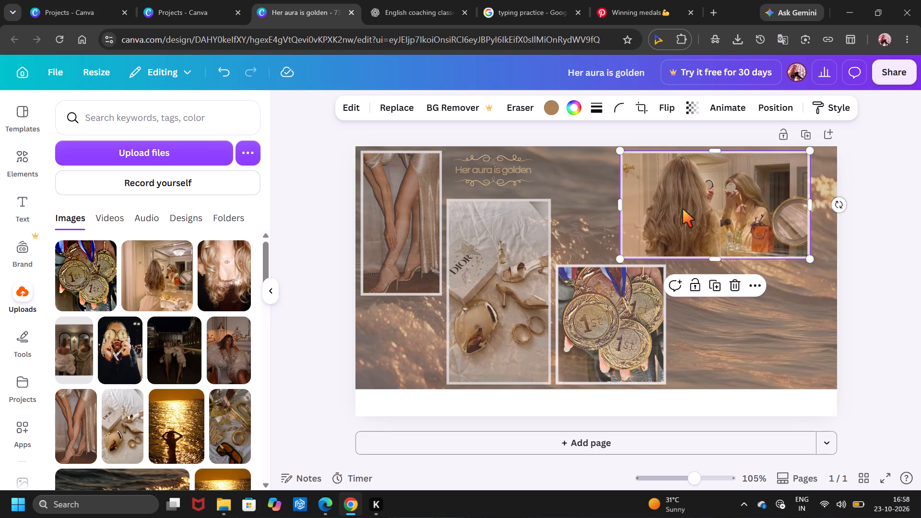
# Narrow the taupe tint rectangle from its right edge to about 705 wide, leaving a thin margin beside the mirror photo.
pyautogui.click(835, 292)
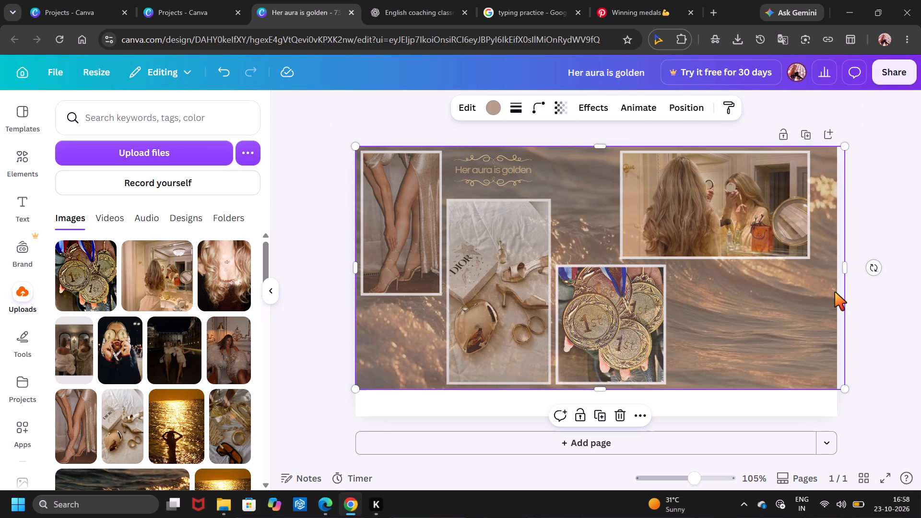
pyautogui.moveTo(843, 271); pyautogui.dragTo(820, 272)
pyautogui.click(841, 289)
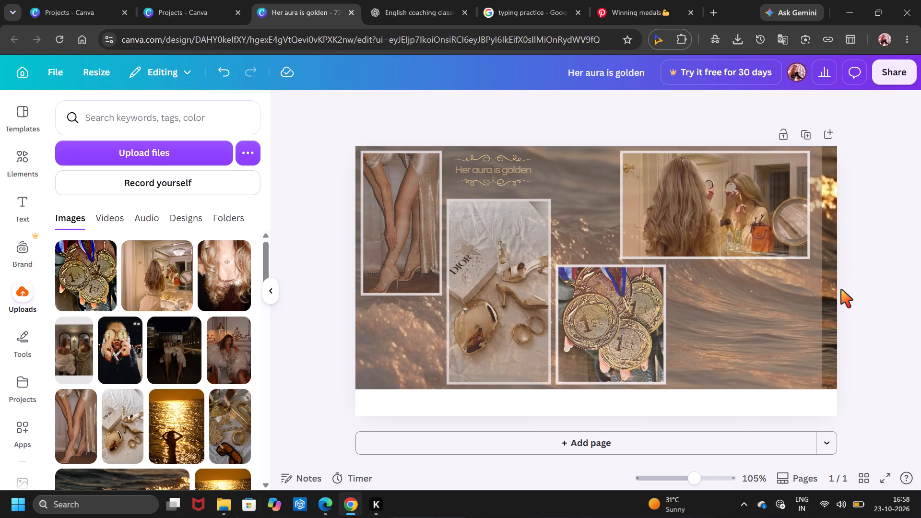
pyautogui.click(814, 276)
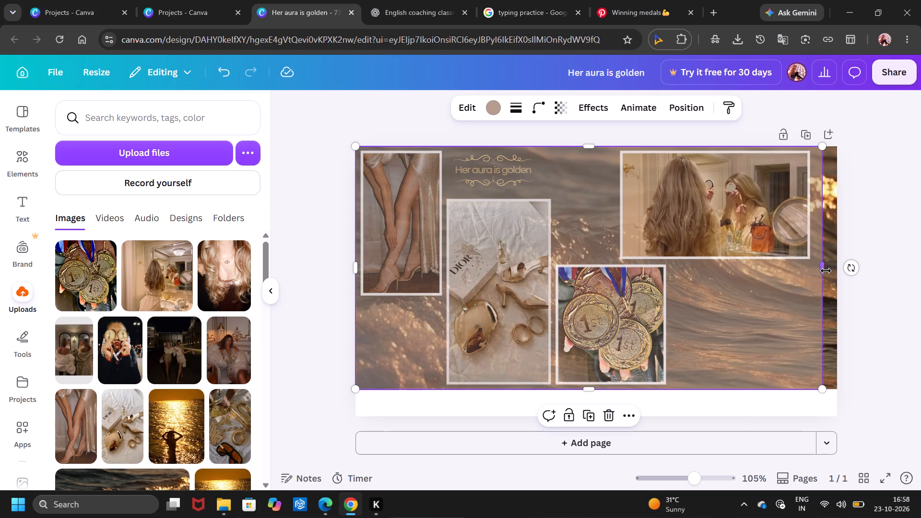
pyautogui.moveTo(826, 271); pyautogui.dragTo(820, 277)
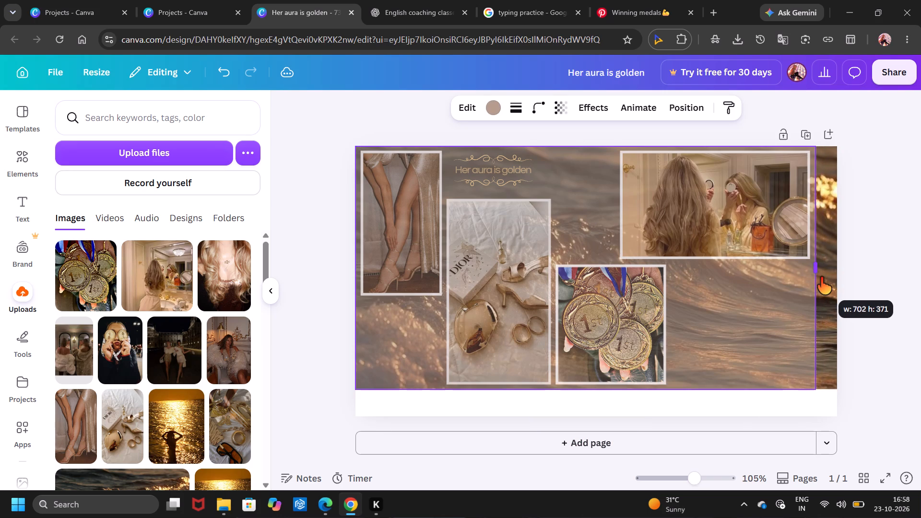
pyautogui.moveTo(820, 277); pyautogui.dragTo(818, 279)
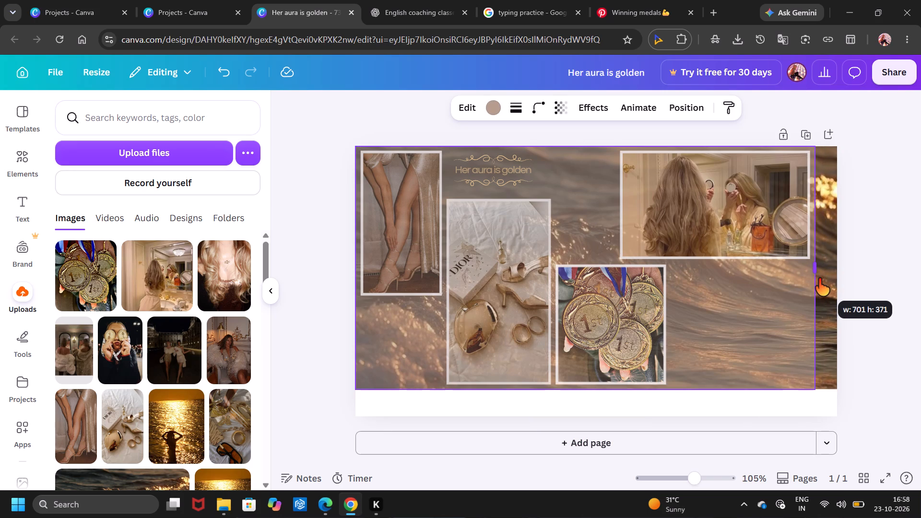
pyautogui.moveTo(818, 279); pyautogui.dragTo(822, 282)
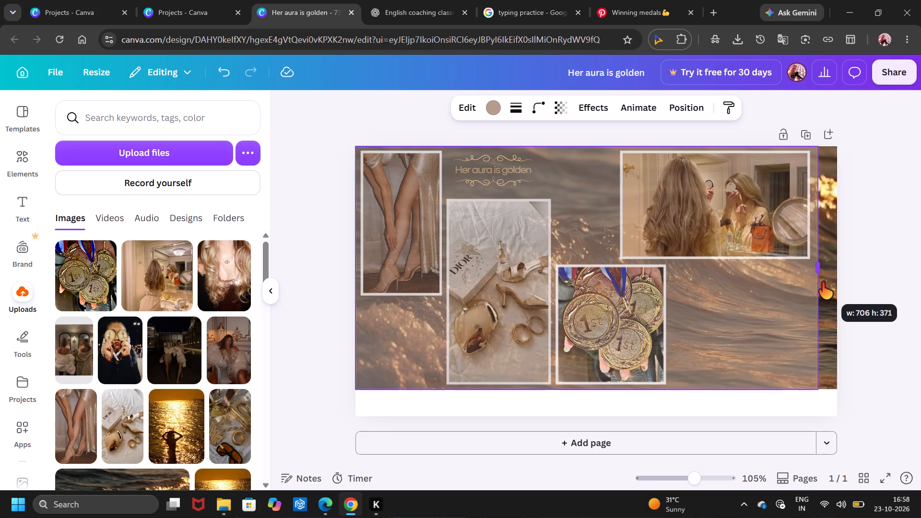
pyautogui.moveTo(822, 282); pyautogui.dragTo(821, 285)
# Narrow the waves background image from its right edge to match the taupe tint rectangle's width.
pyautogui.click(831, 300)
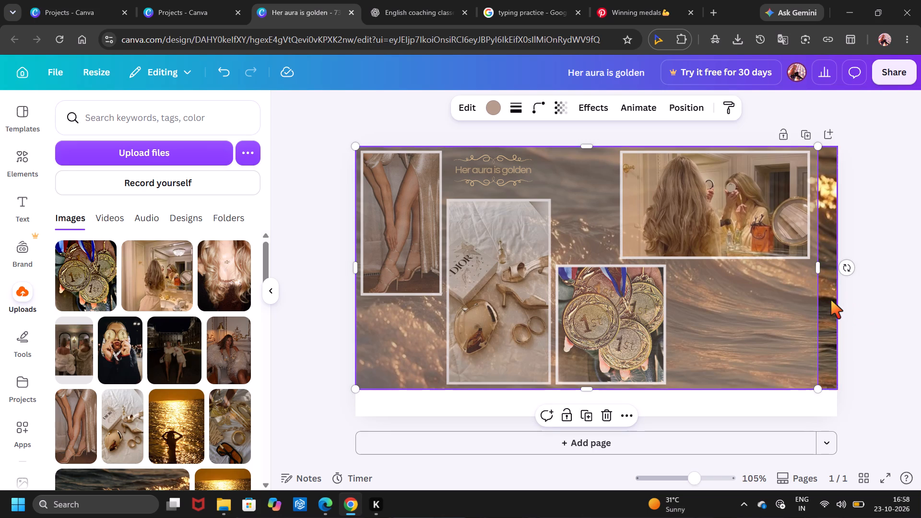
pyautogui.click(837, 268)
pyautogui.moveTo(837, 268); pyautogui.dragTo(828, 274)
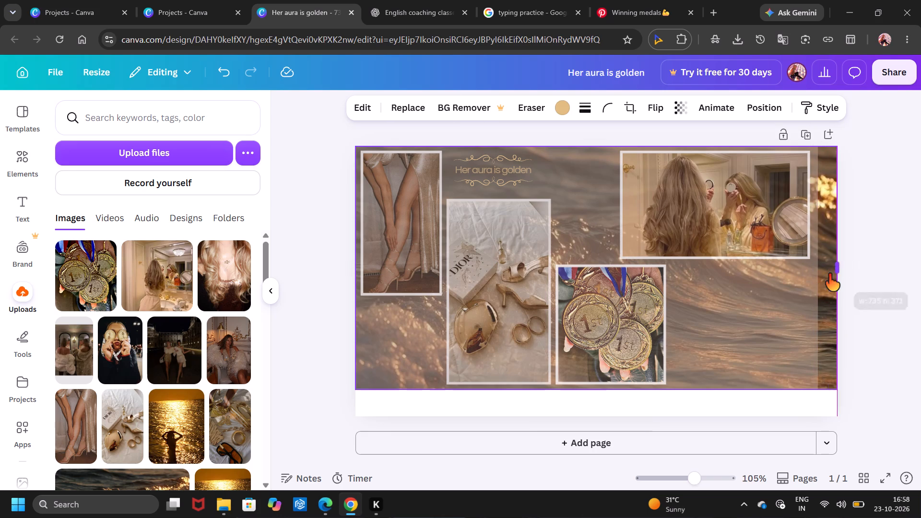
pyautogui.moveTo(828, 274); pyautogui.dragTo(819, 278)
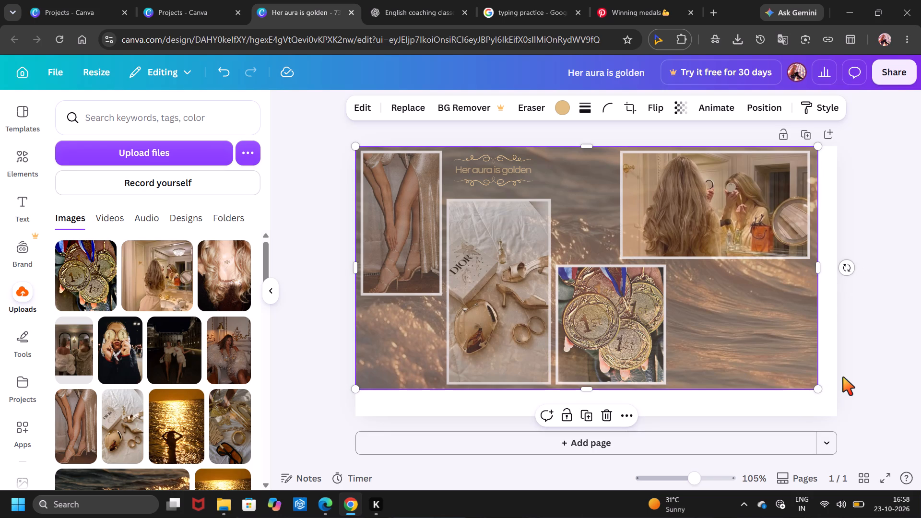
# Add the uploaded photo of two women in fur coats and crop away its blank top and bottom strips.
pyautogui.click(843, 377)
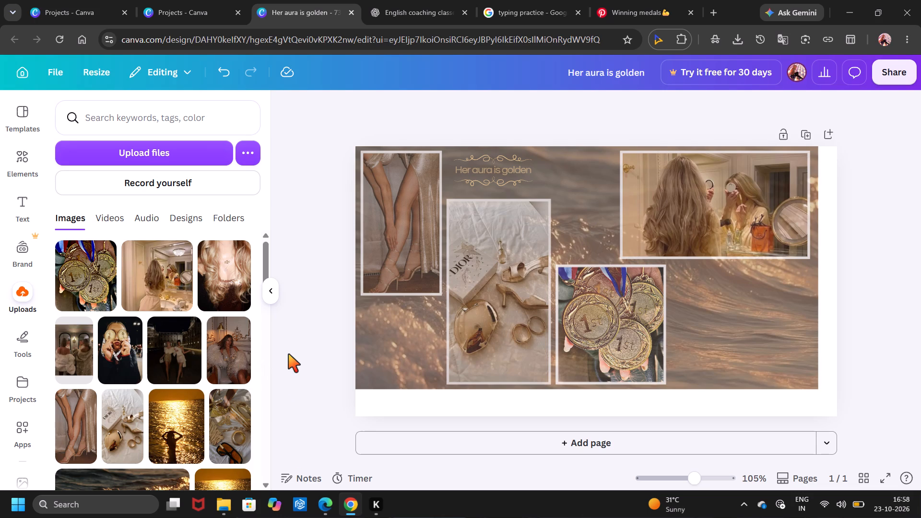
pyautogui.click(82, 354)
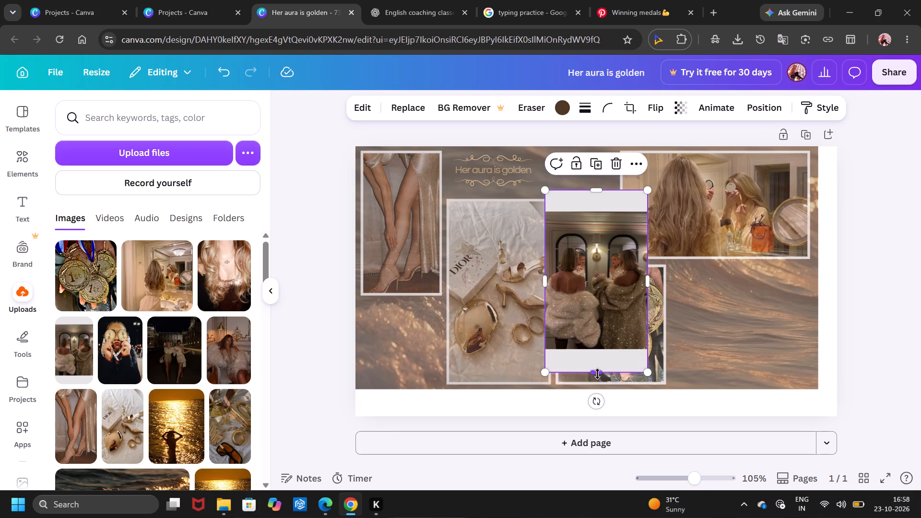
pyautogui.click(597, 374)
pyautogui.moveTo(597, 374); pyautogui.dragTo(602, 344)
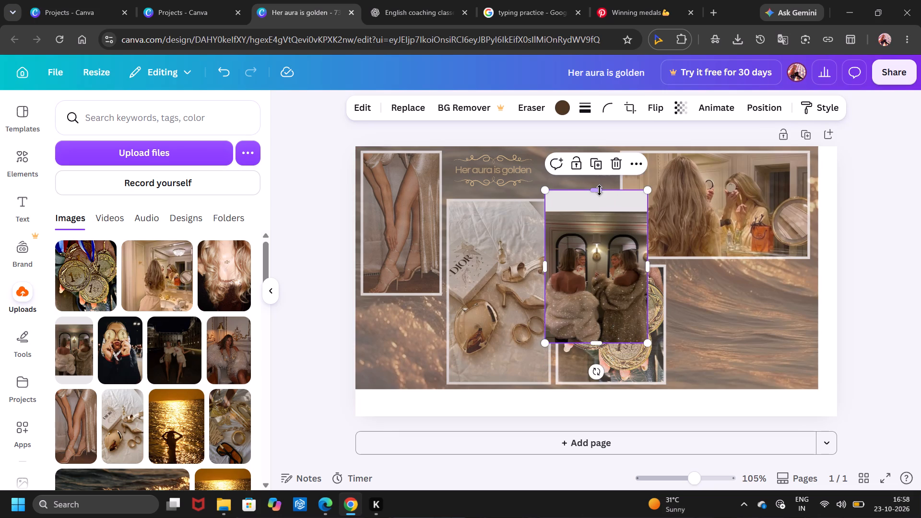
pyautogui.moveTo(599, 190); pyautogui.dragTo(602, 217)
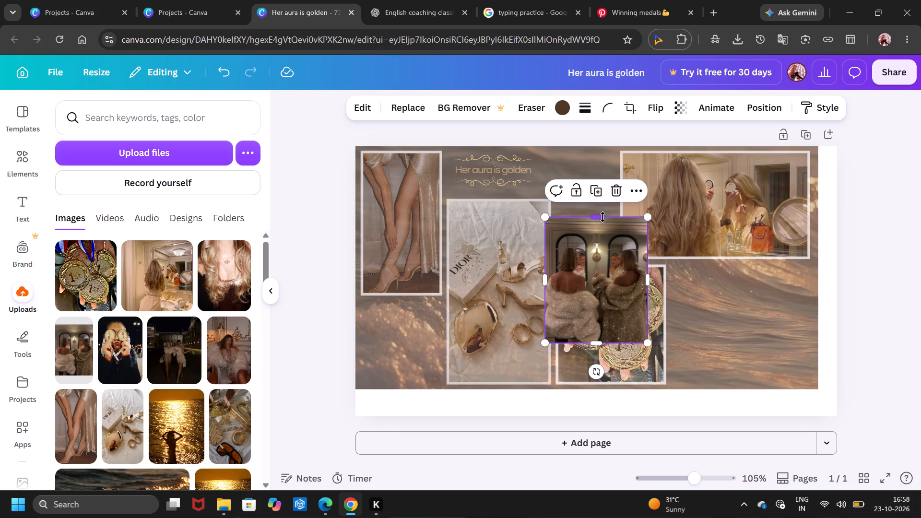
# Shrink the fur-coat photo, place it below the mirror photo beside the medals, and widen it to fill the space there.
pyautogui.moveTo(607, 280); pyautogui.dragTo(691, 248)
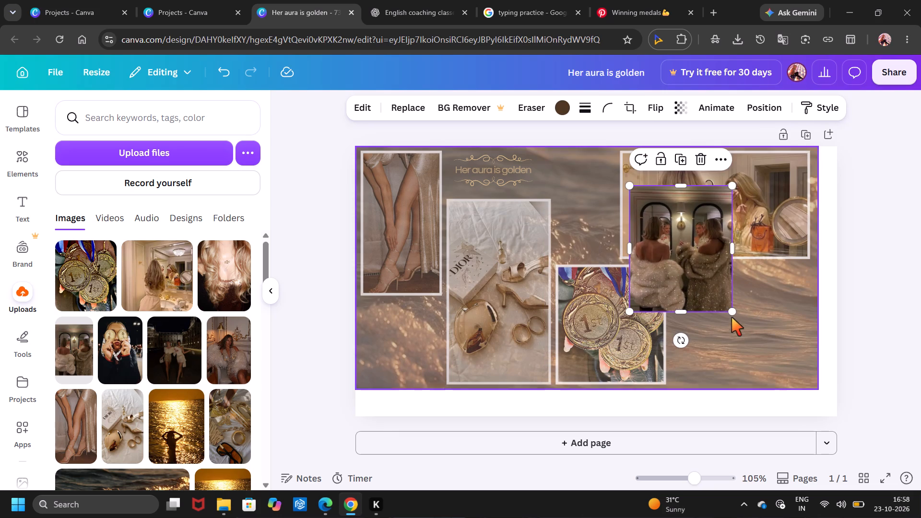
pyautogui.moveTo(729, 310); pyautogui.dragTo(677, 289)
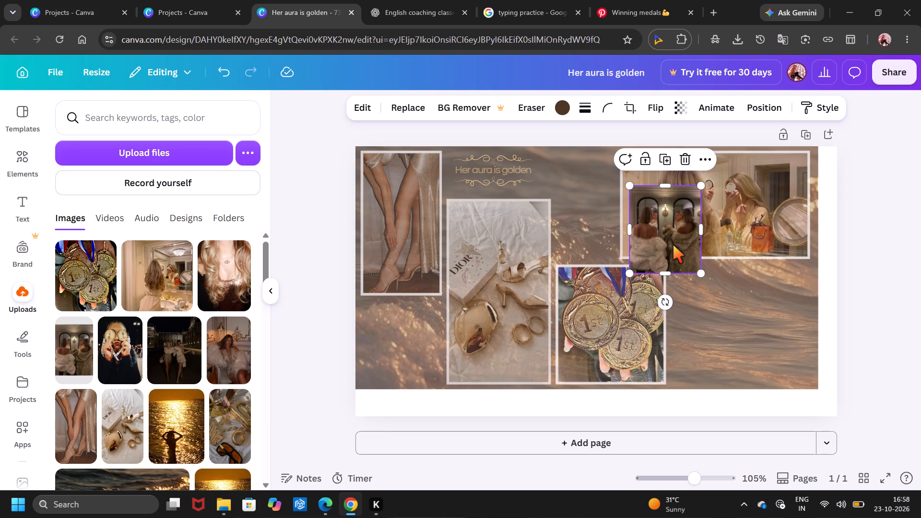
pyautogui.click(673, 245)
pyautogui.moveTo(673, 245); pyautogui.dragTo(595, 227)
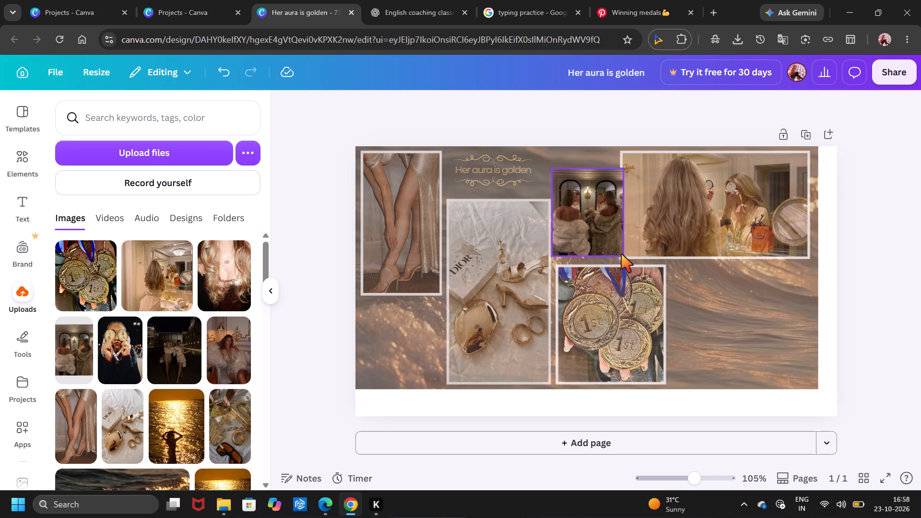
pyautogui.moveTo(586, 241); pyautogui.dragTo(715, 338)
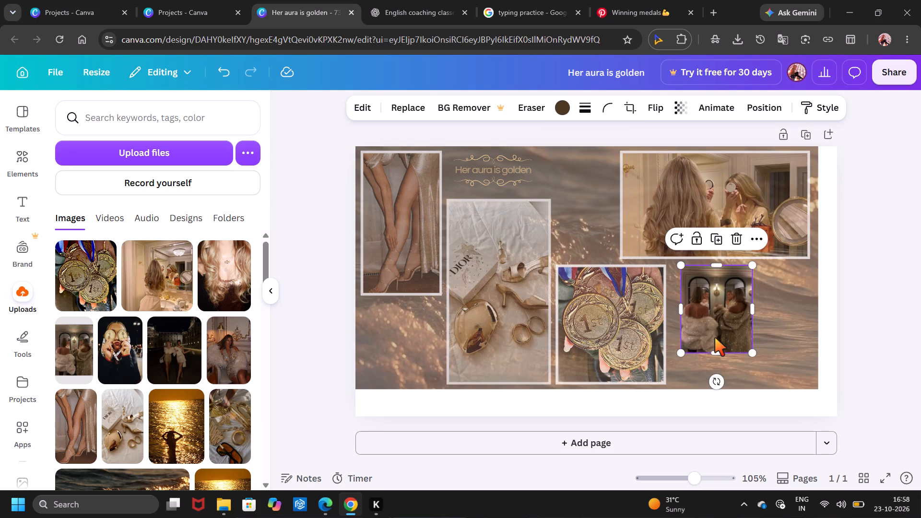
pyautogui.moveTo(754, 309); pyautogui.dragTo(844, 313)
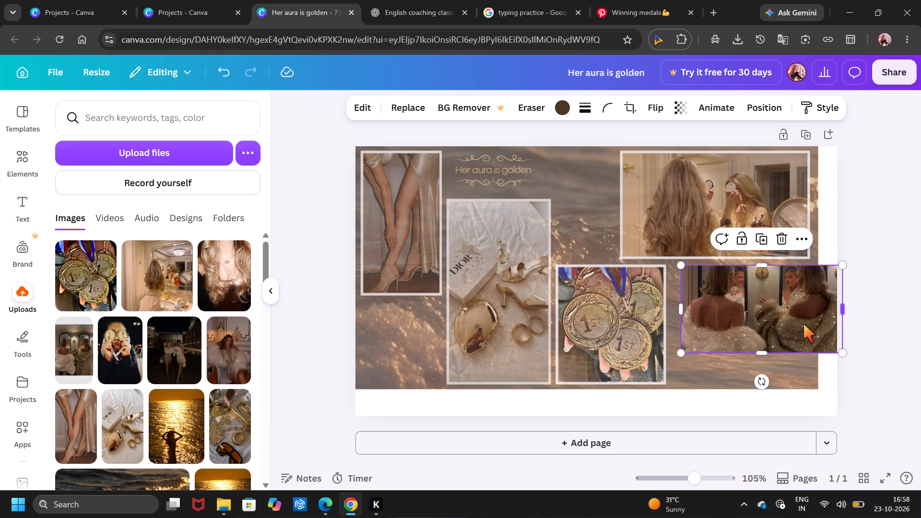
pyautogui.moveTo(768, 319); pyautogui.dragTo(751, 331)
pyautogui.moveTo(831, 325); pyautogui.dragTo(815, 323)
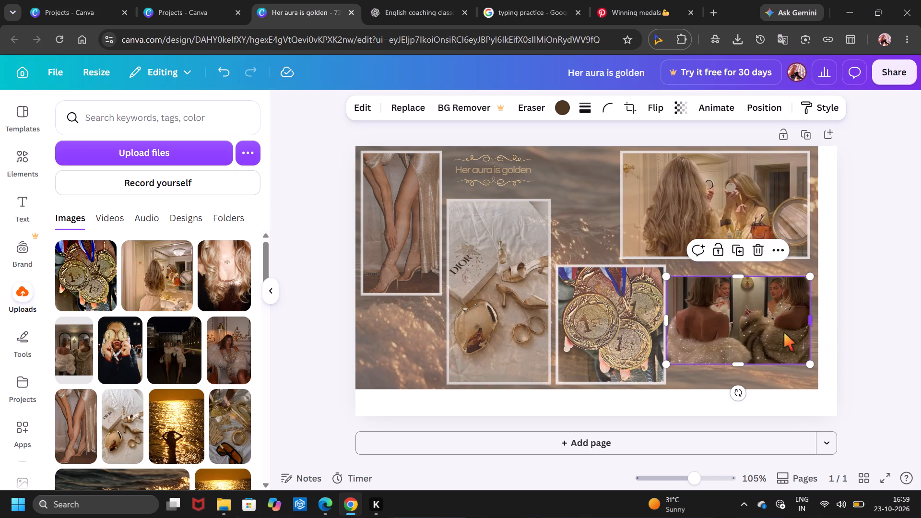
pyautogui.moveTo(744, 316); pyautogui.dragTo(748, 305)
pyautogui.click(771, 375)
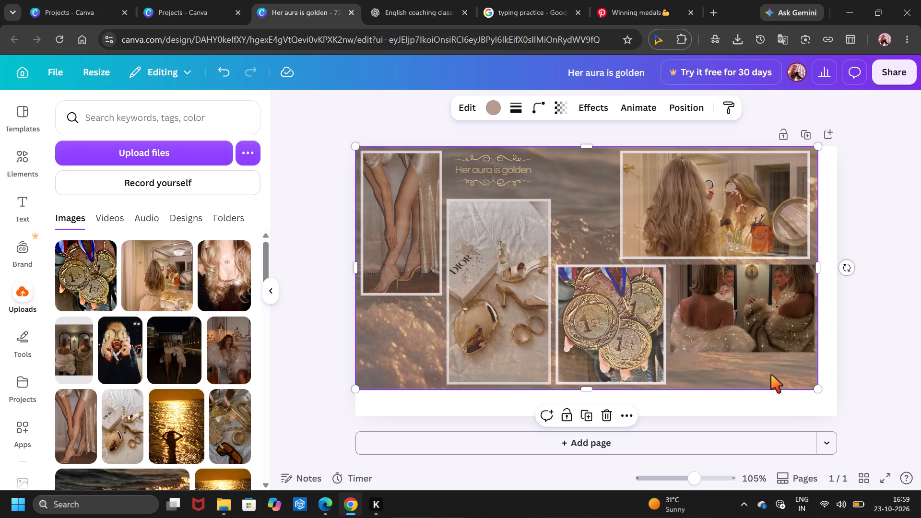
# Set the fur-coat photo's transparency to 74.
pyautogui.click(732, 340)
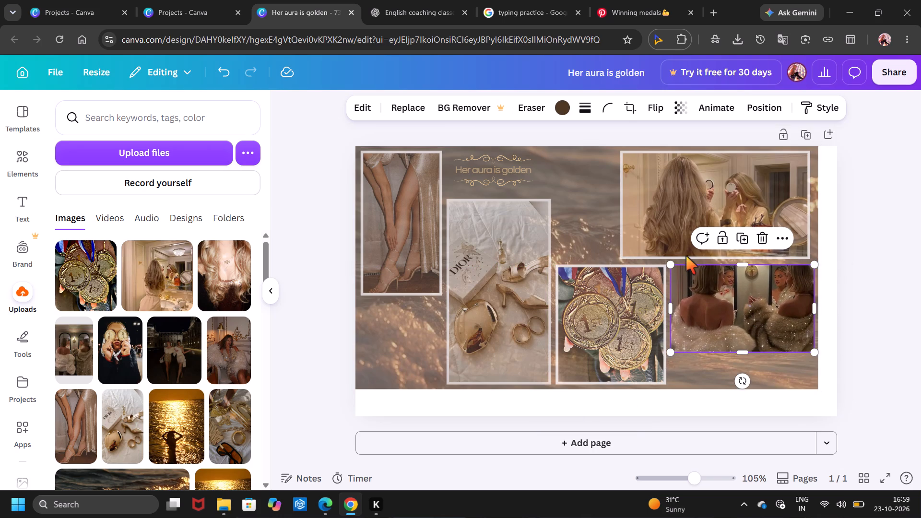
pyautogui.click(679, 119)
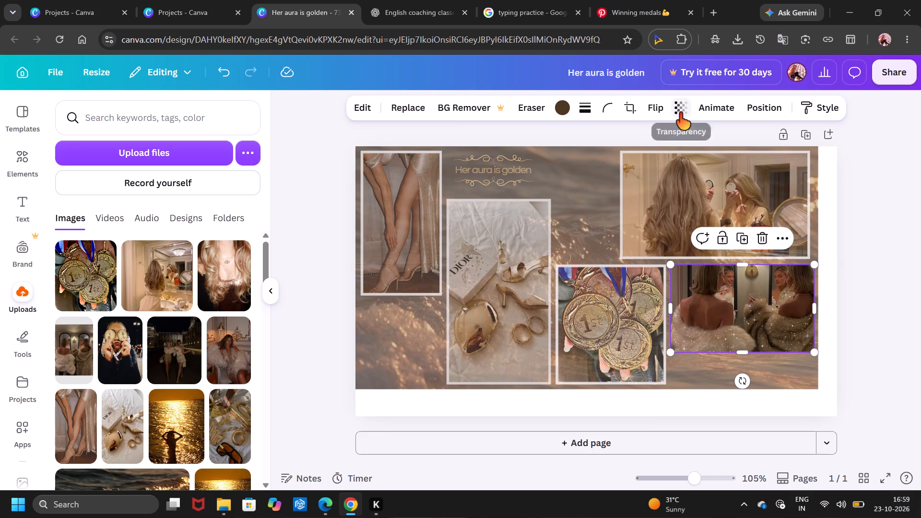
pyautogui.click(679, 113)
pyautogui.moveTo(706, 160); pyautogui.dragTo(682, 163)
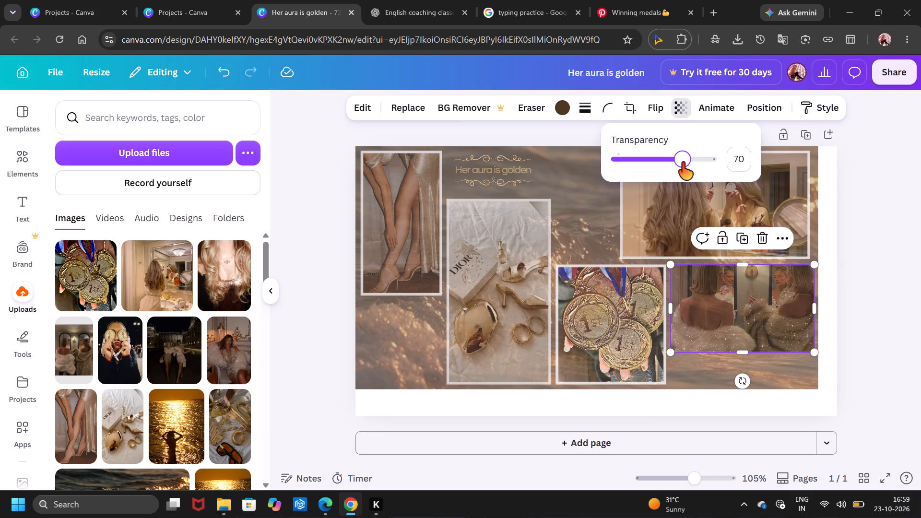
pyautogui.moveTo(682, 163); pyautogui.dragTo(686, 166)
pyautogui.moveTo(686, 166); pyautogui.dragTo(703, 165)
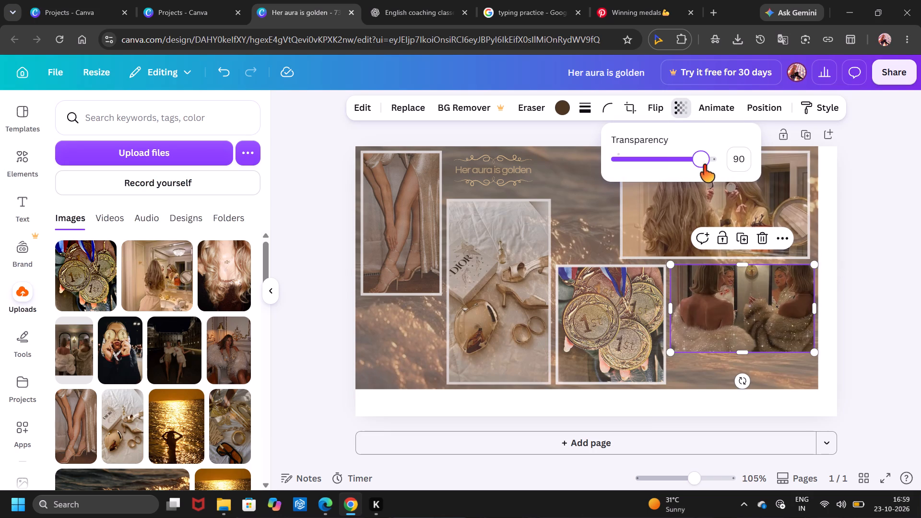
pyautogui.moveTo(703, 165); pyautogui.dragTo(686, 172)
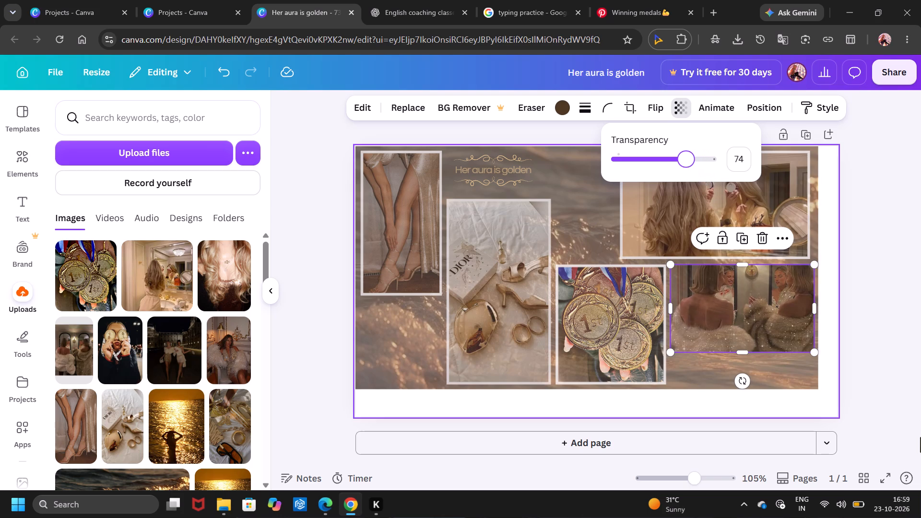
pyautogui.click(920, 437)
pyautogui.click(899, 401)
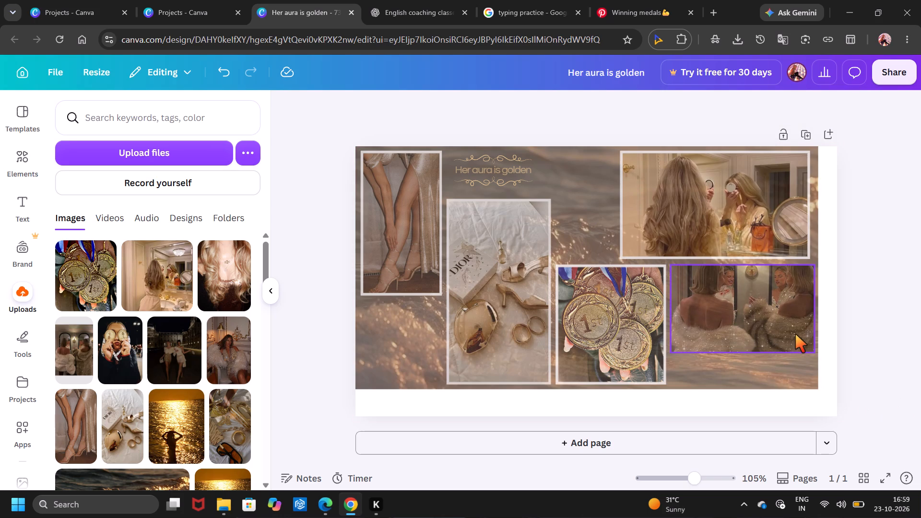
# Shrink the fur-coat photo and fit it below the legs photo, matching its width and reaching about the Dior photo's bottom edge.
pyautogui.click(772, 332)
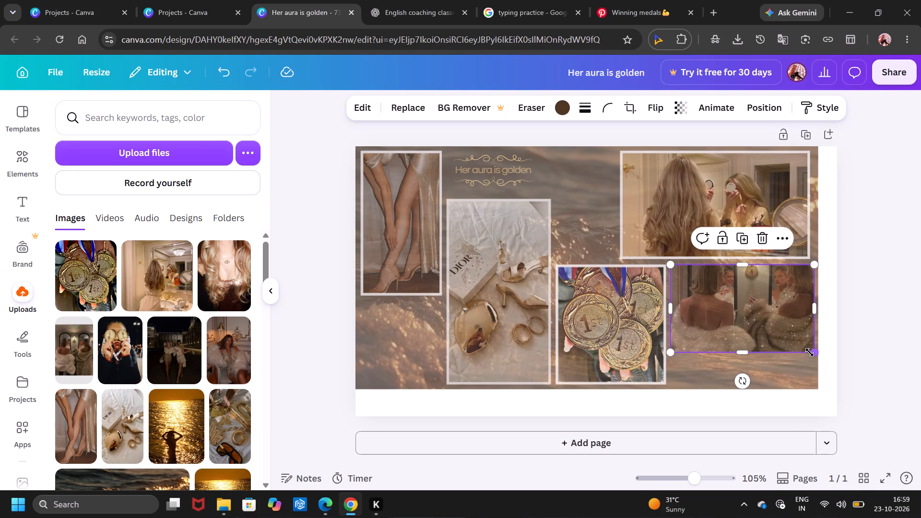
pyautogui.moveTo(809, 352); pyautogui.dragTo(736, 335)
pyautogui.moveTo(712, 291); pyautogui.dragTo(404, 334)
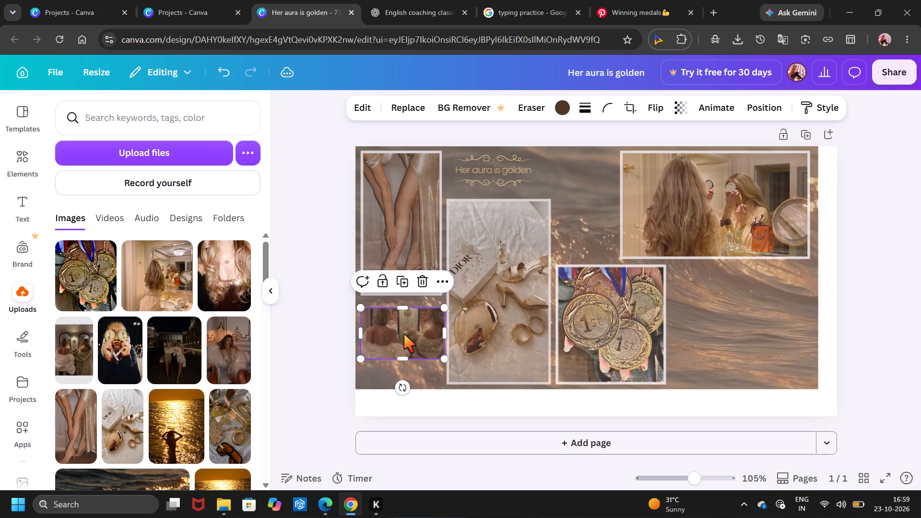
pyautogui.moveTo(445, 334); pyautogui.dragTo(427, 336)
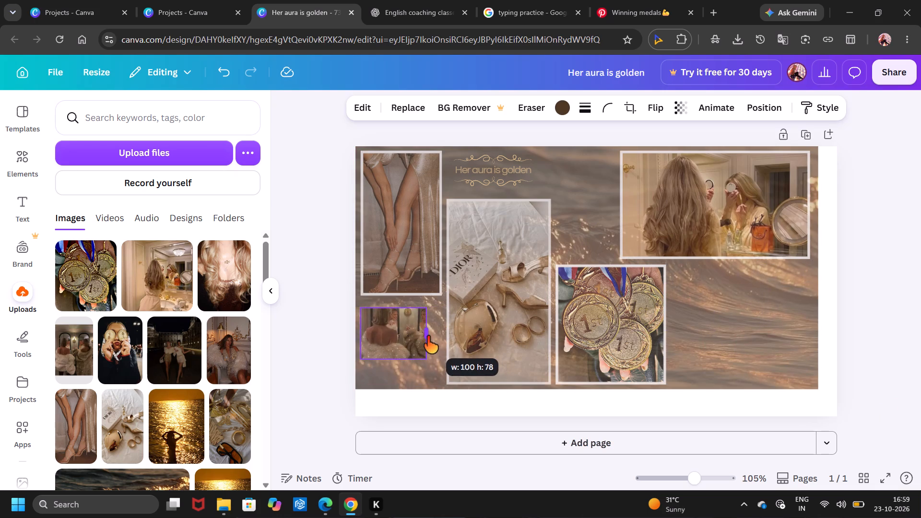
pyautogui.moveTo(427, 336); pyautogui.dragTo(440, 340)
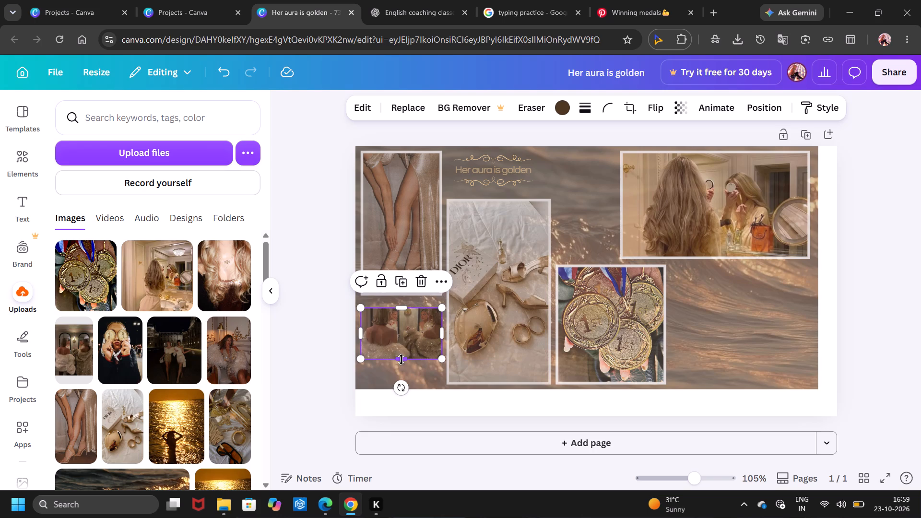
pyautogui.moveTo(401, 359); pyautogui.dragTo(402, 386)
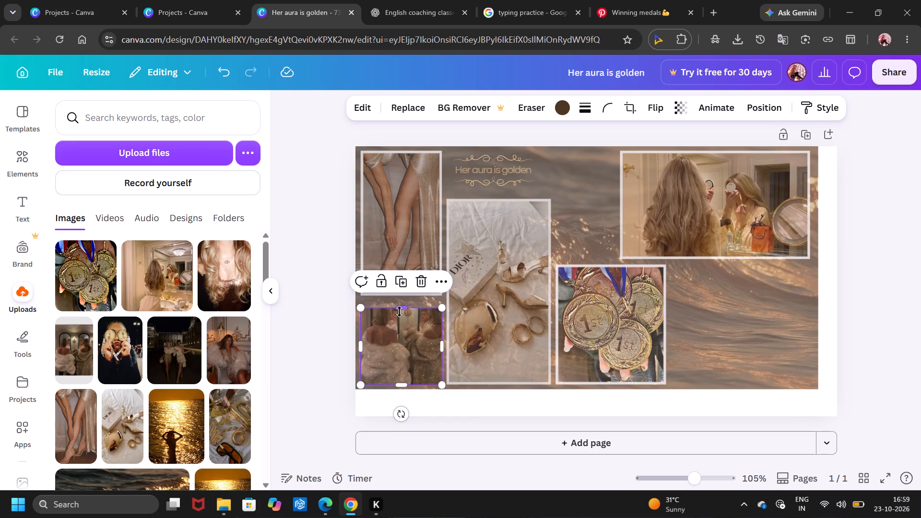
pyautogui.moveTo(399, 311); pyautogui.dragTo(402, 306)
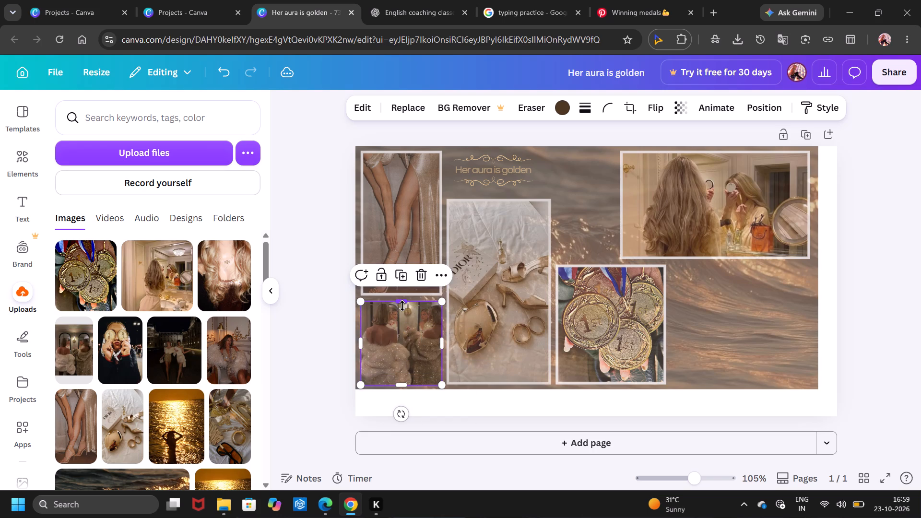
# Give the taupe tint rectangle a solid white (#FFFFFF) border with a stroke weight of 4.
pyautogui.click(391, 353)
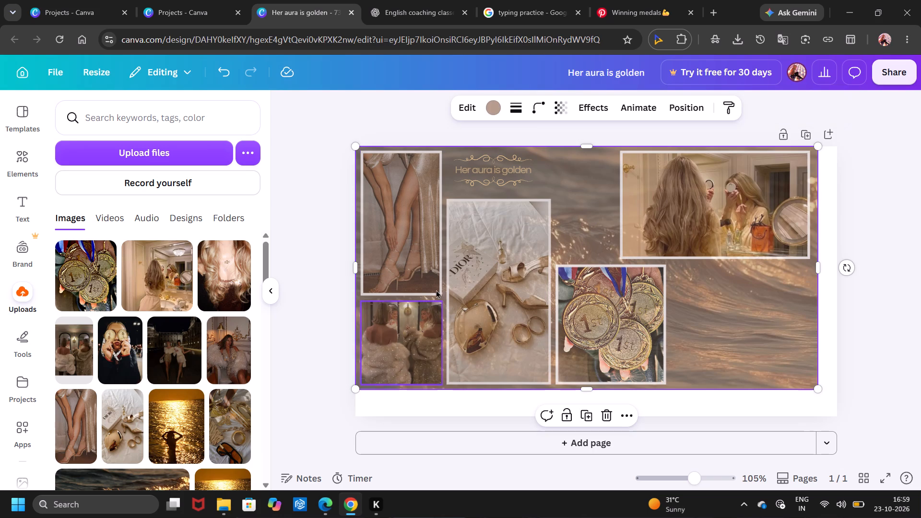
pyautogui.click(510, 108)
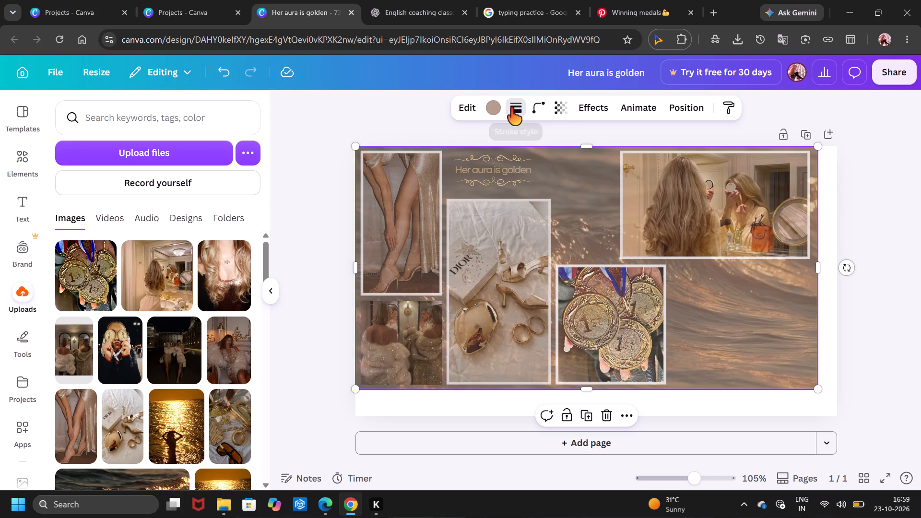
pyautogui.click(485, 137)
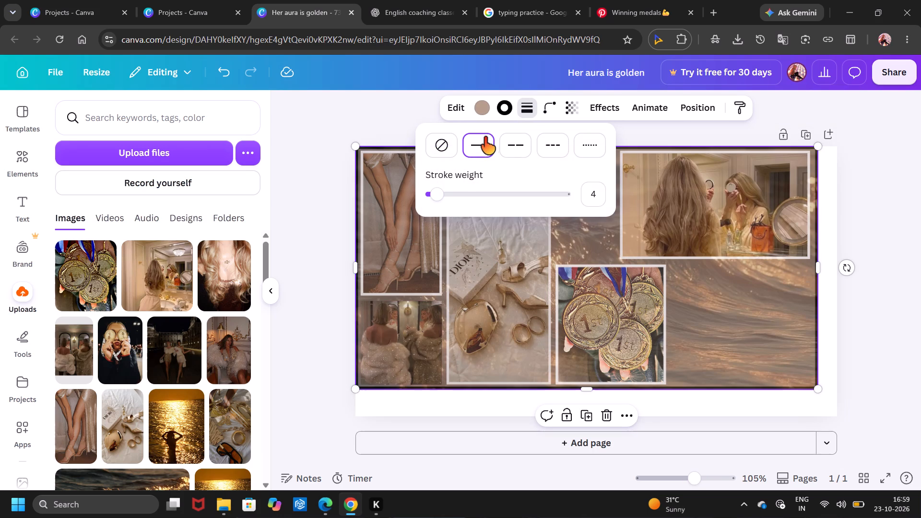
pyautogui.click(497, 108)
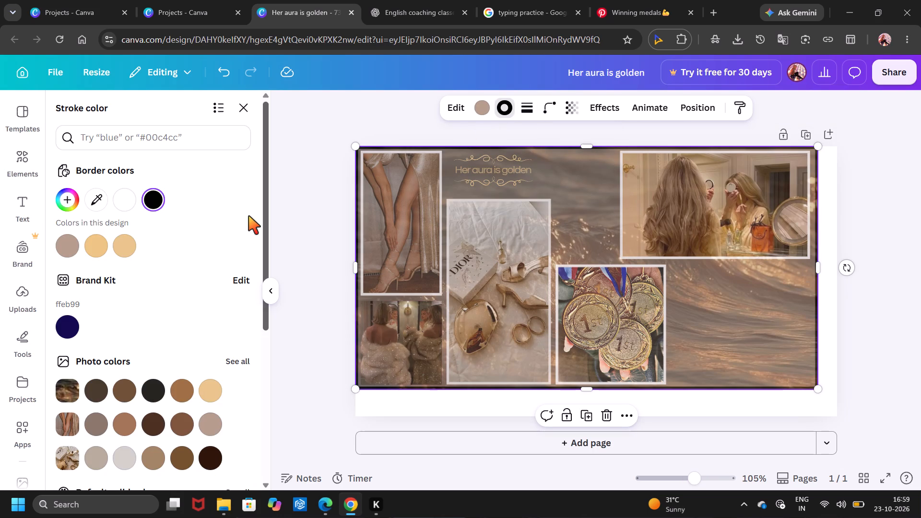
pyautogui.click(122, 201)
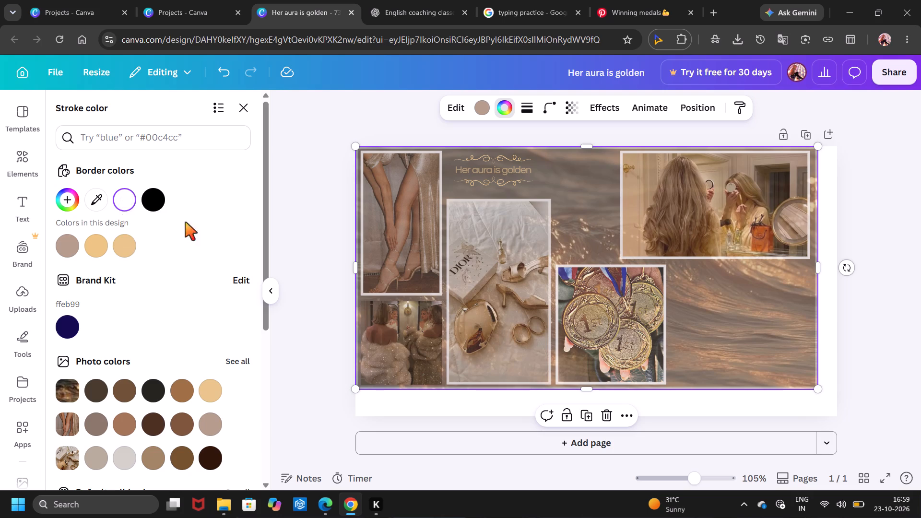
pyautogui.click(516, 117)
pyautogui.click(524, 113)
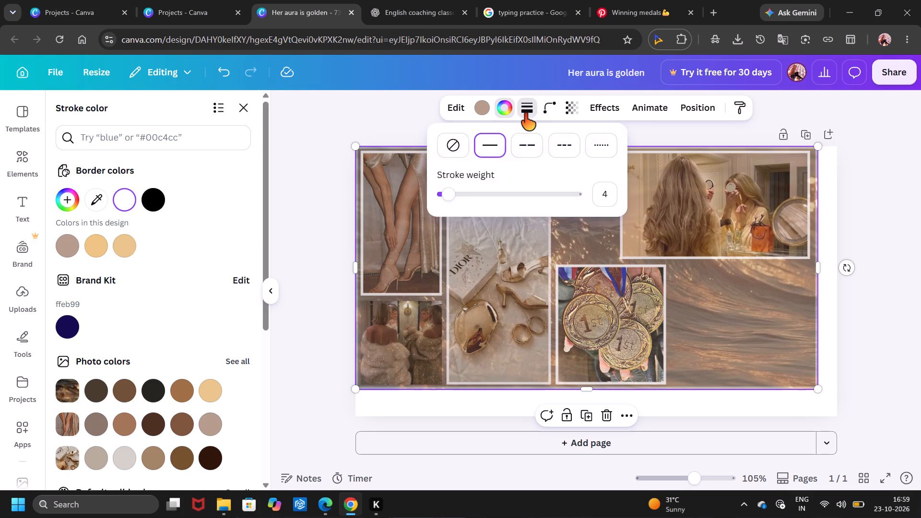
pyautogui.moveTo(491, 106); pyautogui.dragTo(504, 109)
pyautogui.click(504, 109)
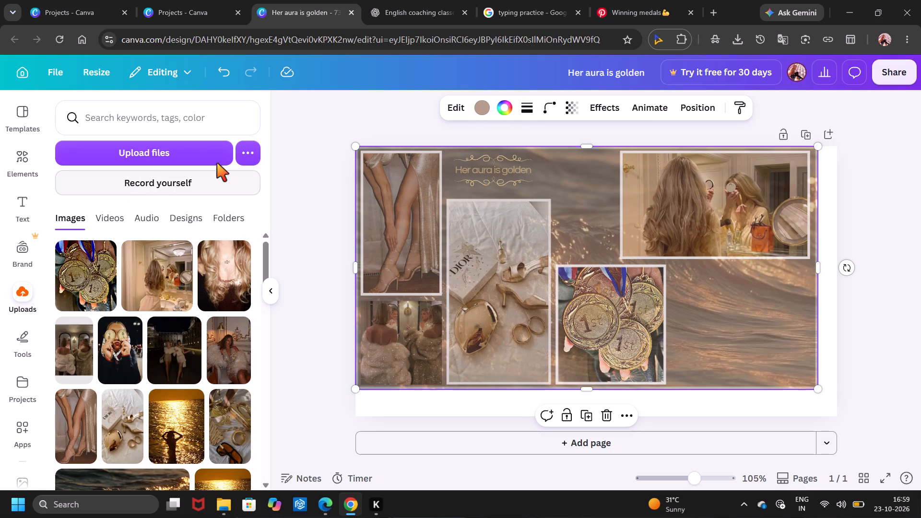
pyautogui.click(511, 108)
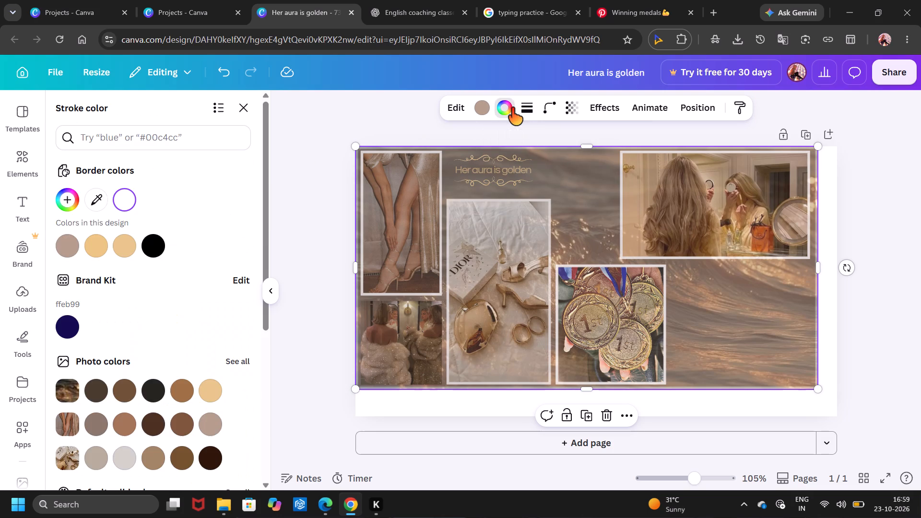
pyautogui.click(126, 200)
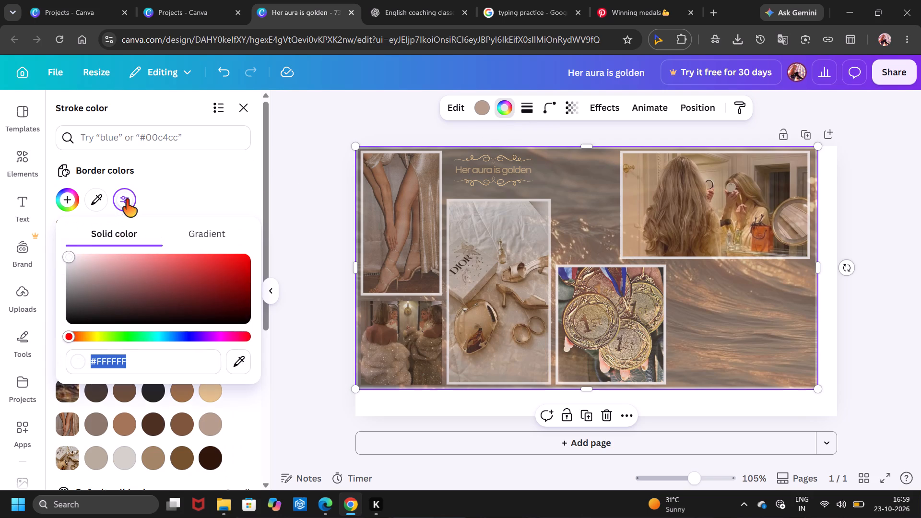
pyautogui.moveTo(134, 200); pyautogui.dragTo(139, 195)
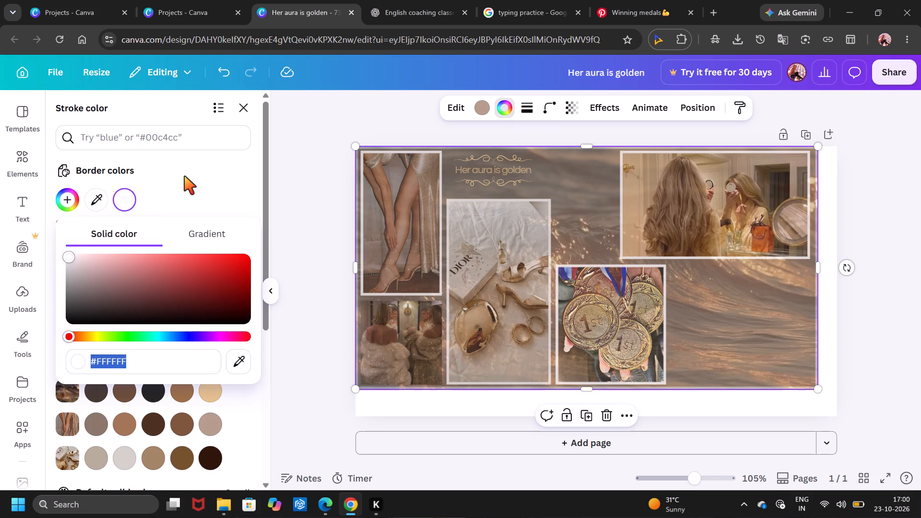
pyautogui.click(184, 176)
# Give the fur-coat photo below the legs photo a solid border with a stroke weight of 4.
pyautogui.click(414, 339)
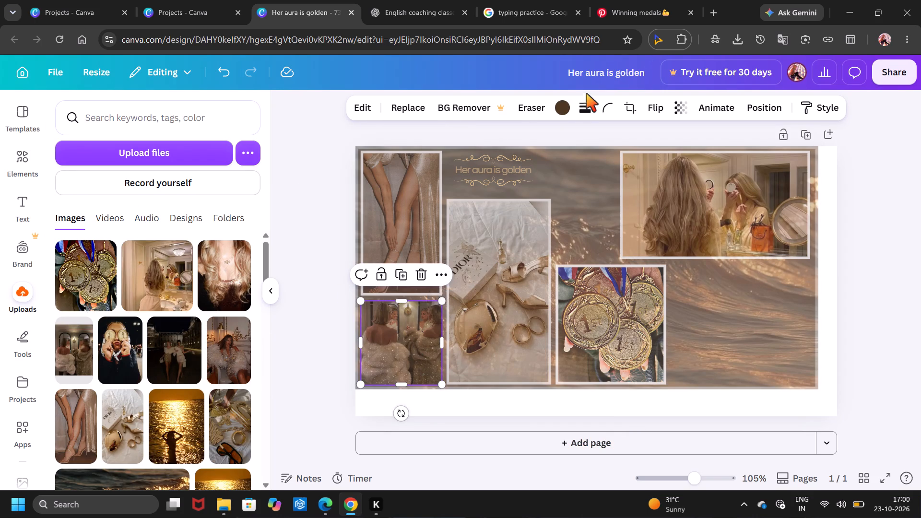
pyautogui.click(581, 109)
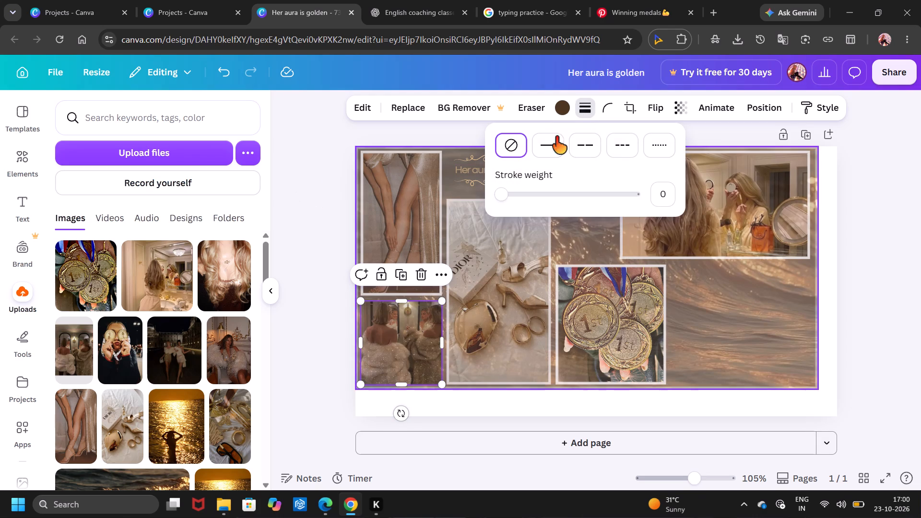
pyautogui.click(546, 144)
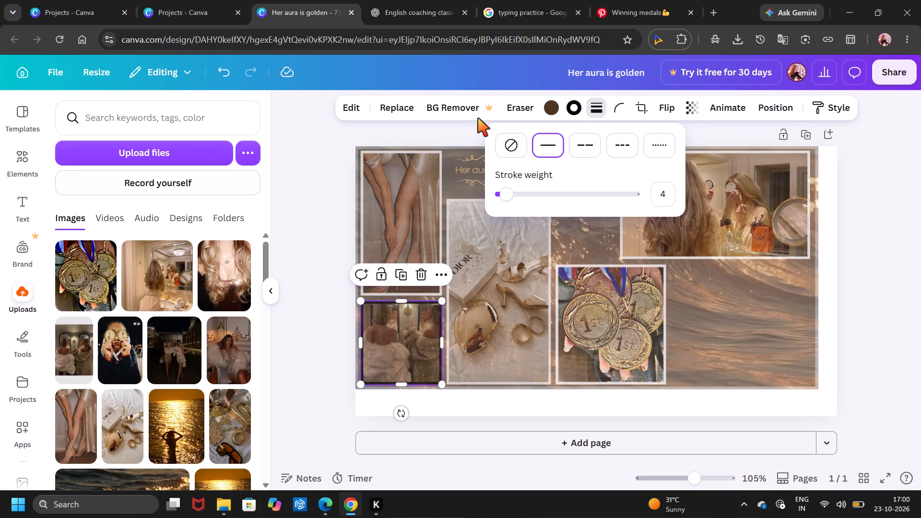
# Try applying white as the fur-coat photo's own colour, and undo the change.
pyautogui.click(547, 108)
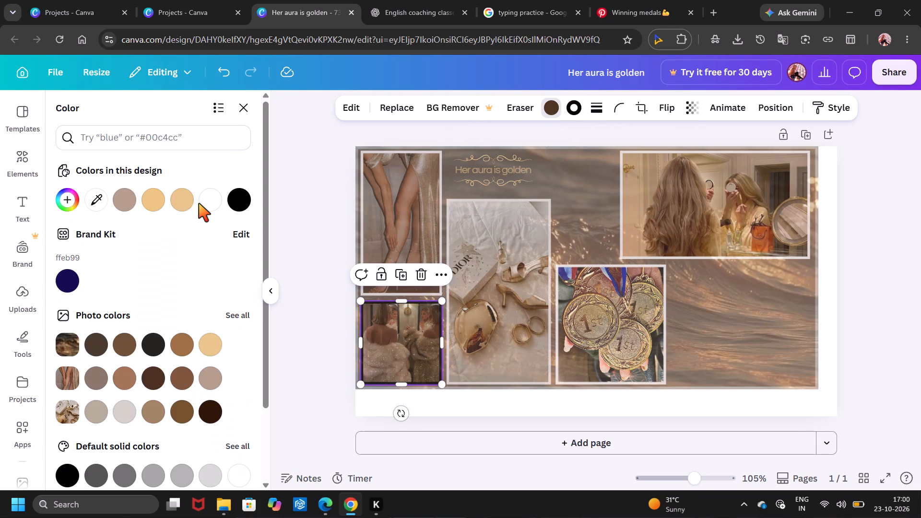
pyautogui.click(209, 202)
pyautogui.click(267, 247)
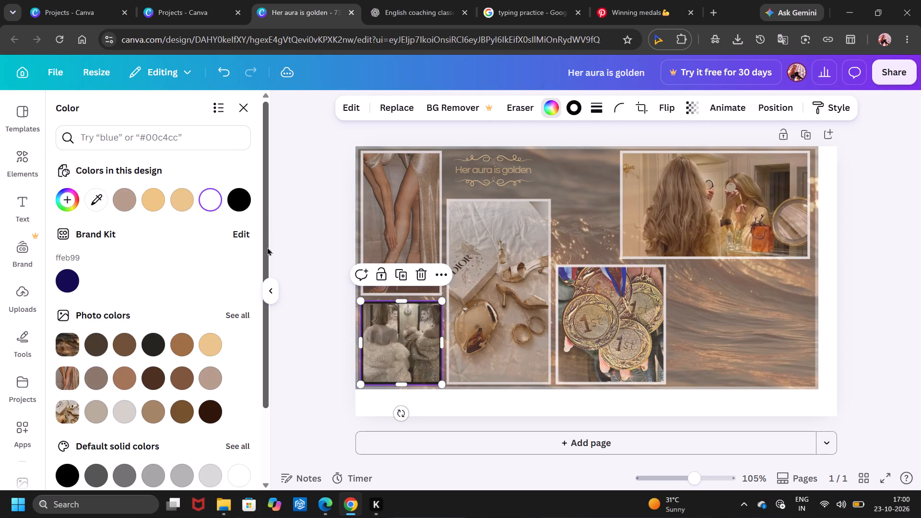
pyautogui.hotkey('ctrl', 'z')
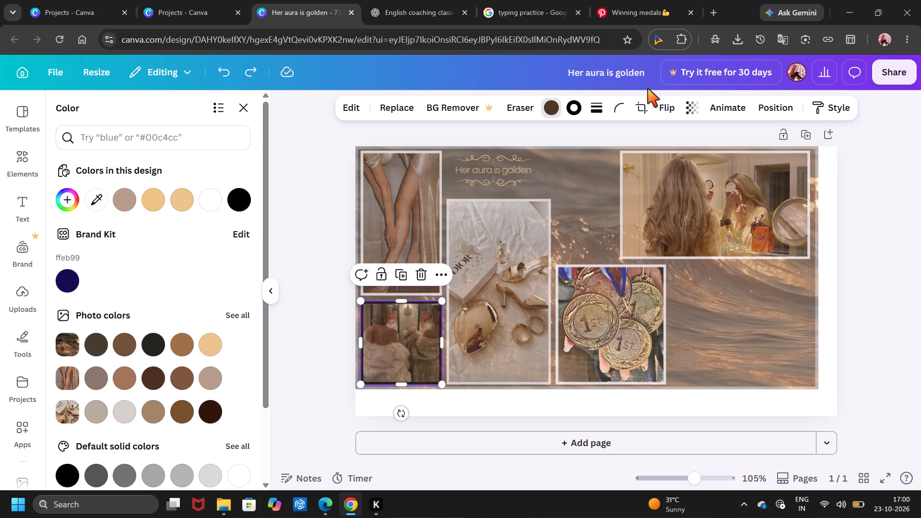
# Set the fur-coat photo's border colour to white and deselect the photo.
pyautogui.click(577, 113)
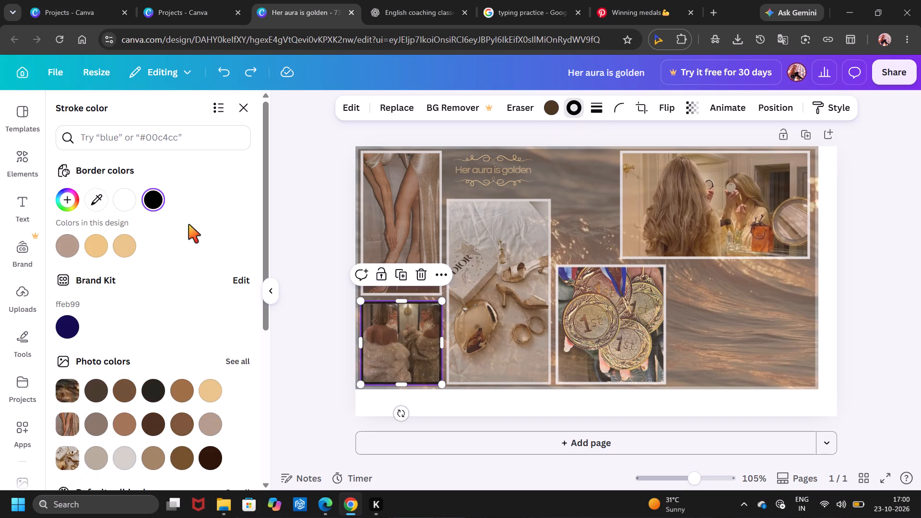
pyautogui.click(122, 202)
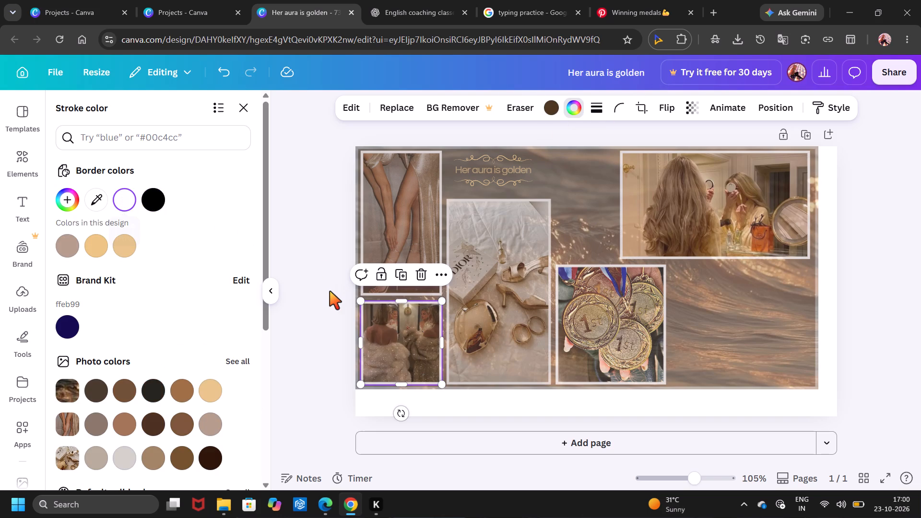
pyautogui.click(330, 291)
pyautogui.click(330, 291)
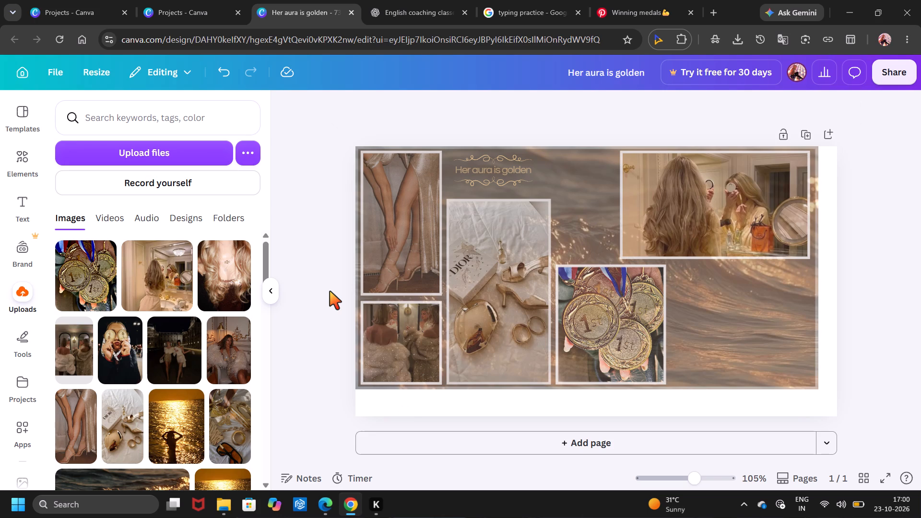
# Examine the fur-coat photo's editing options and its colour, light and background adjustments, leaving the values as they are.
pyautogui.click(429, 335)
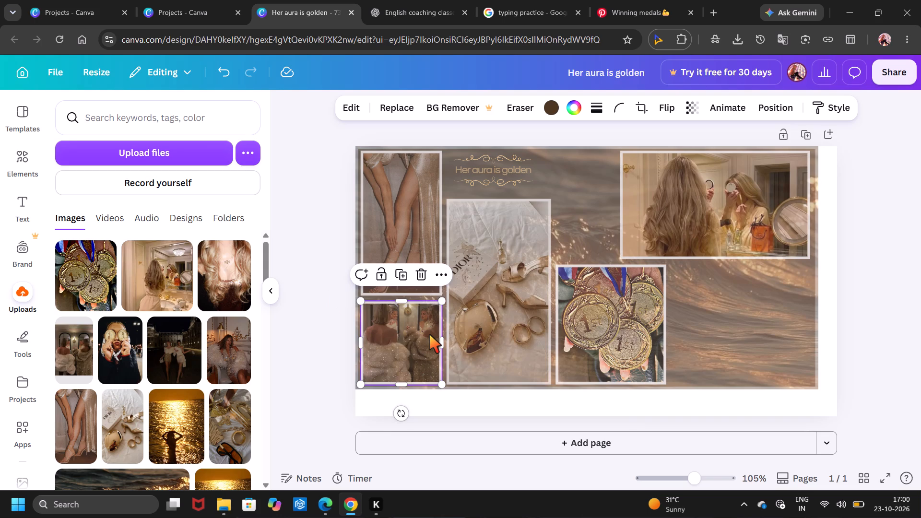
pyautogui.rightClick(429, 335)
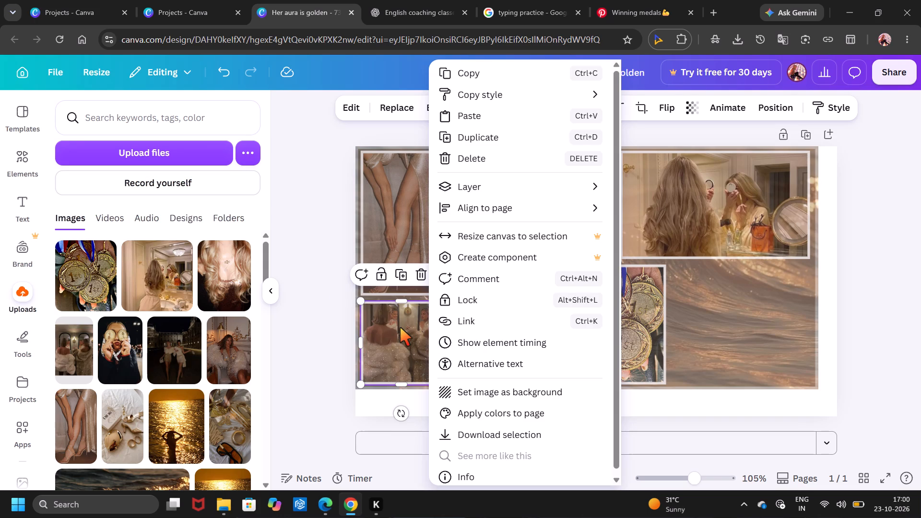
pyautogui.click(400, 328)
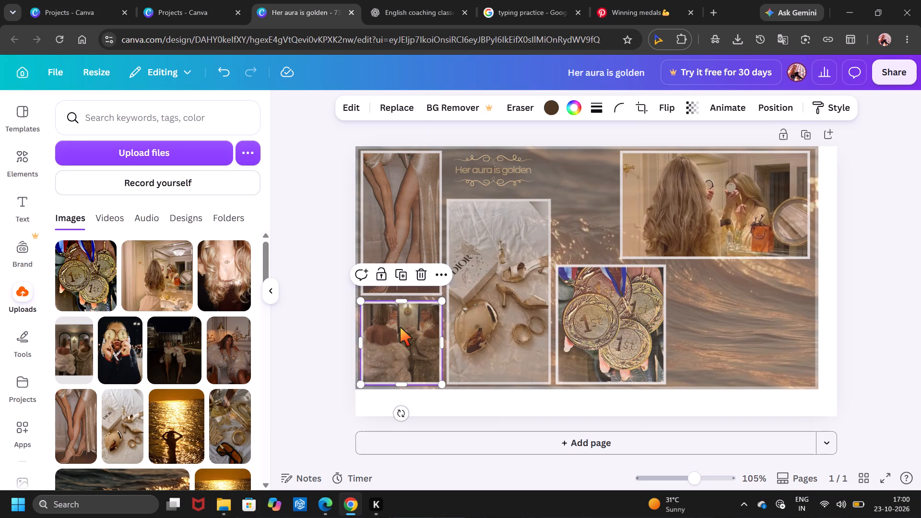
pyautogui.click(342, 111)
pyautogui.scroll(-7, 204, 421)
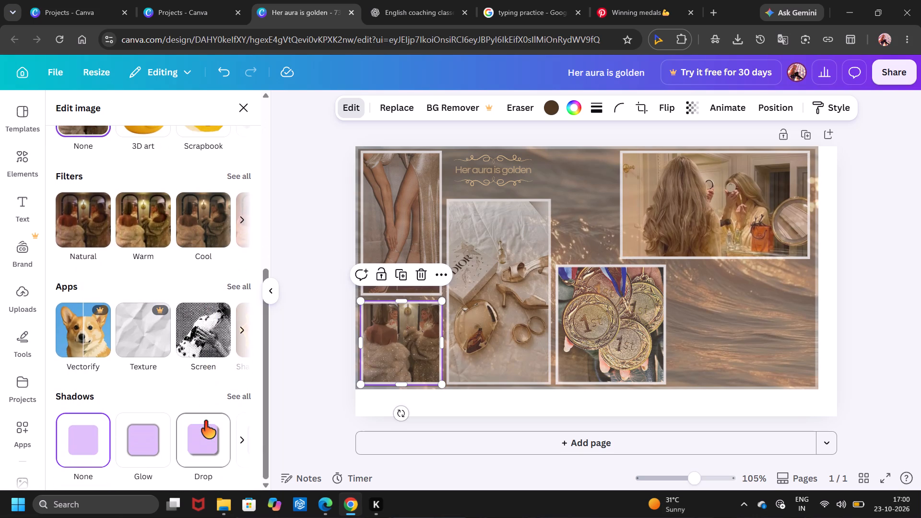
pyautogui.scroll(4, 204, 421)
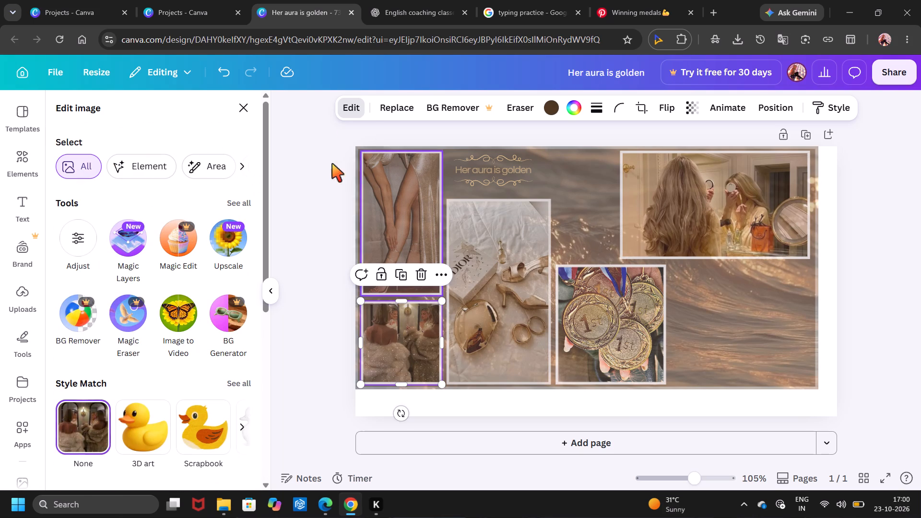
pyautogui.click(75, 242)
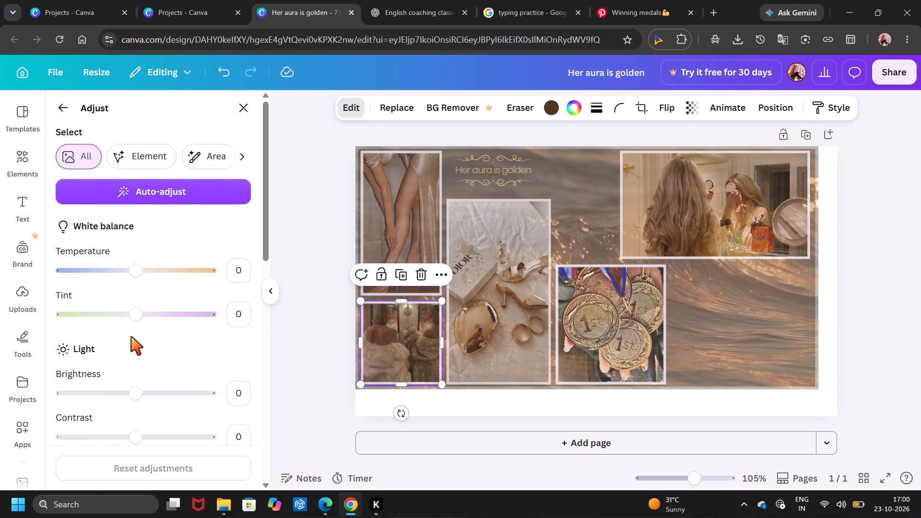
pyautogui.scroll(-8, 131, 337)
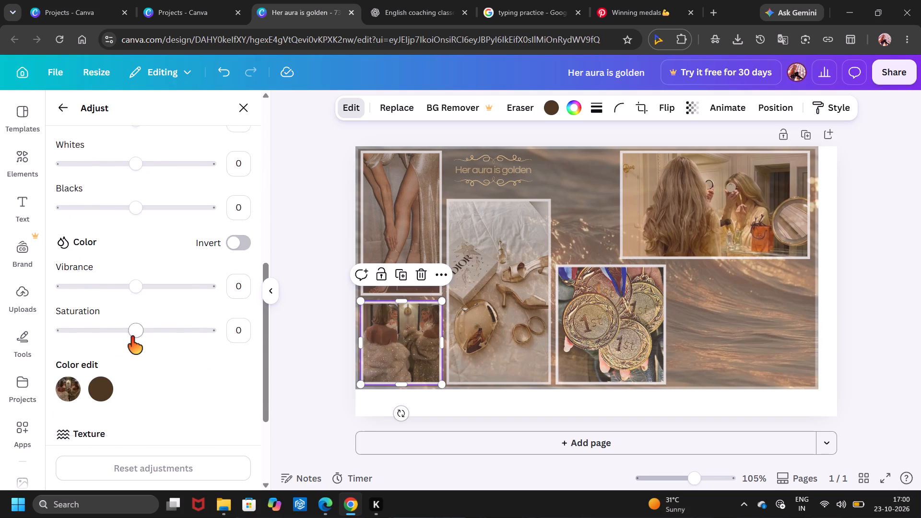
pyautogui.scroll(-4, 131, 337)
pyautogui.scroll(3, 131, 337)
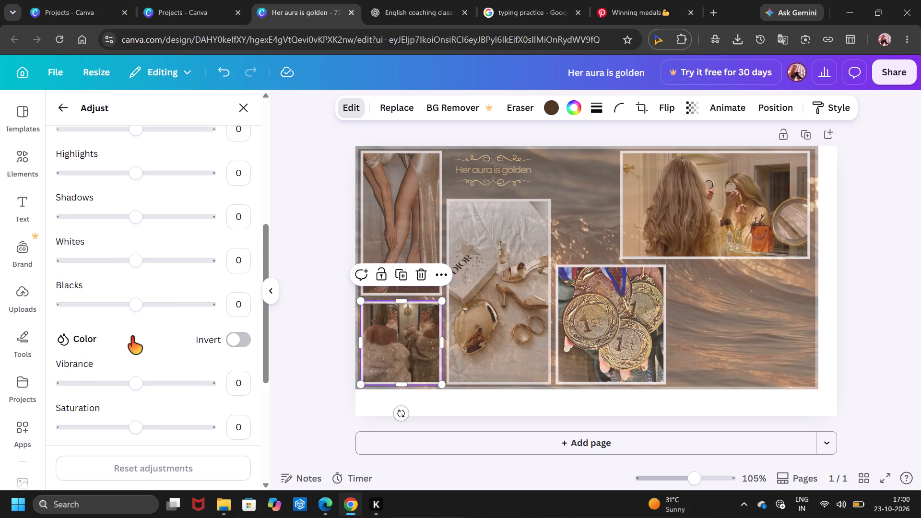
pyautogui.scroll(6, 131, 337)
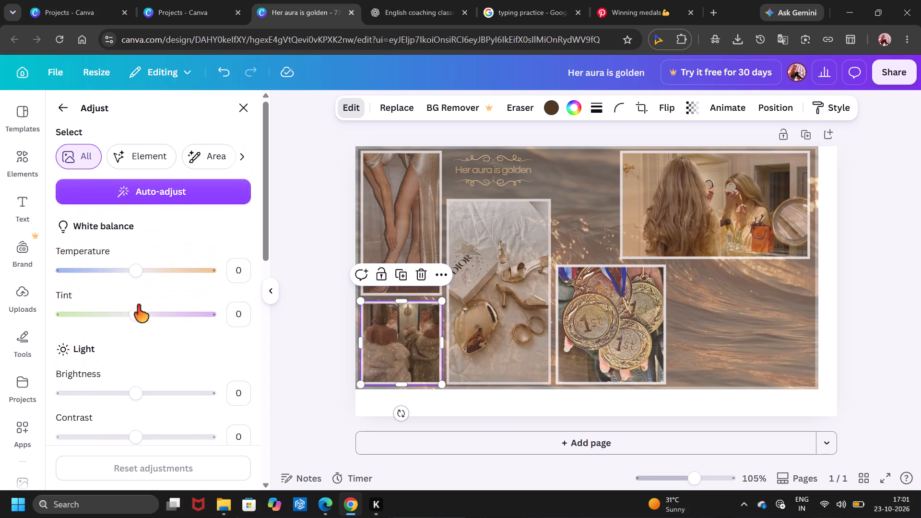
pyautogui.click(243, 156)
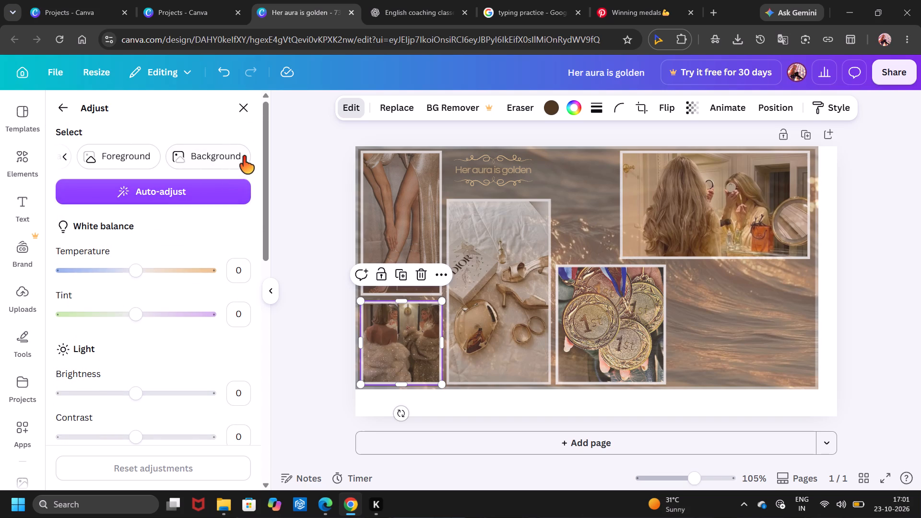
pyautogui.click(243, 156)
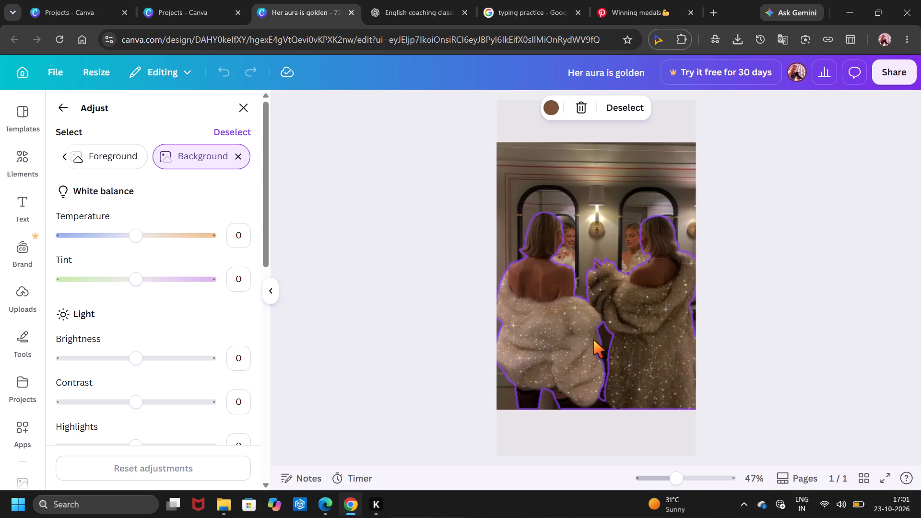
pyautogui.click(554, 102)
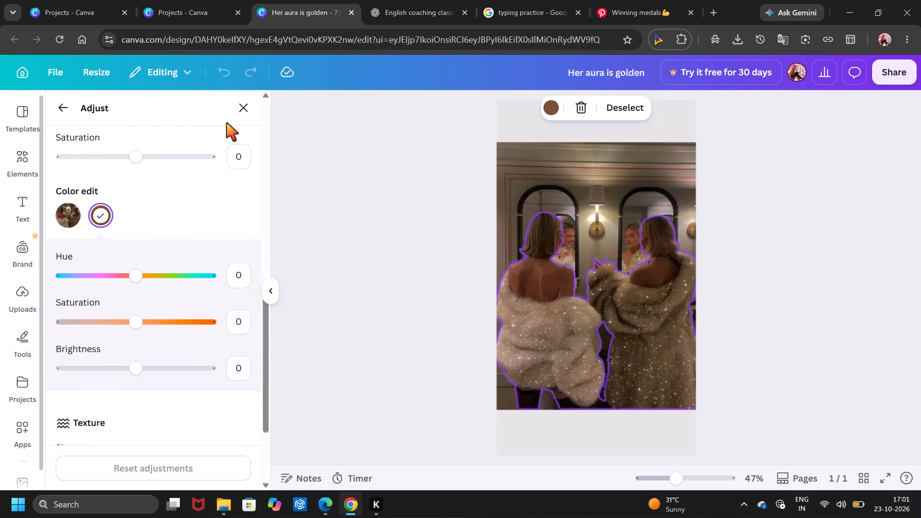
pyautogui.click(247, 112)
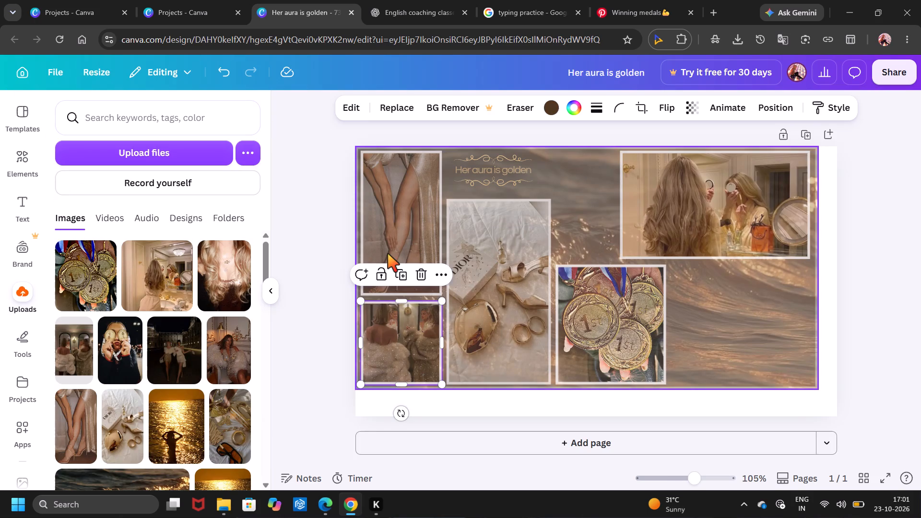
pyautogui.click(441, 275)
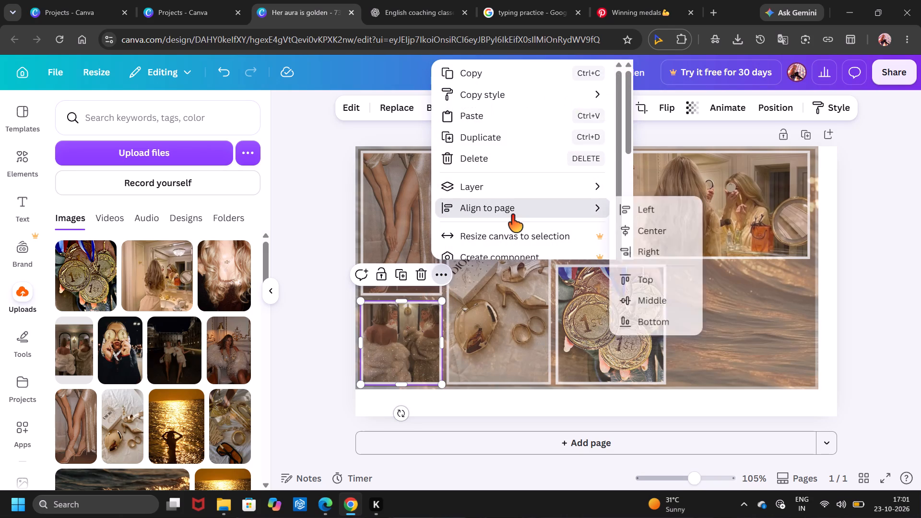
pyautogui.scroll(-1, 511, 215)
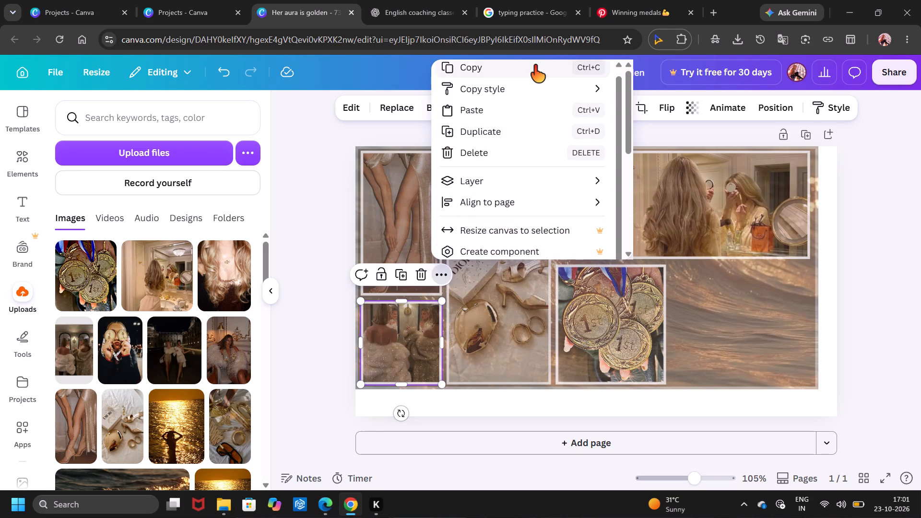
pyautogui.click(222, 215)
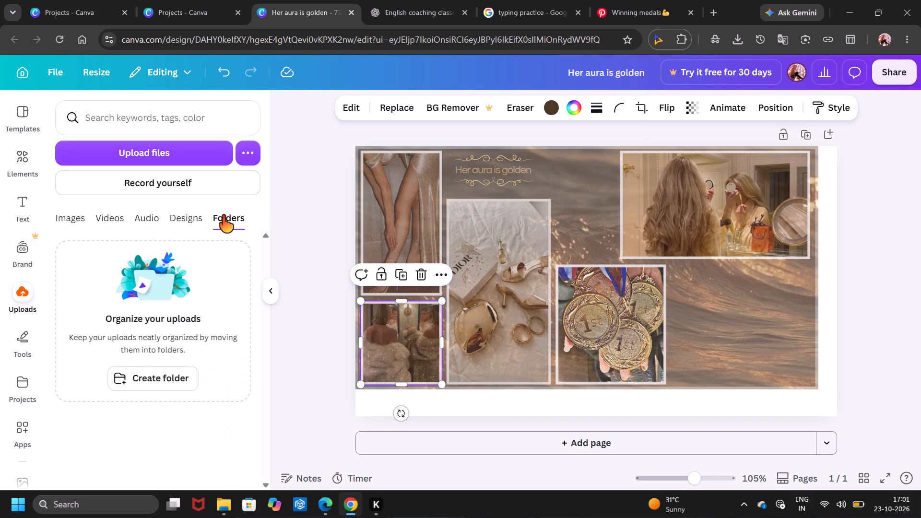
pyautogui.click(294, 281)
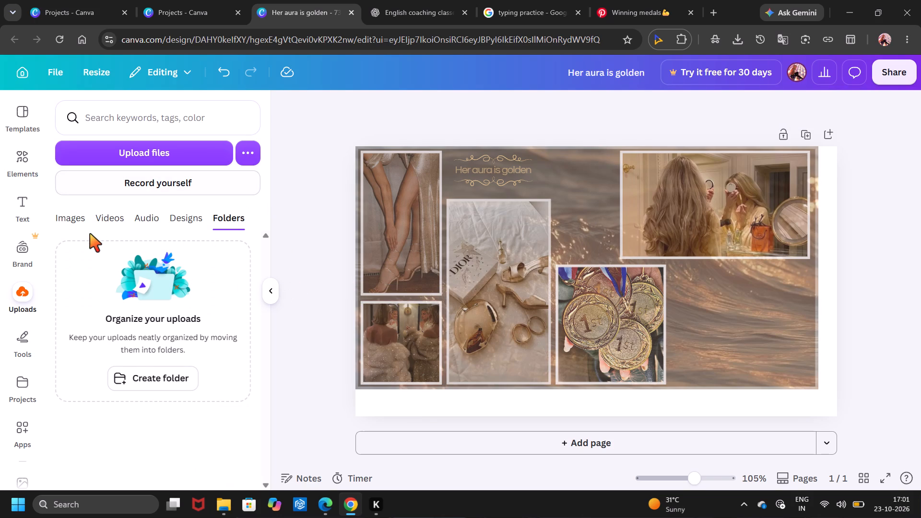
# Examine the fur-coat photo's position settings and the stacking order of the design's layers.
pyautogui.click(431, 353)
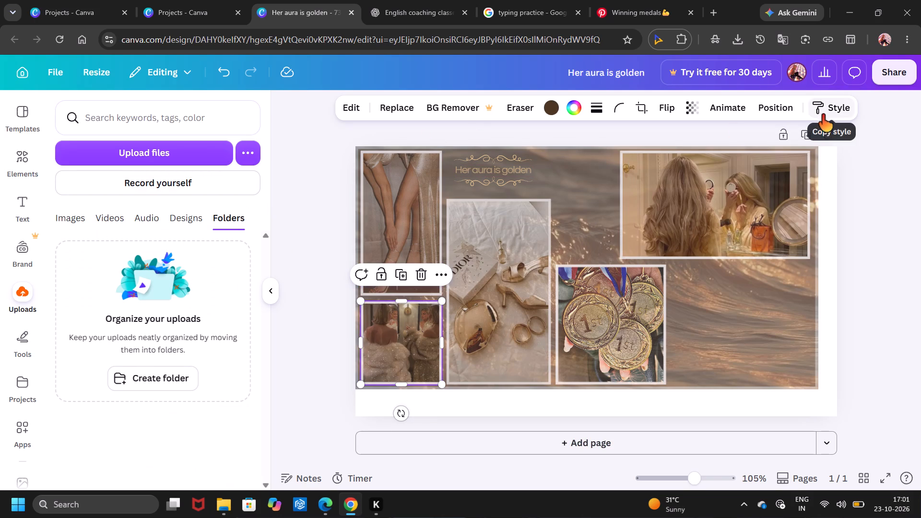
pyautogui.click(766, 103)
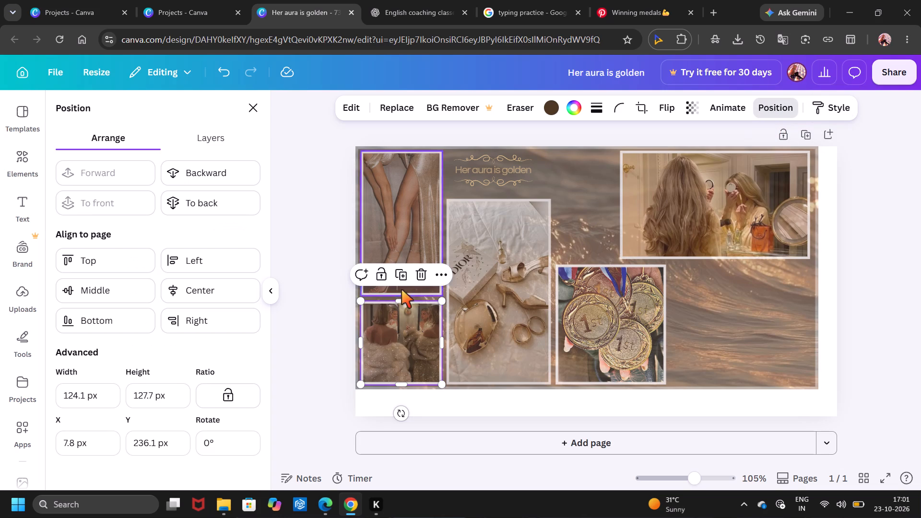
pyautogui.scroll(1, 180, 341)
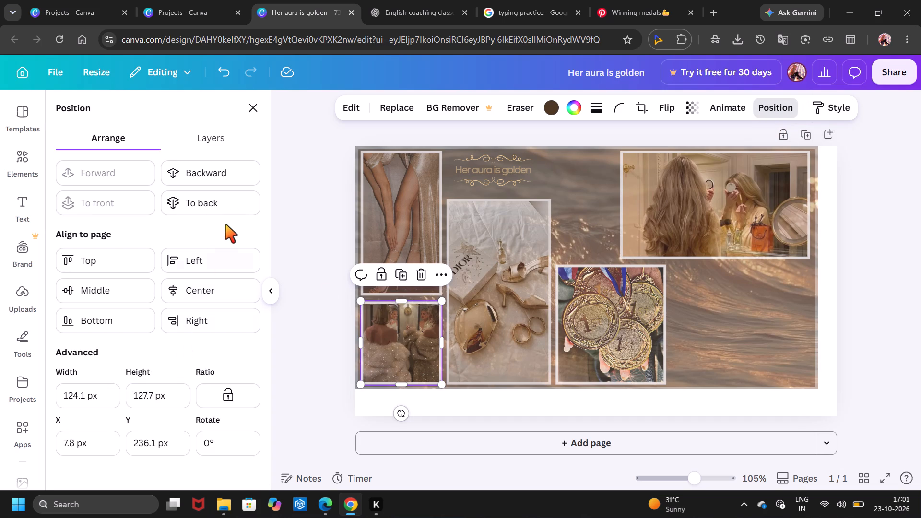
pyautogui.scroll(1, 223, 238)
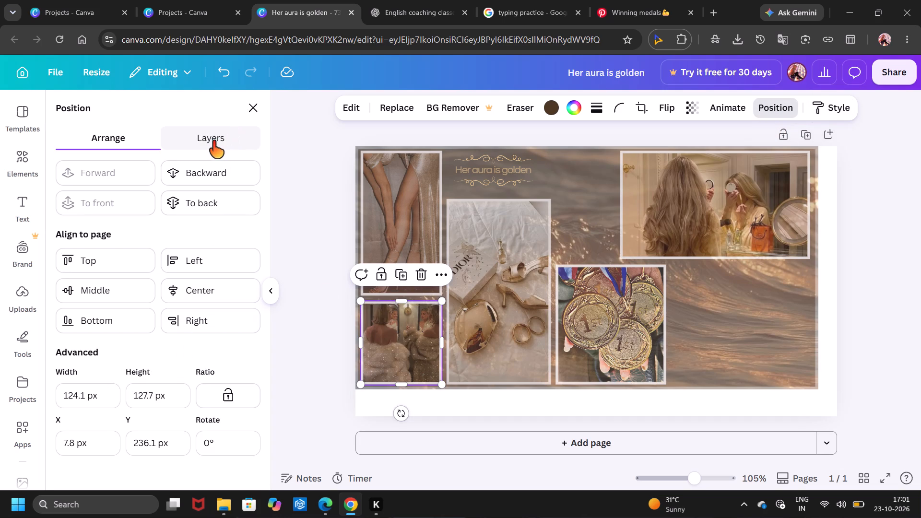
pyautogui.click(206, 141)
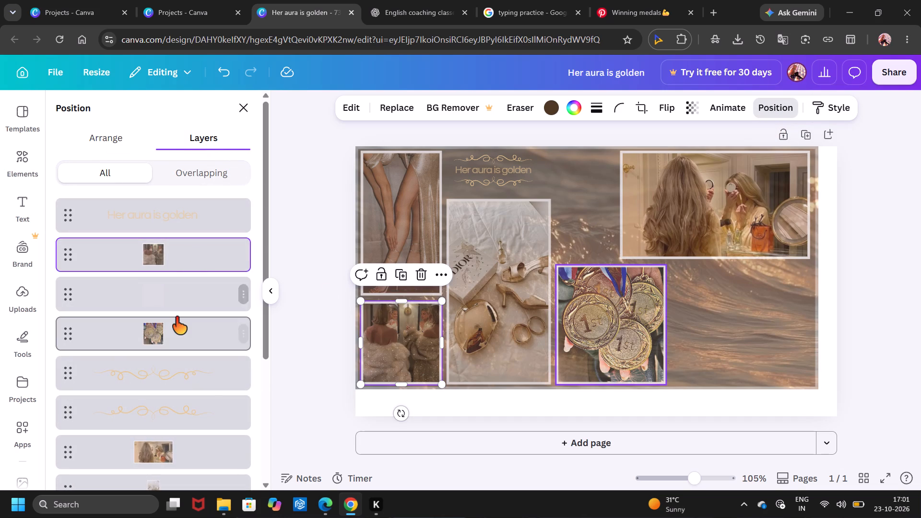
pyautogui.scroll(-3, 197, 383)
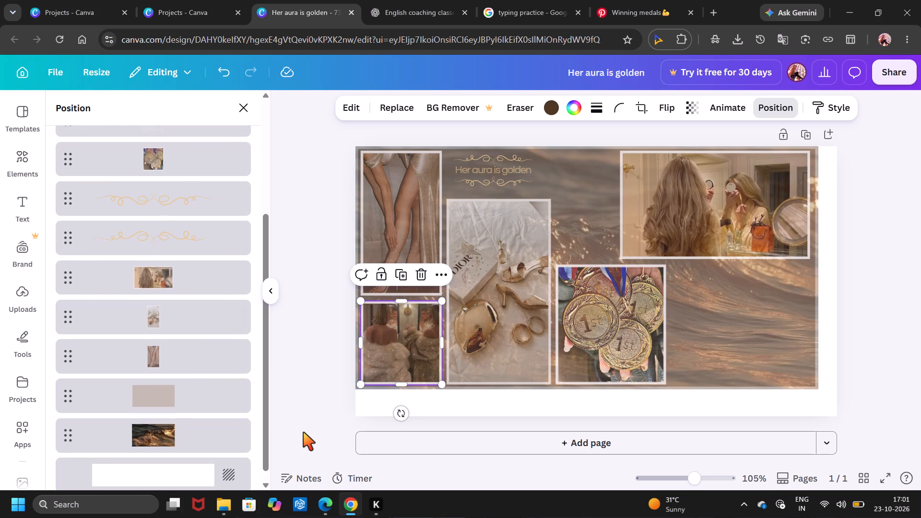
pyautogui.click(303, 432)
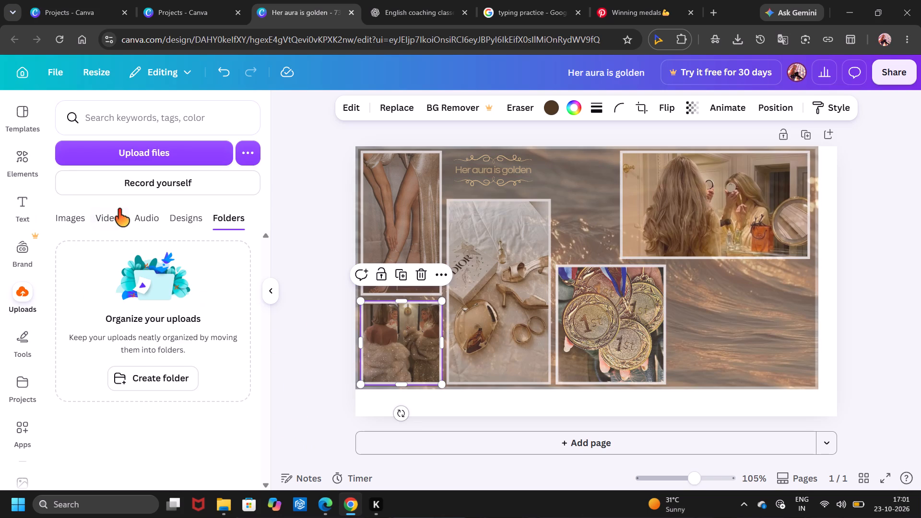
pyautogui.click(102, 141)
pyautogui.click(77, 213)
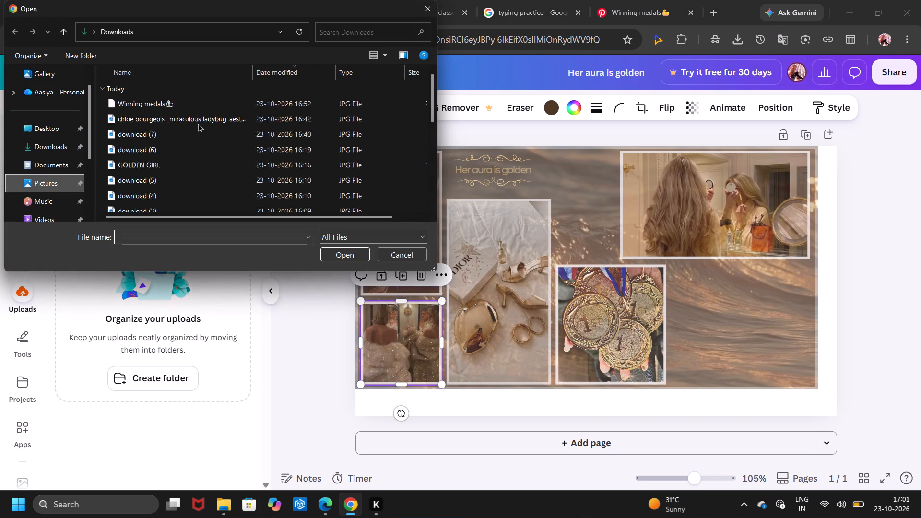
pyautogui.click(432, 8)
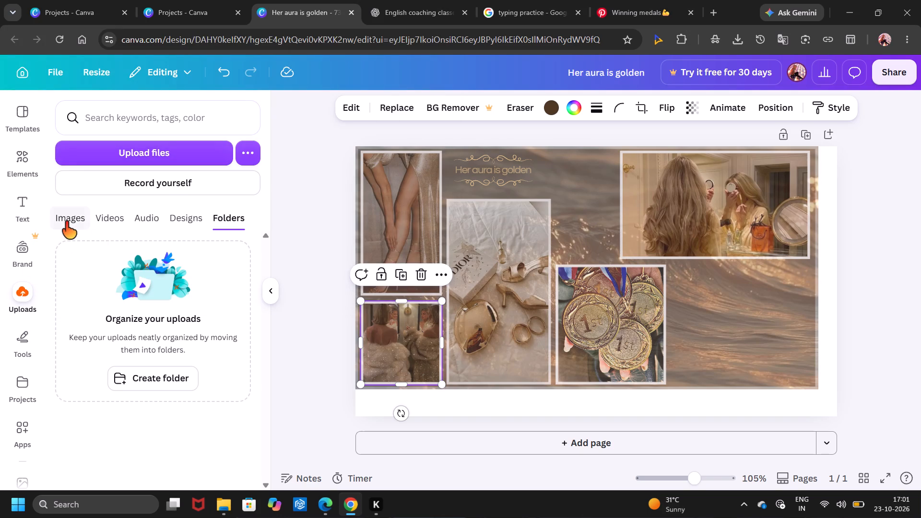
# Look through the uploaded images for another photo for the collage.
pyautogui.click(66, 222)
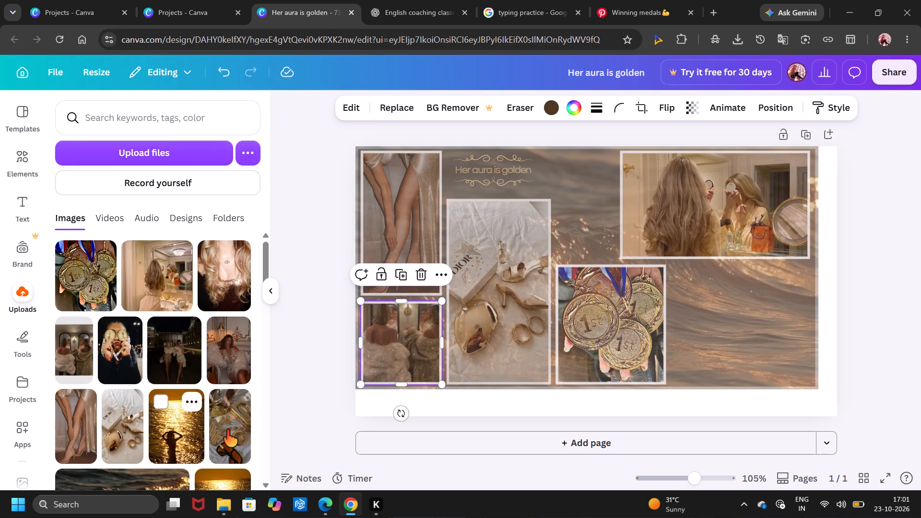
pyautogui.scroll(-1, 231, 440)
pyautogui.scroll(1, 231, 440)
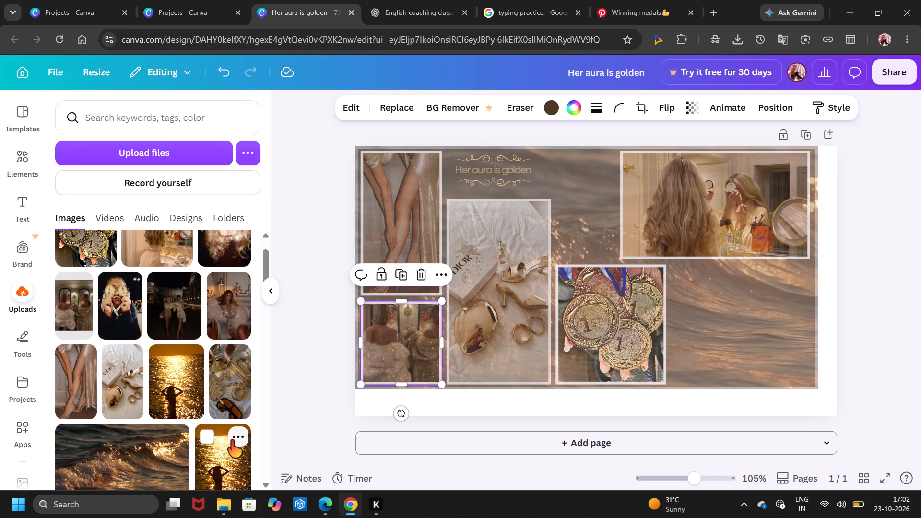
pyautogui.scroll(1, 231, 440)
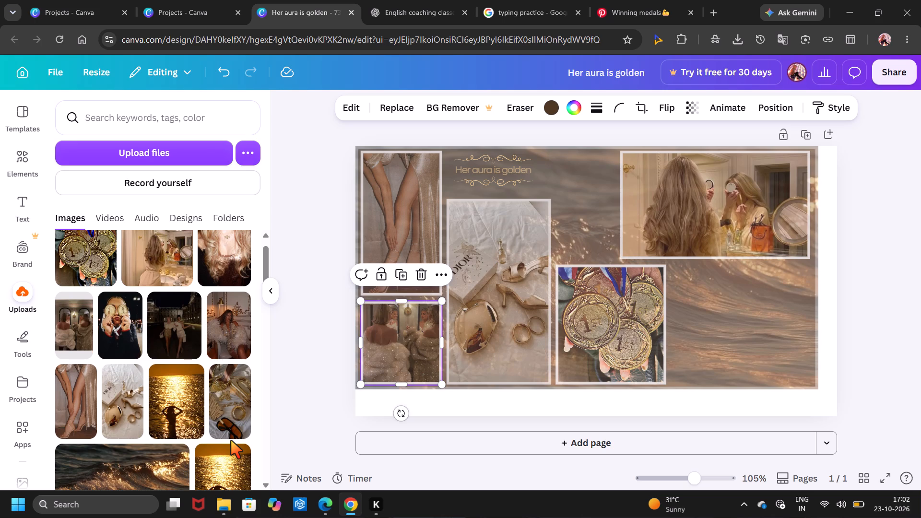
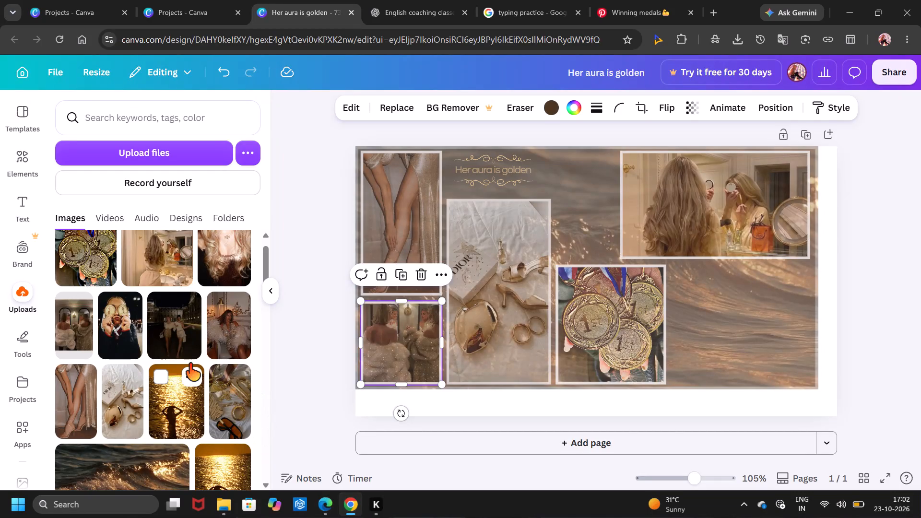
# Add the uploaded sunset-silhouette photo to the collage and set its transparency to 80.
pyautogui.scroll(1, 189, 364)
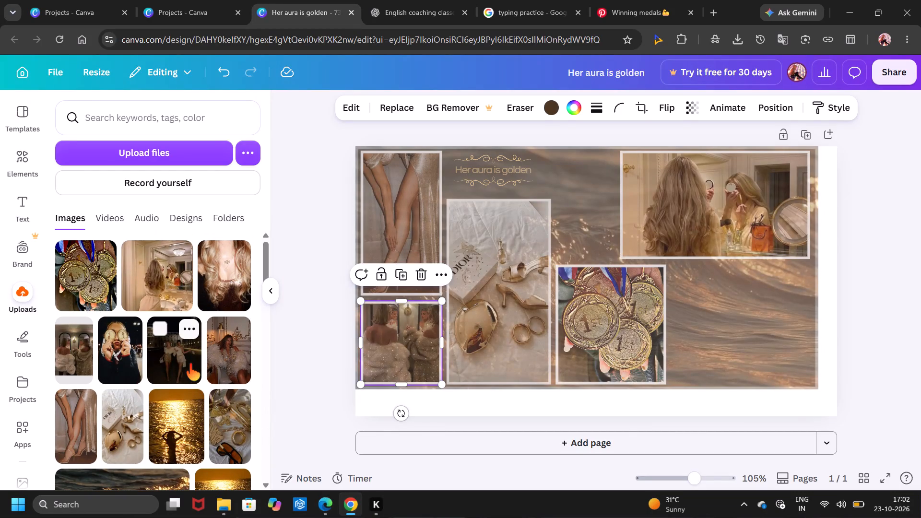
pyautogui.scroll(2, 189, 364)
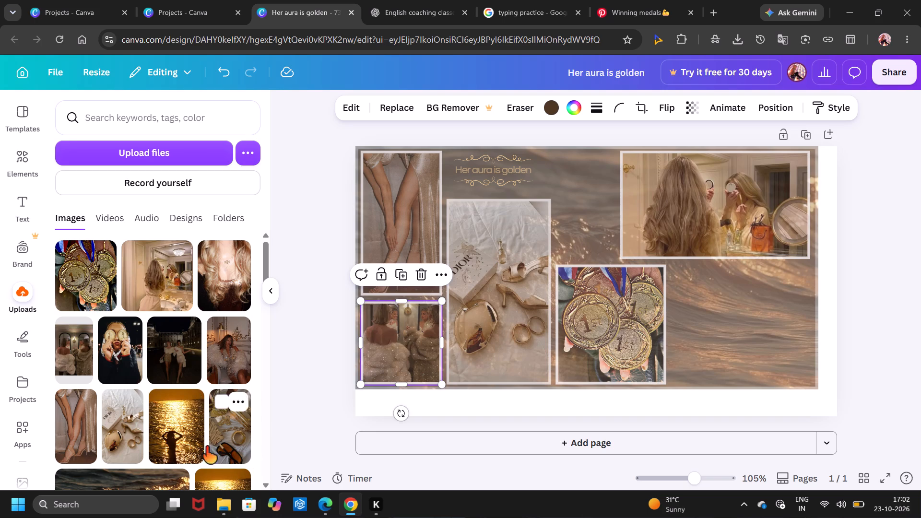
pyautogui.click(161, 430)
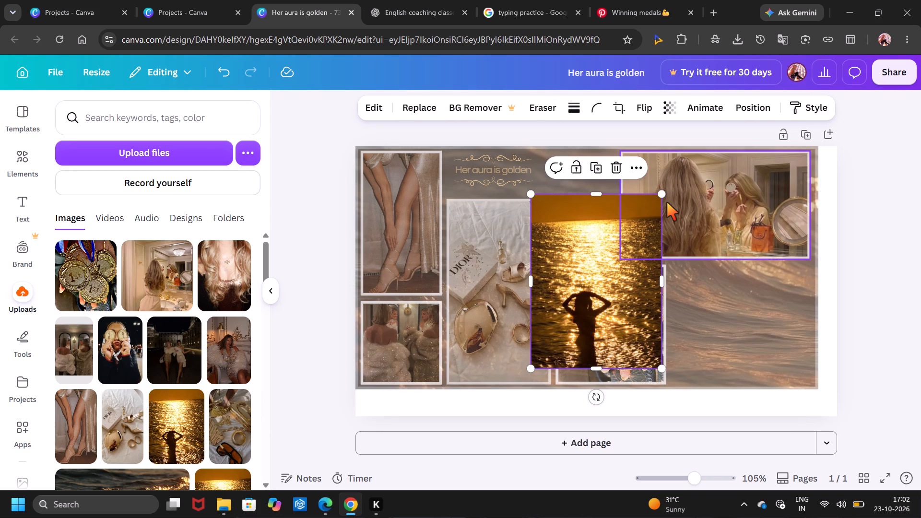
pyautogui.click(688, 106)
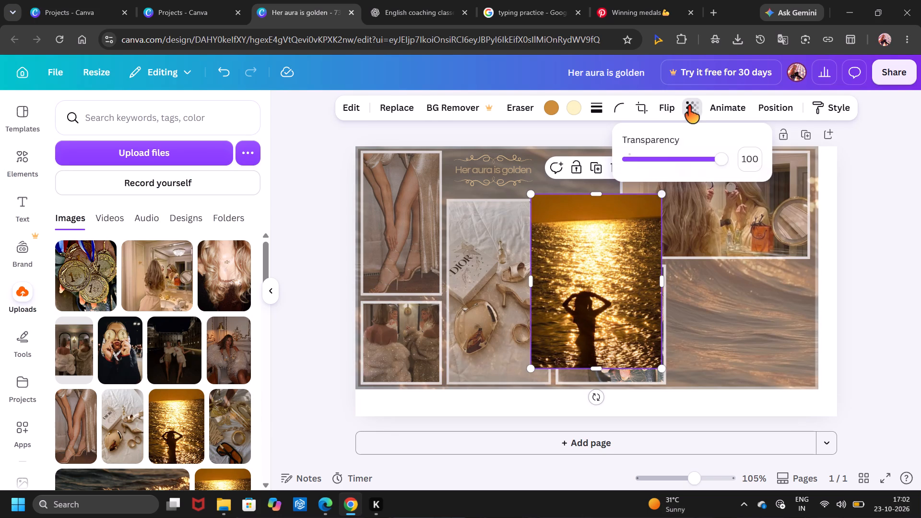
pyautogui.click(704, 155)
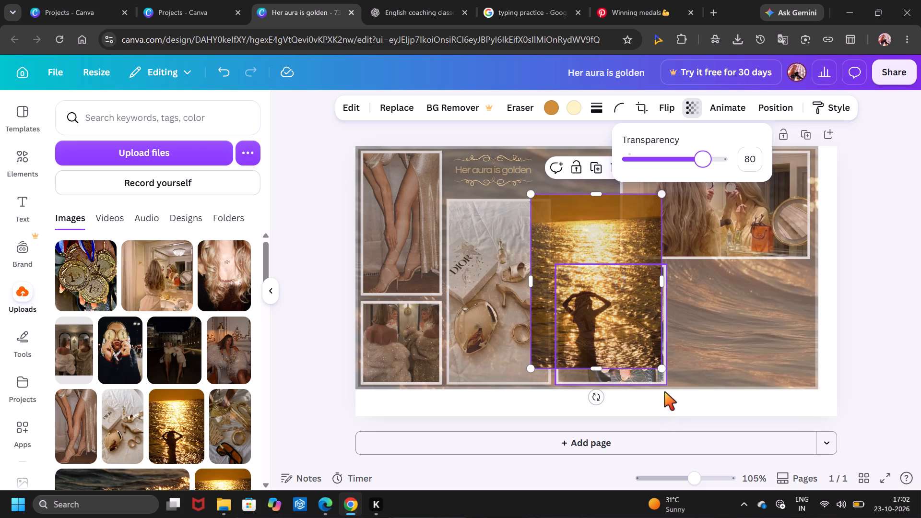
# Shrink the sunset photo and place it above the medals photo, between the shoes photo and the mirror photo.
pyautogui.moveTo(661, 365); pyautogui.dragTo(600, 269)
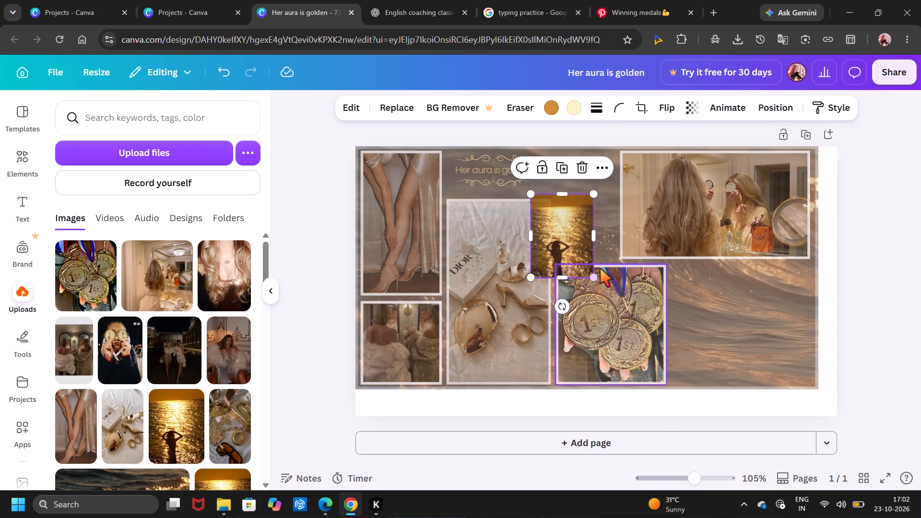
pyautogui.moveTo(559, 246); pyautogui.dragTo(581, 229)
pyautogui.moveTo(615, 257); pyautogui.dragTo(614, 251)
pyautogui.click(573, 232)
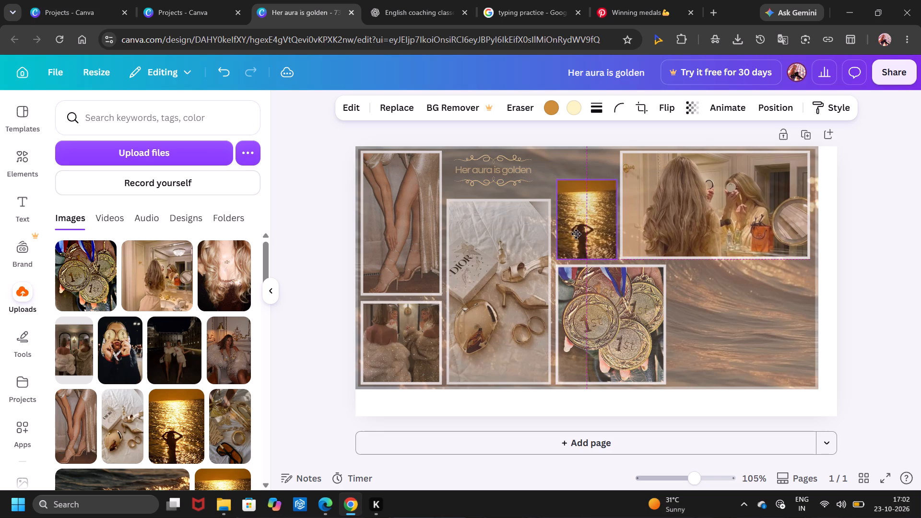
# Try several brown and taupe photo colours on the sunset photo's orange tone, settling on the waves photo's pastel gray orange.
pyautogui.click(557, 111)
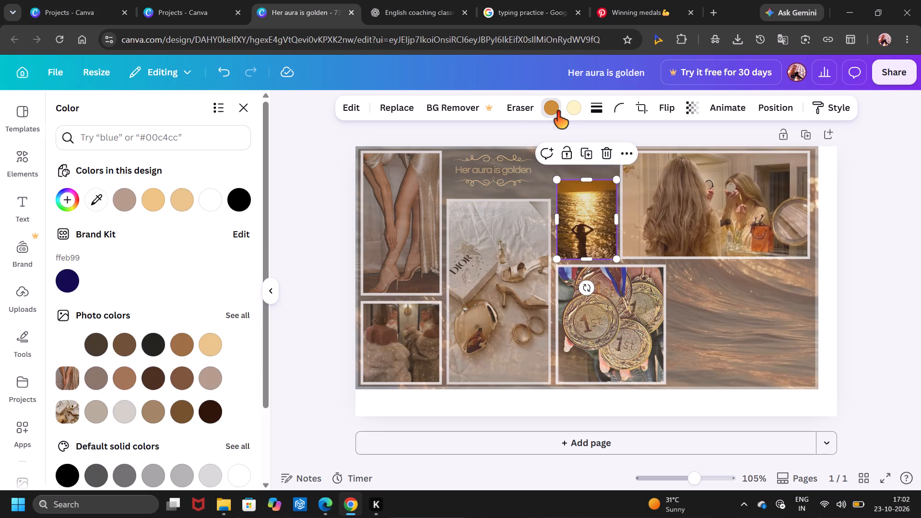
pyautogui.click(181, 351)
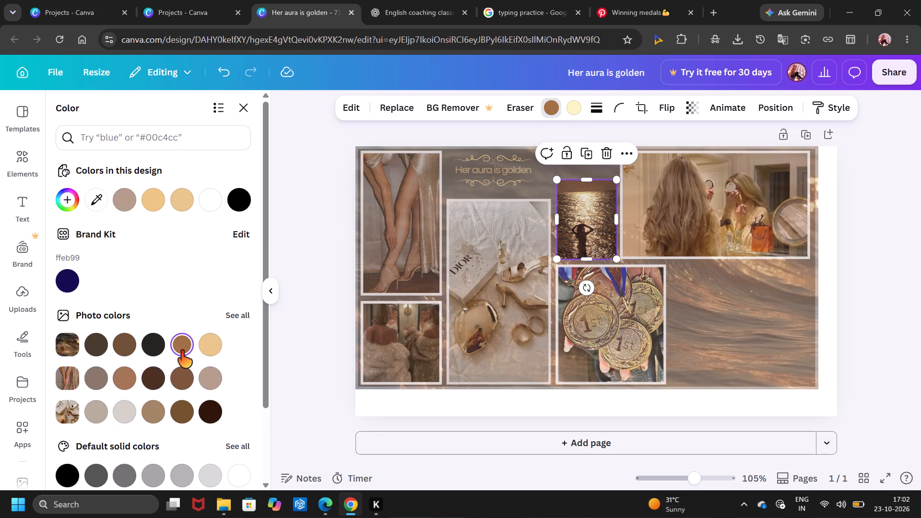
pyautogui.click(203, 348)
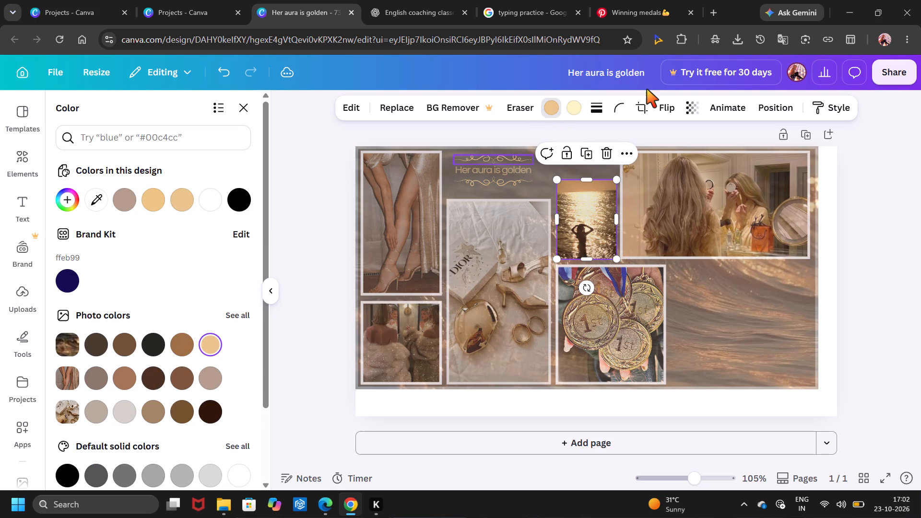
pyautogui.click(216, 377)
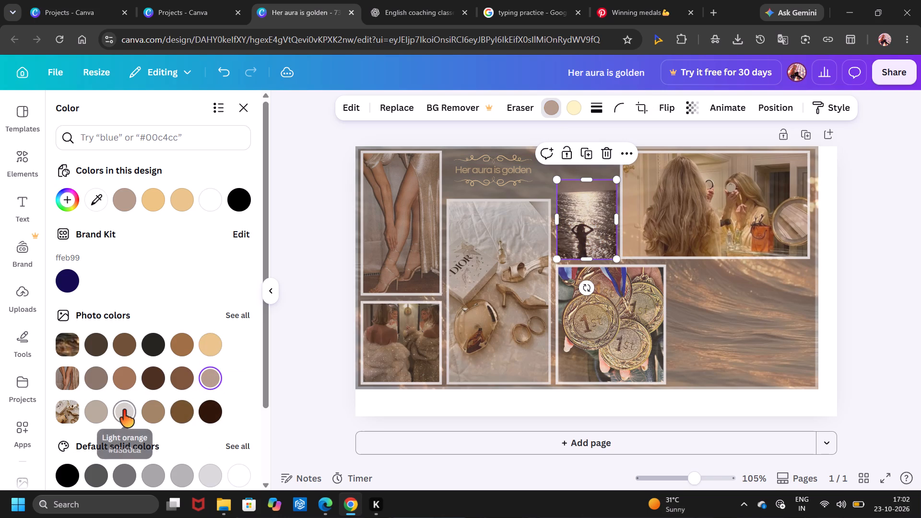
pyautogui.click(148, 410)
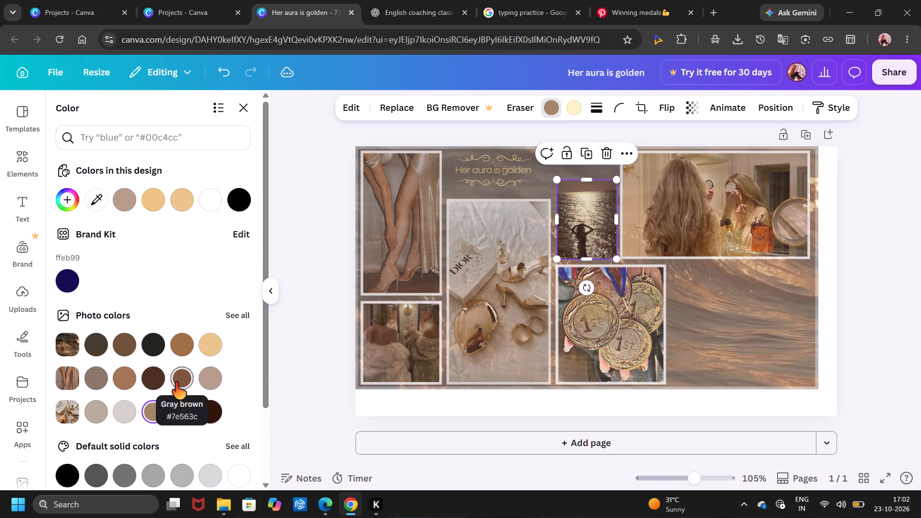
pyautogui.click(175, 382)
pyautogui.click(185, 347)
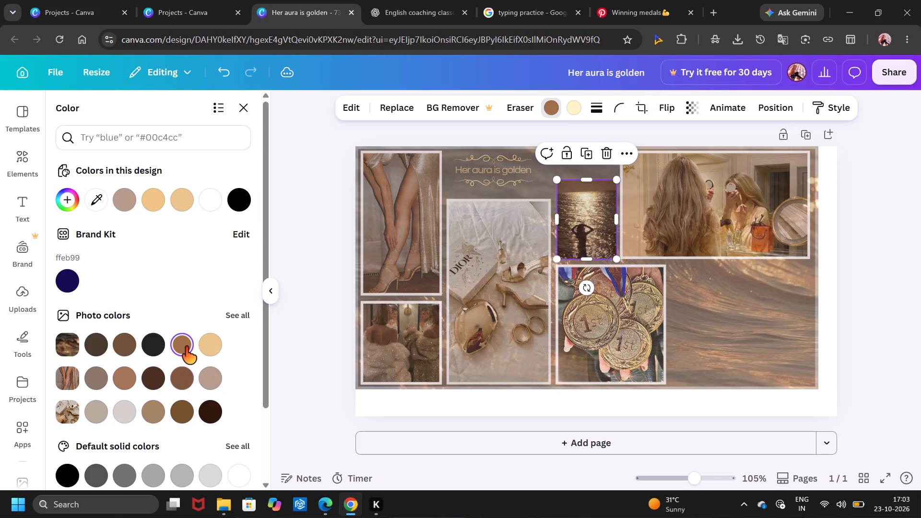
pyautogui.click(213, 338)
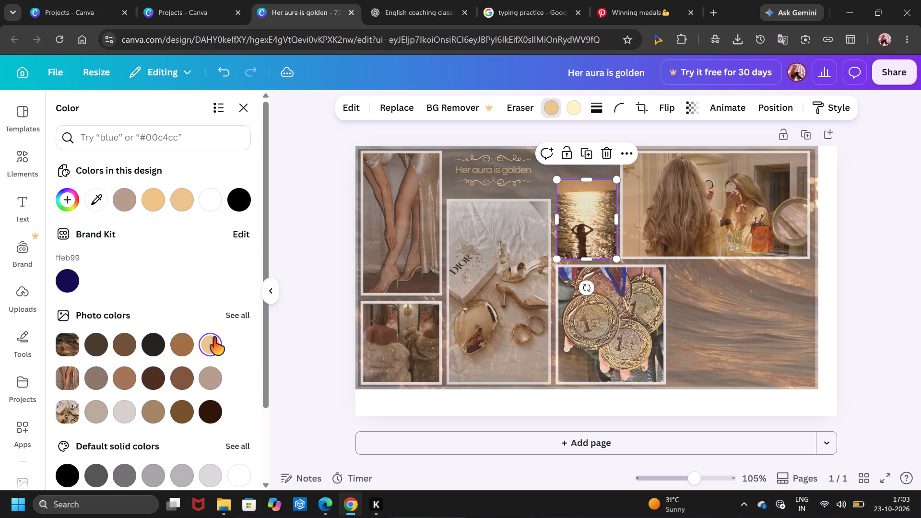
# Examine the sunset photo's orange and pale-yellow colour settings, leaving both as they are.
pyautogui.click(601, 108)
pyautogui.moveTo(583, 107); pyautogui.dragTo(559, 110)
pyautogui.click(559, 110)
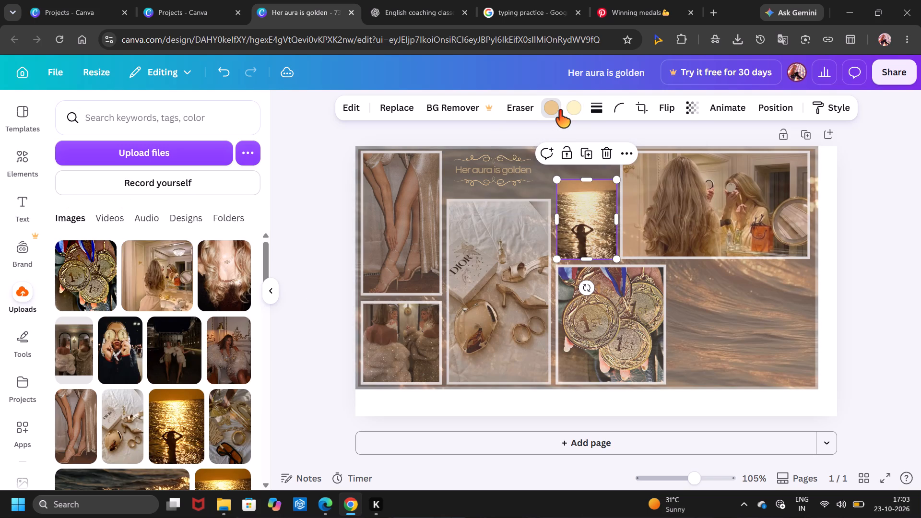
pyautogui.click(565, 109)
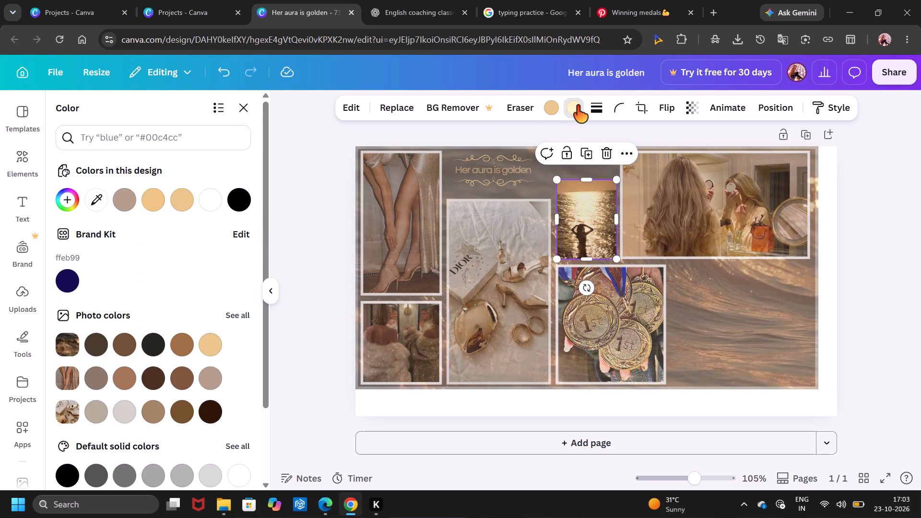
pyautogui.click(577, 106)
pyautogui.moveTo(561, 102); pyautogui.dragTo(544, 109)
pyautogui.click(544, 109)
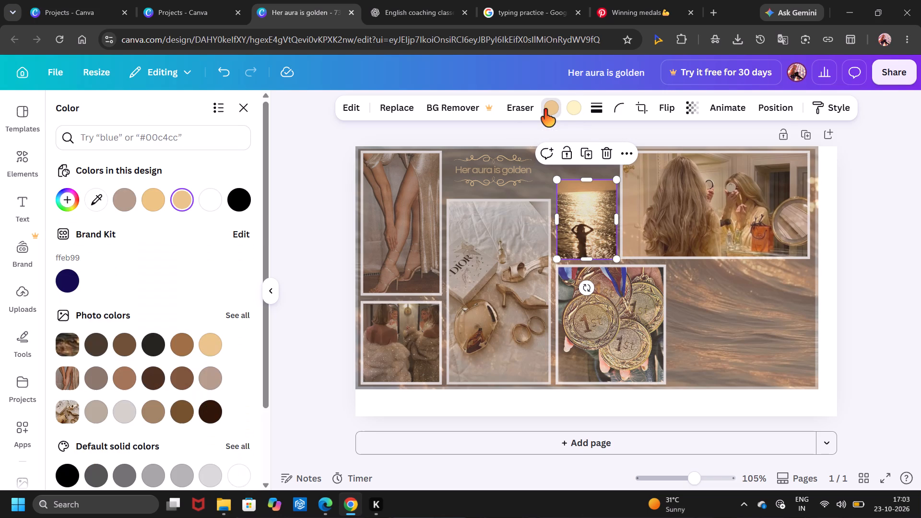
pyautogui.click(568, 112)
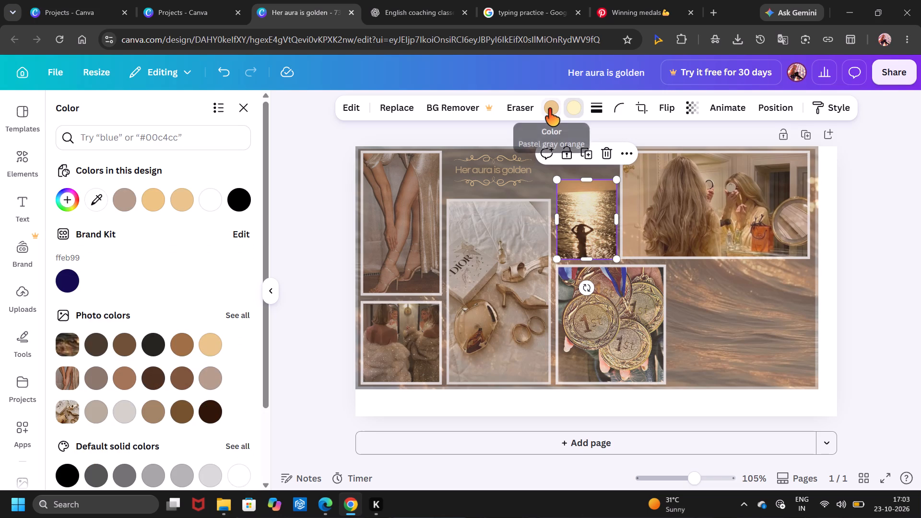
pyautogui.click(548, 109)
pyautogui.click(570, 108)
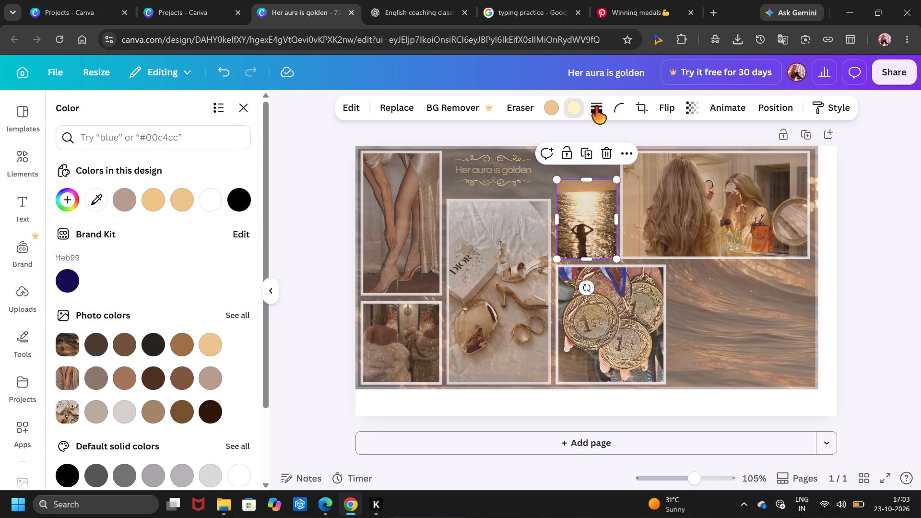
# Give the sunset photo a solid white border and deselect it.
pyautogui.click(595, 106)
pyautogui.click(553, 146)
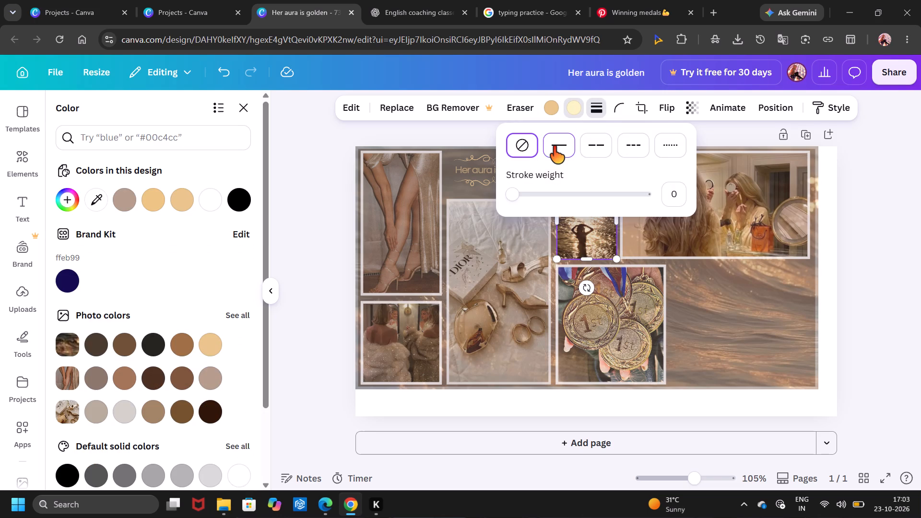
pyautogui.click(591, 113)
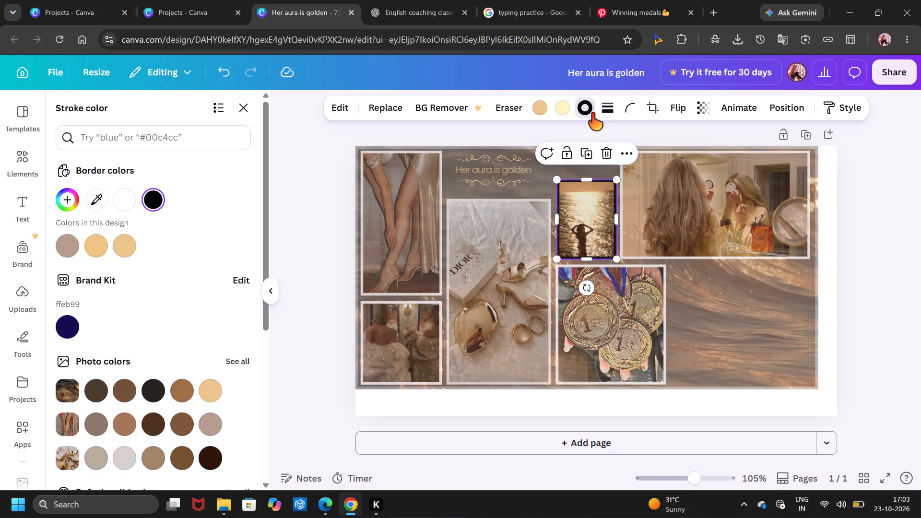
pyautogui.click(121, 209)
pyautogui.doubleClick(304, 340)
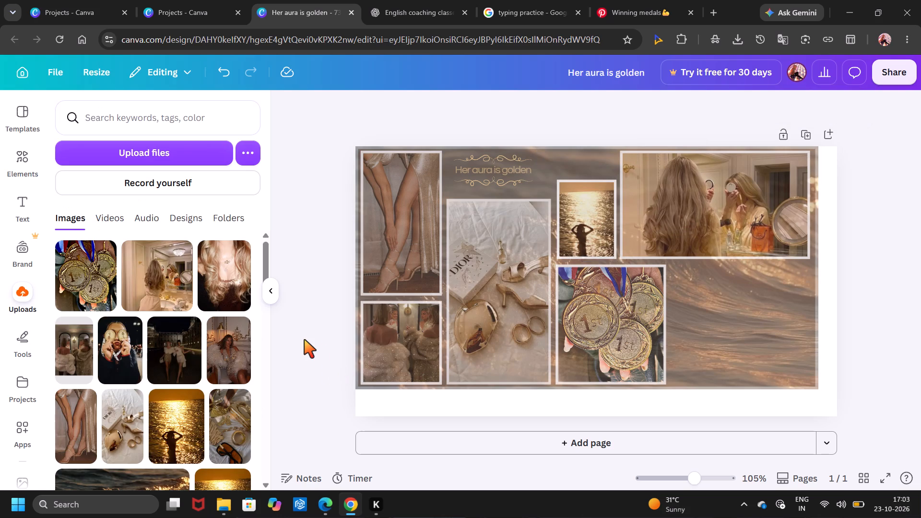
pyautogui.click(304, 340)
# Extend the sunset photo upwards to a height of about 160, bringing its top edge close to the mirror photo's.
pyautogui.click(582, 213)
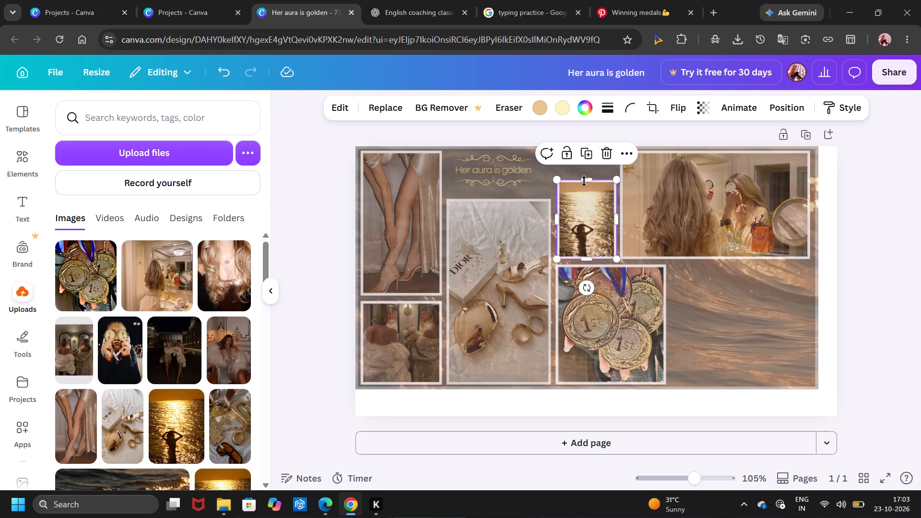
pyautogui.moveTo(586, 181); pyautogui.dragTo(590, 153)
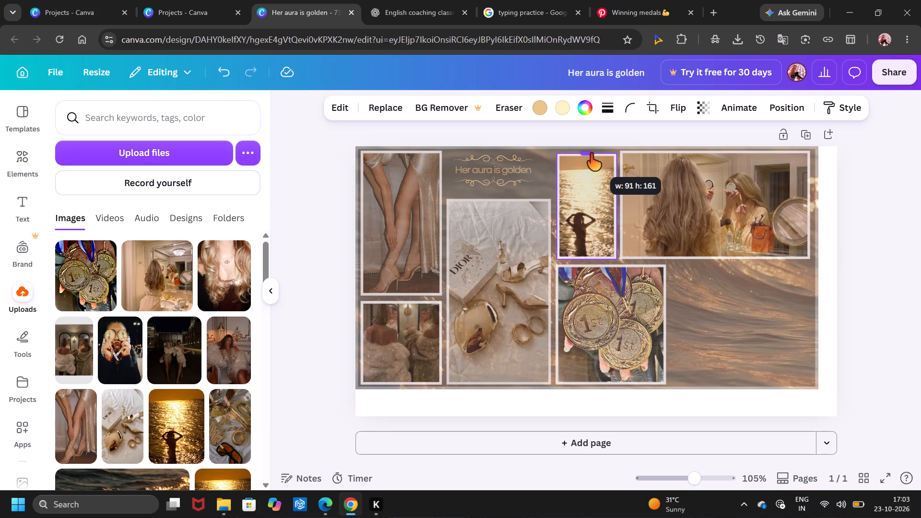
pyautogui.moveTo(590, 153); pyautogui.dragTo(590, 157)
pyautogui.click(820, 341)
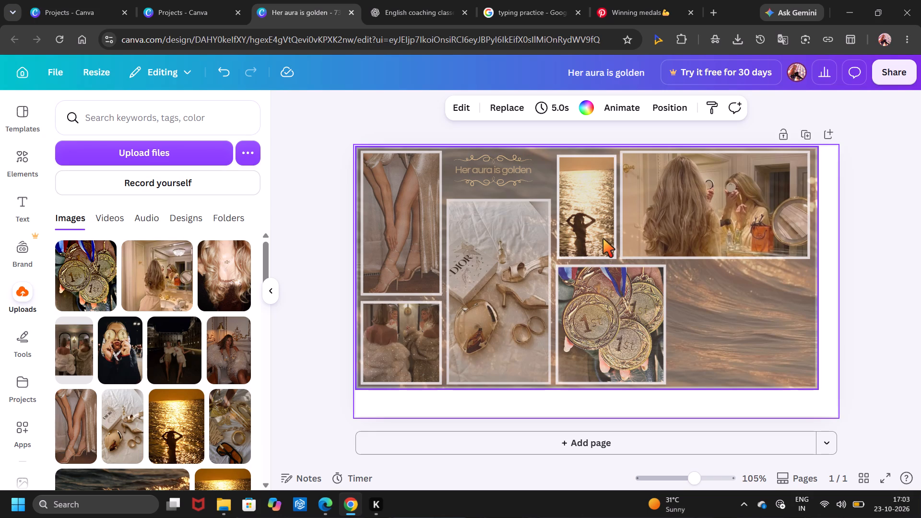
# Nudge the sunset photo sideways to line up with the medals photo's left edge, leaving a small gap before the mirror photo.
pyautogui.click(590, 244)
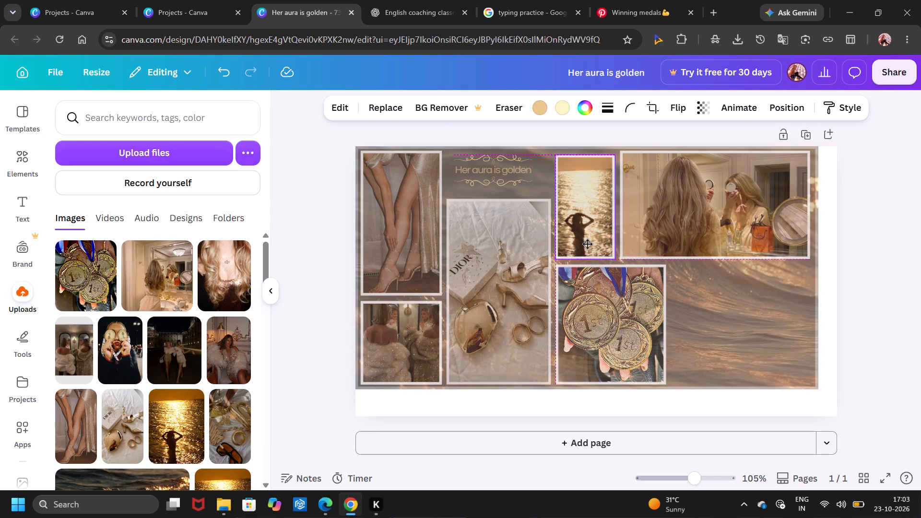
pyautogui.click(723, 304)
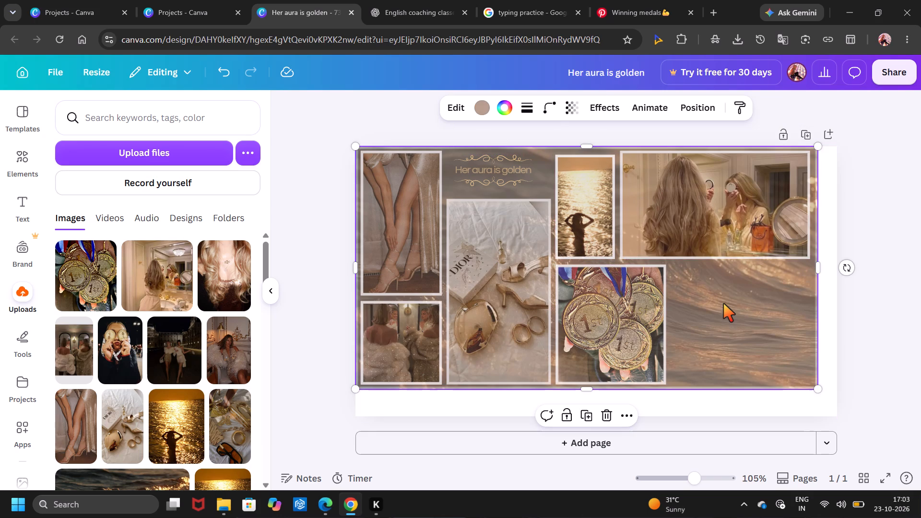
pyautogui.click(569, 219)
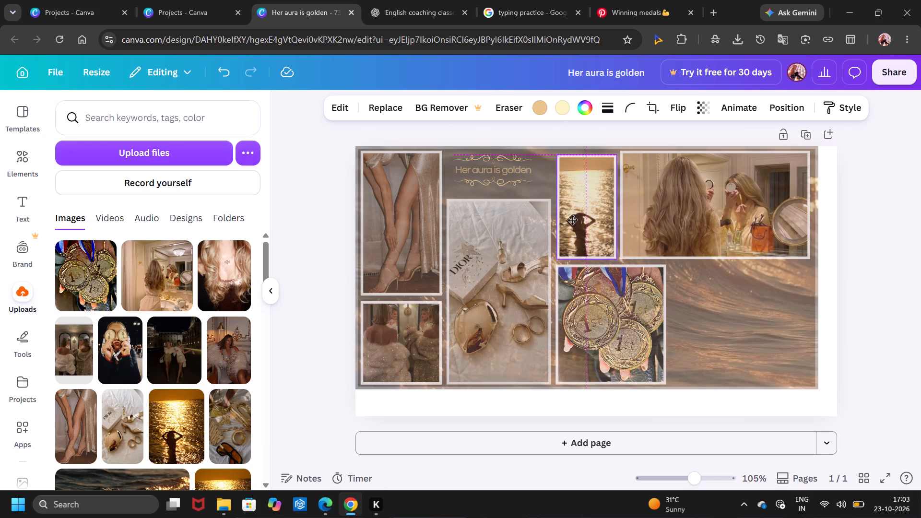
pyautogui.click(756, 351)
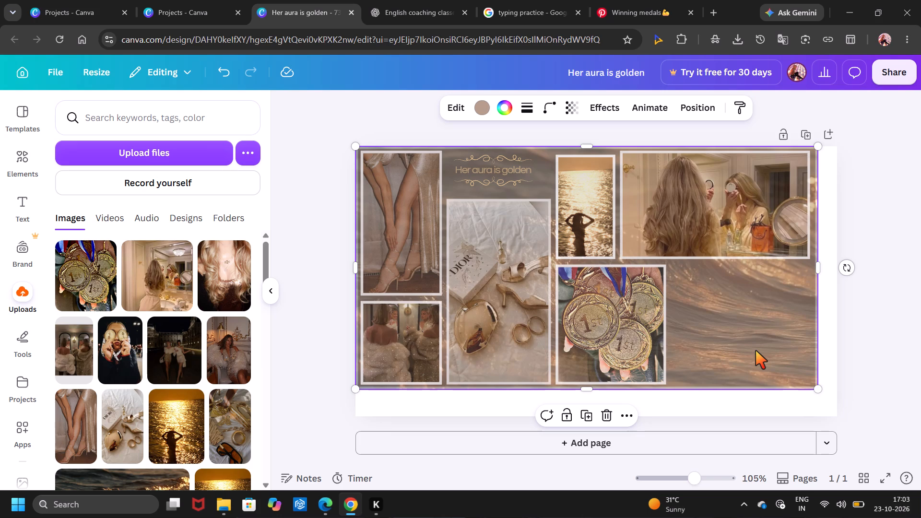
# Flip the fur-coat photo horizontally.
pyautogui.click(390, 352)
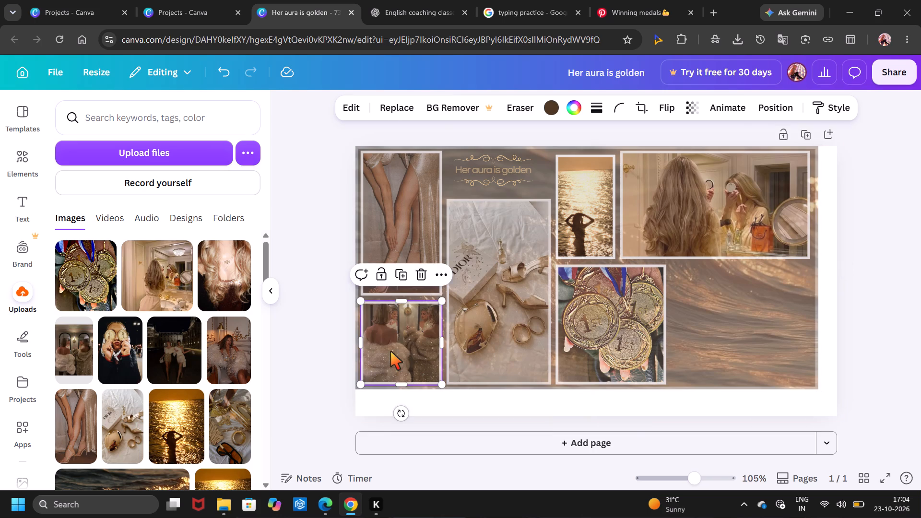
pyautogui.click(392, 108)
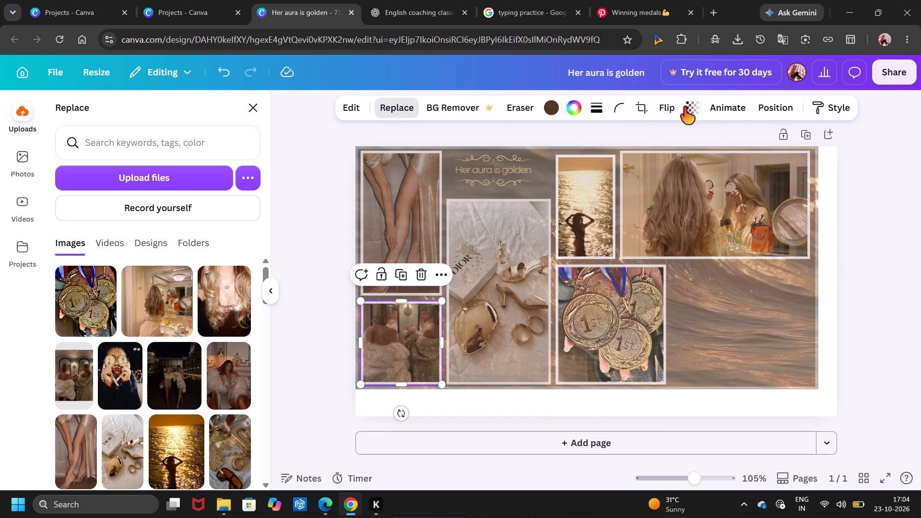
pyautogui.click(670, 109)
pyautogui.click(666, 141)
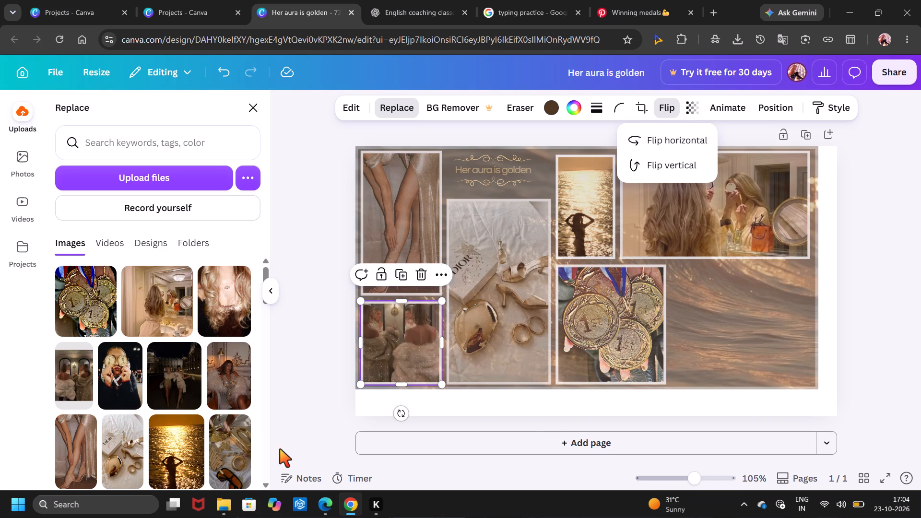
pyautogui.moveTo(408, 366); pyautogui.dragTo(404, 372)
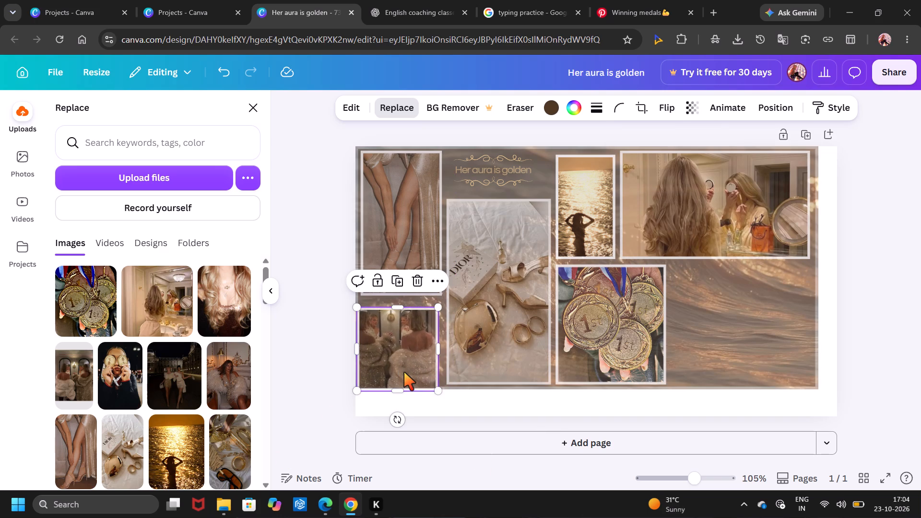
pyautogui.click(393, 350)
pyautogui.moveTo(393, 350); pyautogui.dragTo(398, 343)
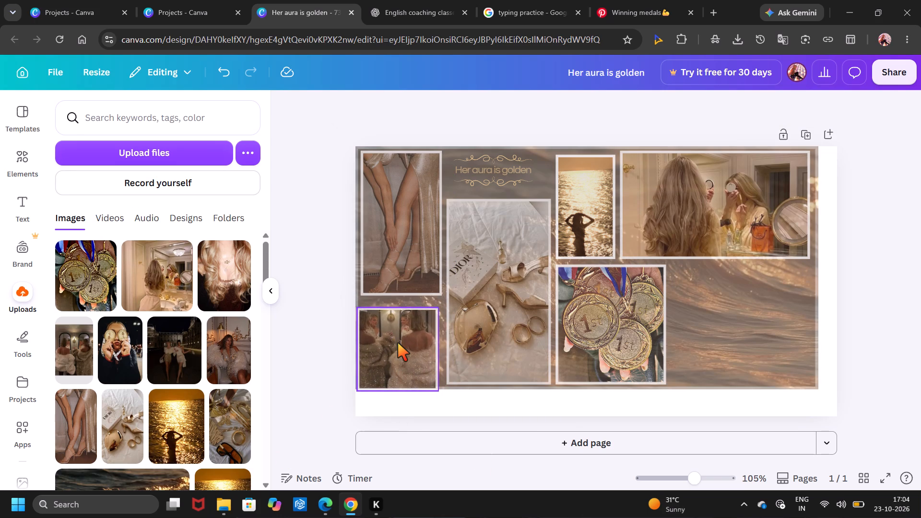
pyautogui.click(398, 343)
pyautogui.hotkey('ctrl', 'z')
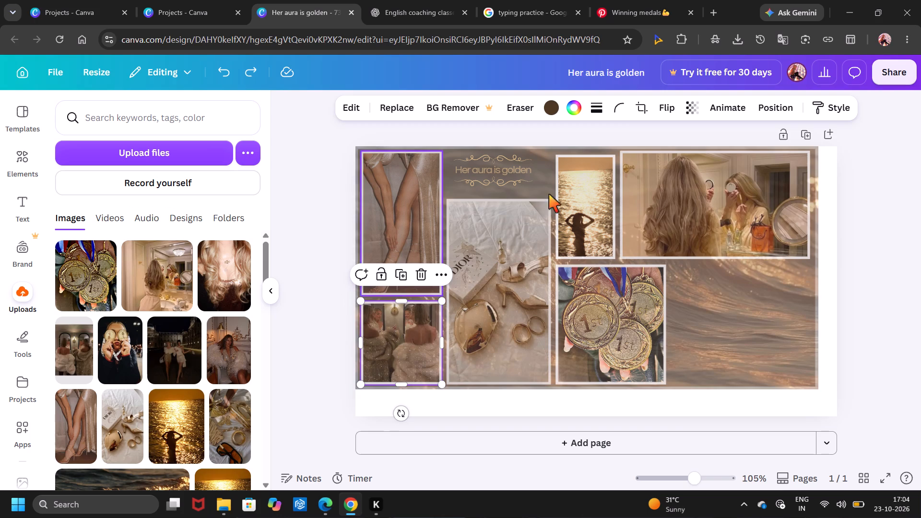
# Crop the fur-coat photo by shifting the image sideways within its frame so both women are framed, and apply the crop.
pyautogui.click(646, 102)
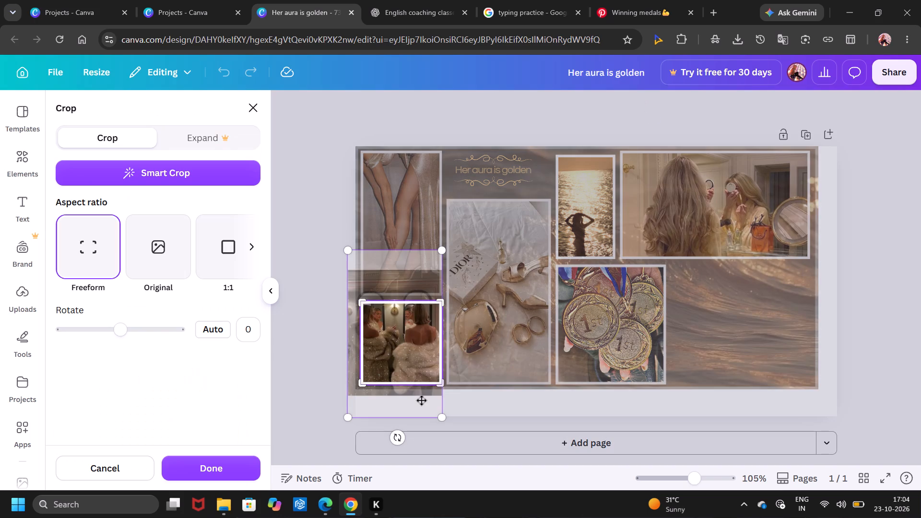
pyautogui.moveTo(405, 339); pyautogui.dragTo(421, 335)
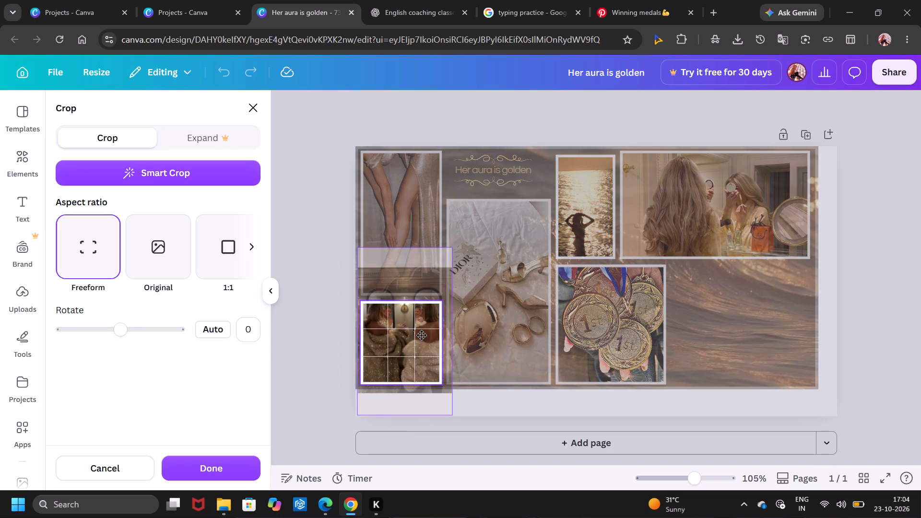
pyautogui.moveTo(421, 335); pyautogui.dragTo(429, 336)
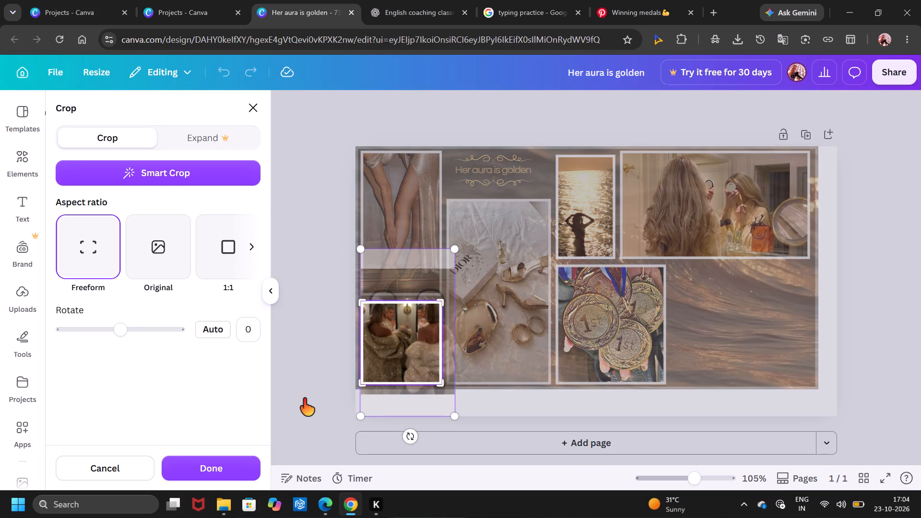
pyautogui.click(303, 399)
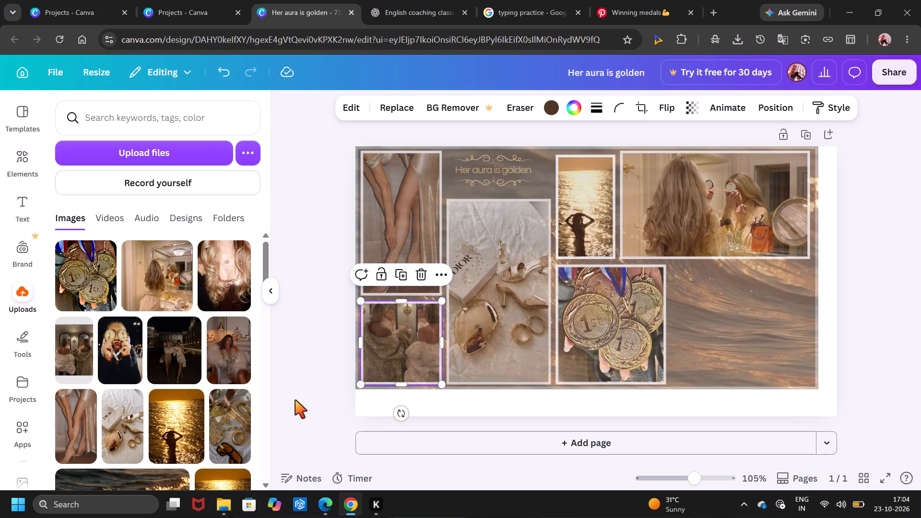
# Look through the uploaded images for another photo to fill the empty space beside the medals photo.
pyautogui.scroll(-4, 221, 430)
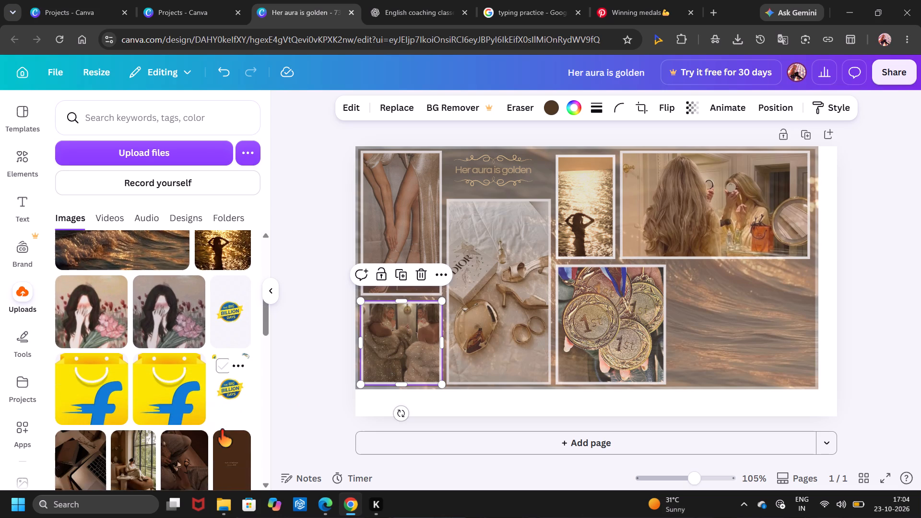
pyautogui.scroll(-3, 221, 430)
pyautogui.scroll(4, 221, 430)
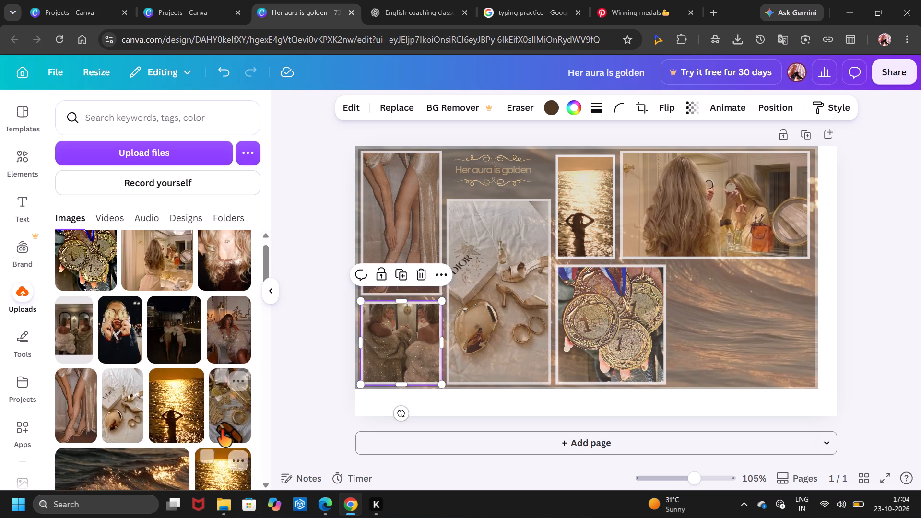
pyautogui.scroll(3, 221, 430)
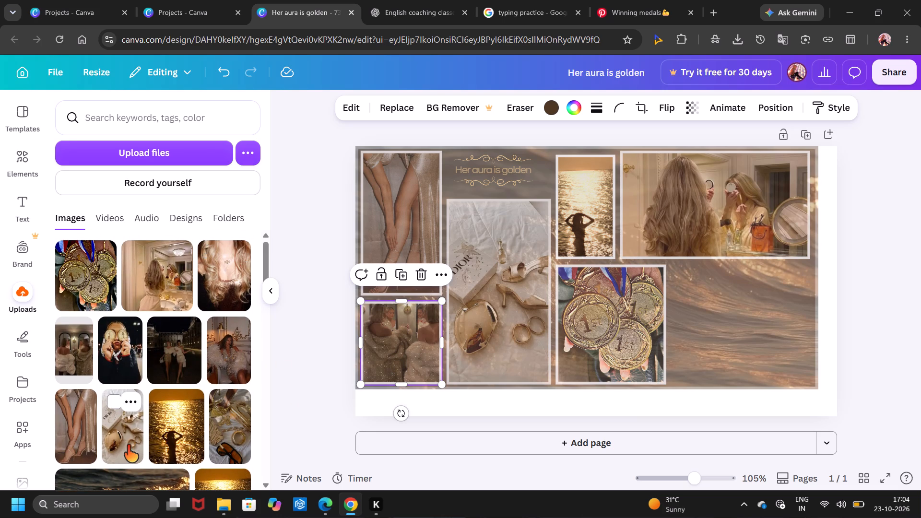
pyautogui.scroll(-3, 148, 424)
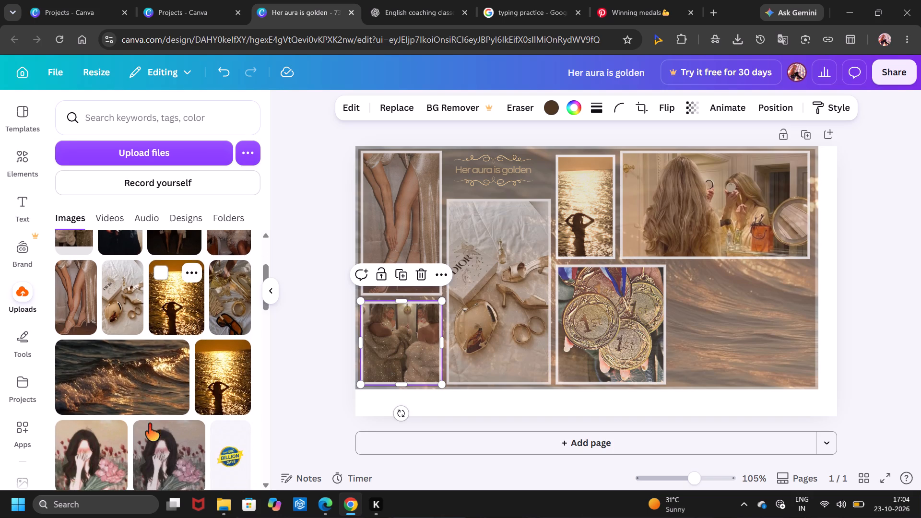
pyautogui.scroll(-4, 148, 424)
pyautogui.scroll(2, 148, 424)
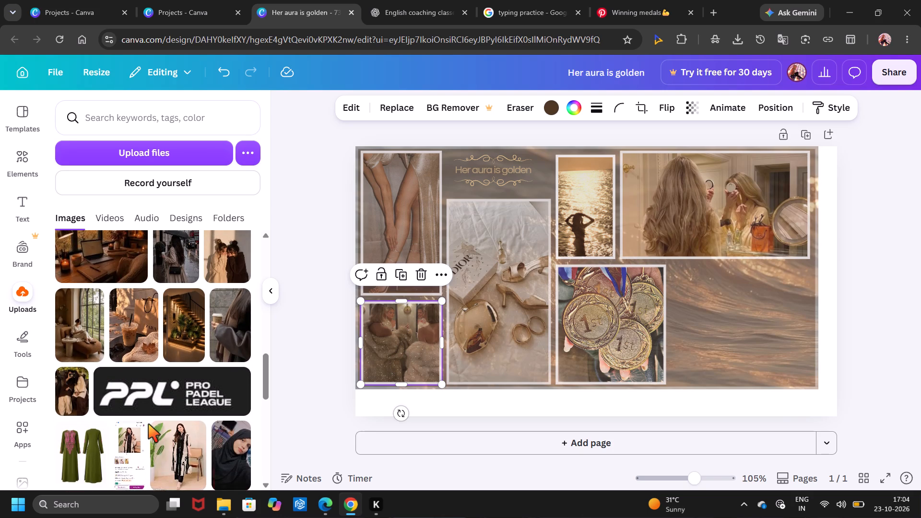
pyautogui.scroll(6, 148, 424)
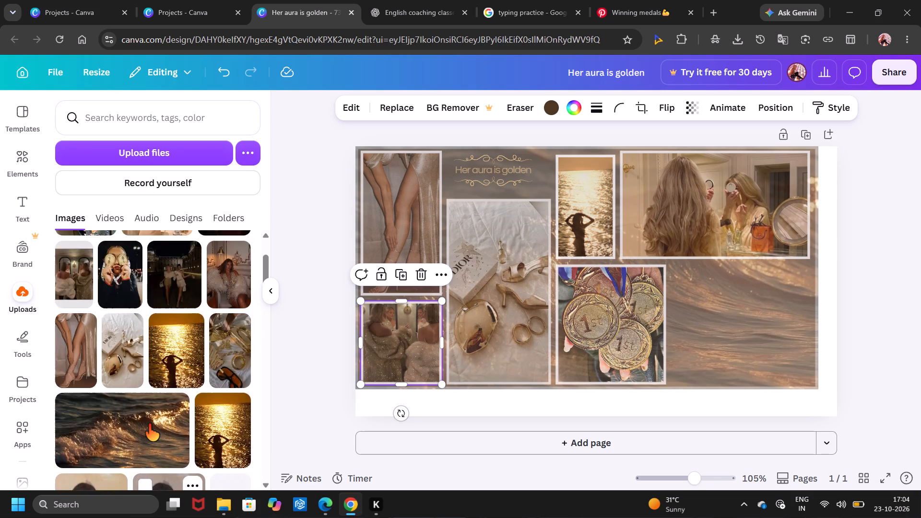
pyautogui.scroll(1, 148, 424)
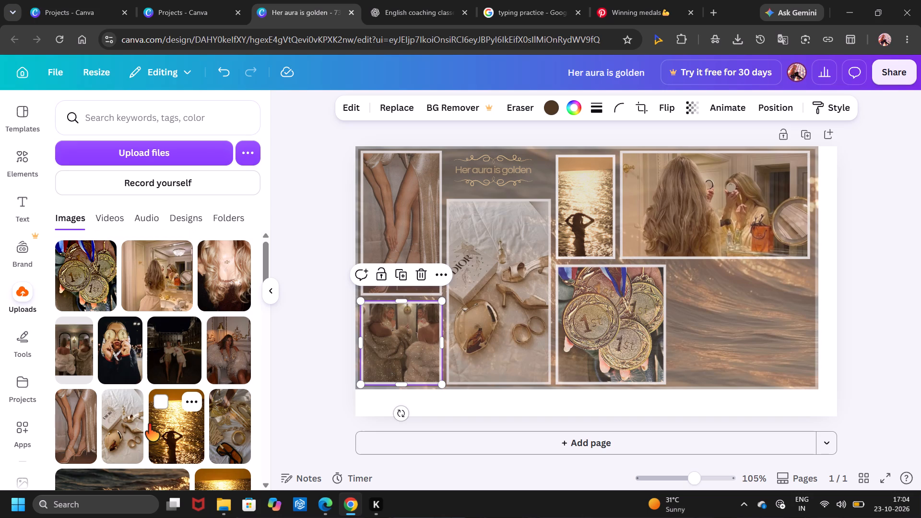
pyautogui.scroll(1, 148, 424)
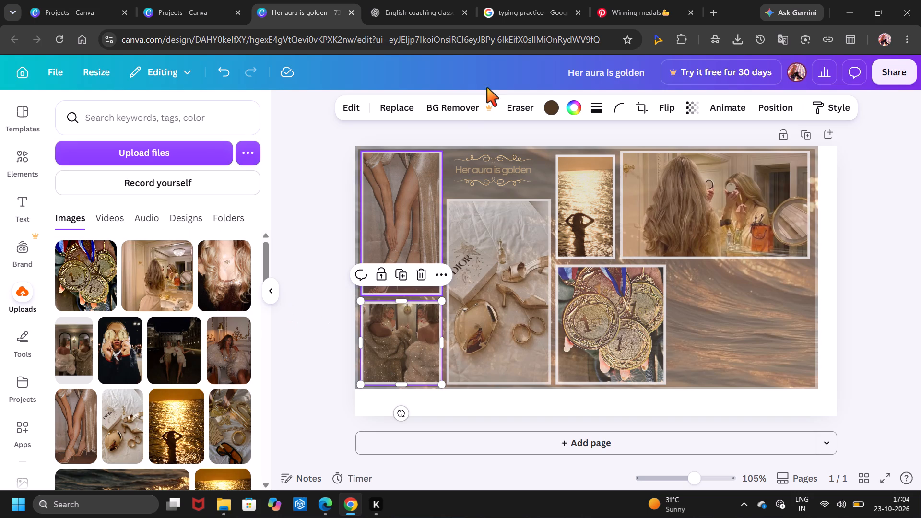
# Switch to Pinterest, return to the earlier golden-aura pins and examine their related images for another collage photo.
pyautogui.click(548, 0)
pyautogui.click(439, 0)
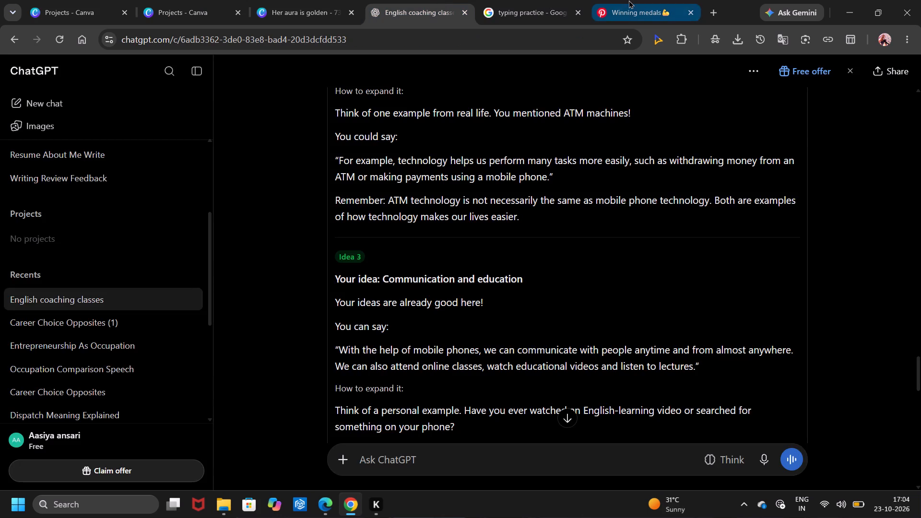
pyautogui.click(628, 0)
pyautogui.scroll(6, 428, 330)
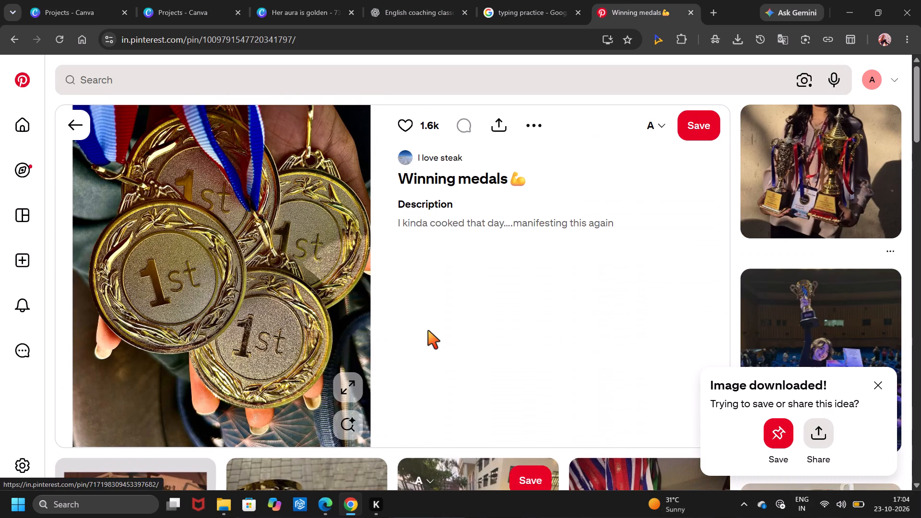
pyautogui.click(90, 122)
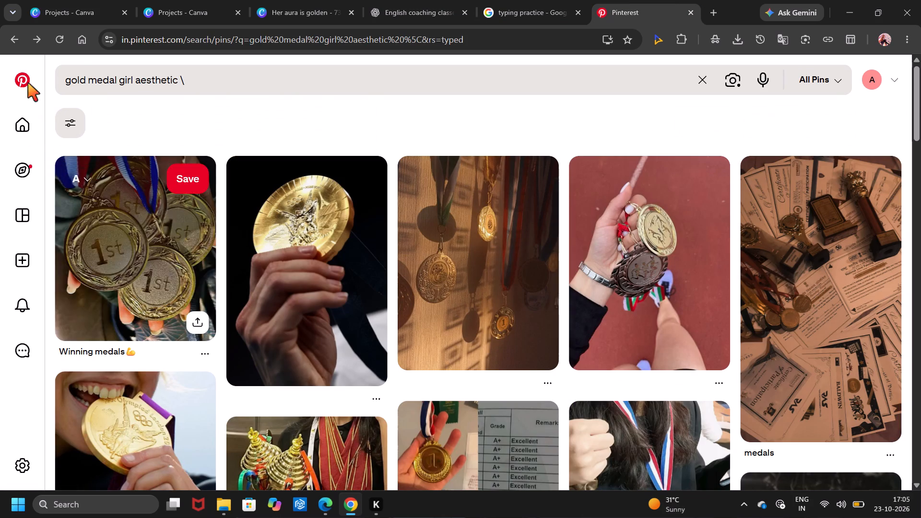
pyautogui.click(12, 46)
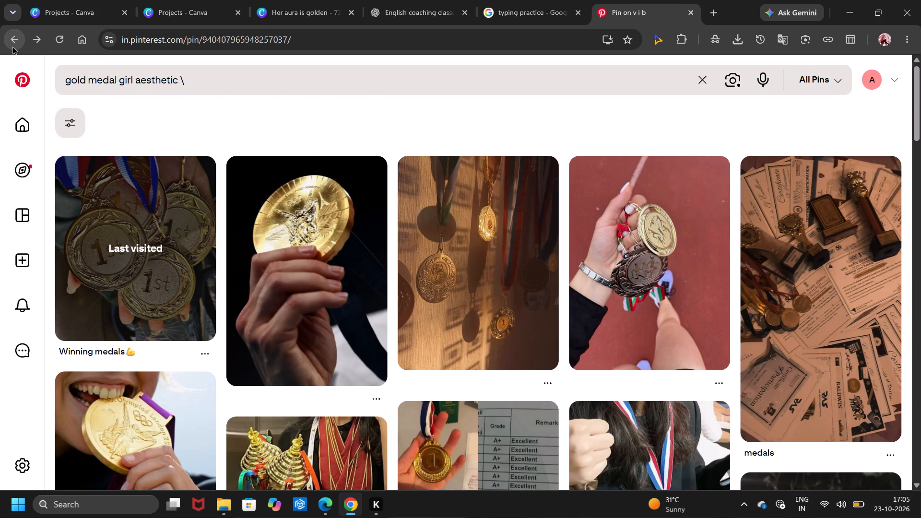
pyautogui.scroll(-3, 508, 455)
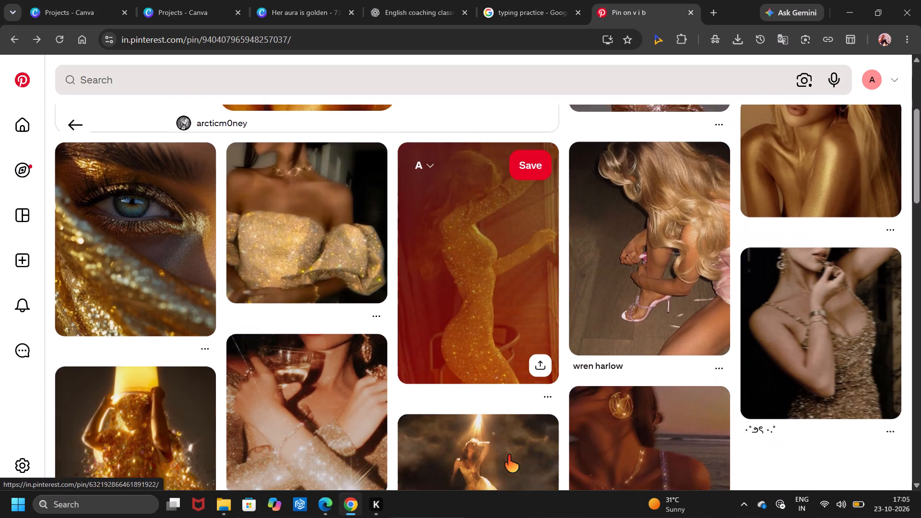
pyautogui.scroll(-5, 508, 455)
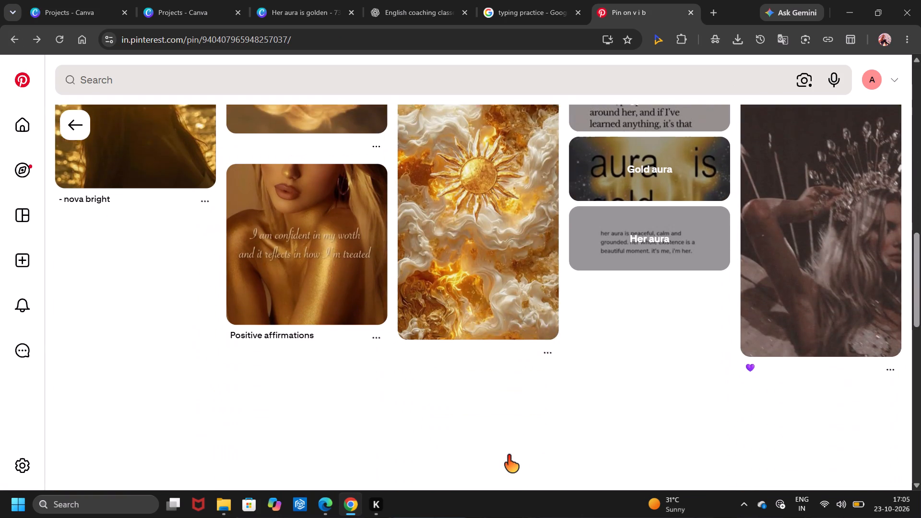
pyautogui.scroll(1, 508, 455)
pyautogui.scroll(-1, 508, 455)
pyautogui.scroll(1, 508, 455)
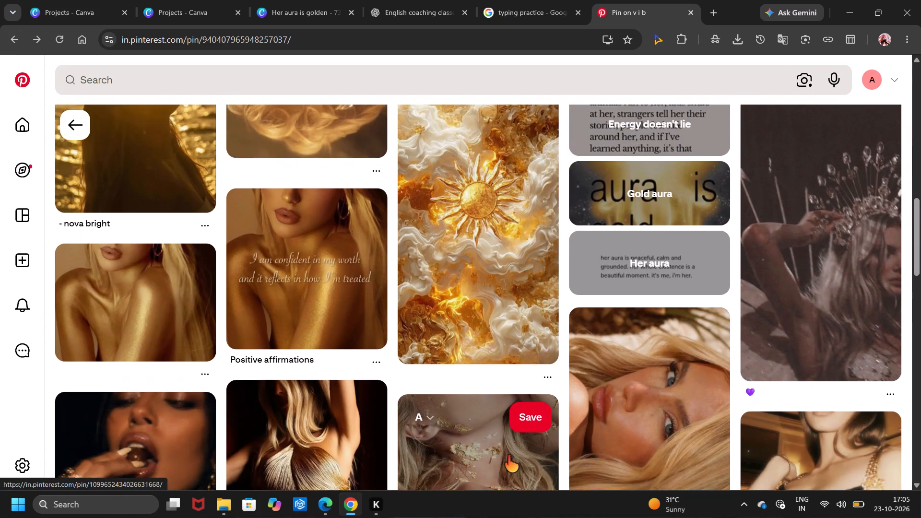
pyautogui.scroll(-2, 508, 455)
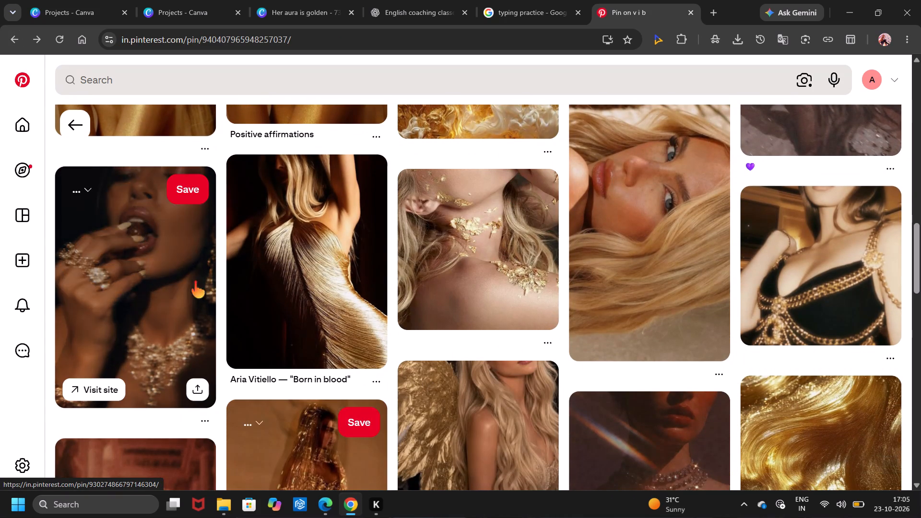
pyautogui.click(12, 45)
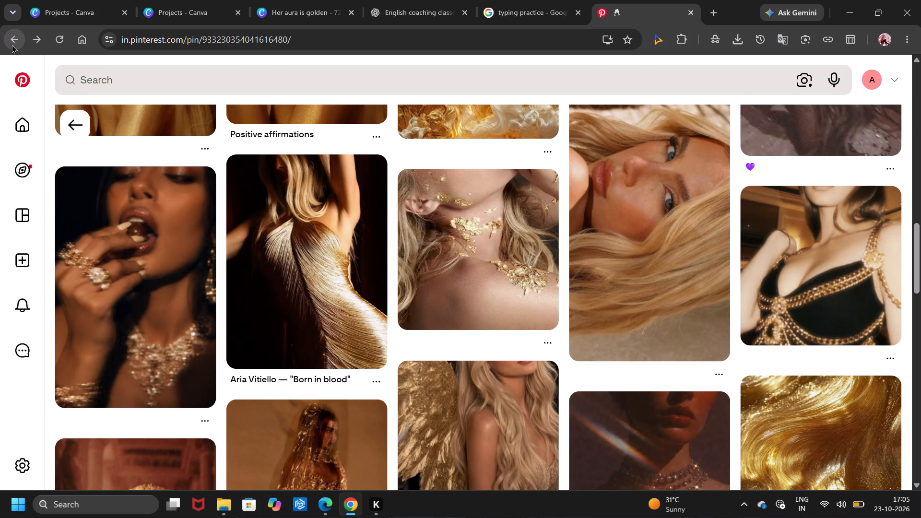
pyautogui.scroll(-3, 401, 361)
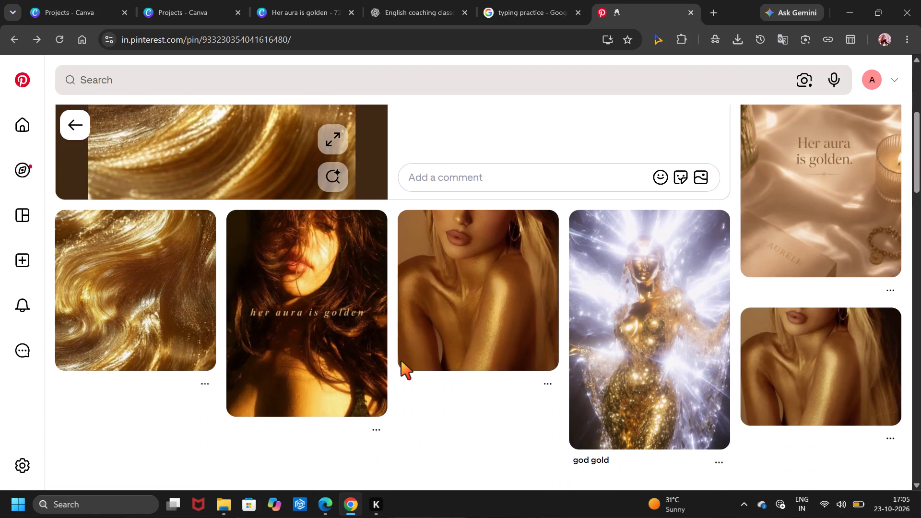
pyautogui.scroll(-2, 401, 361)
pyautogui.scroll(-1, 336, 363)
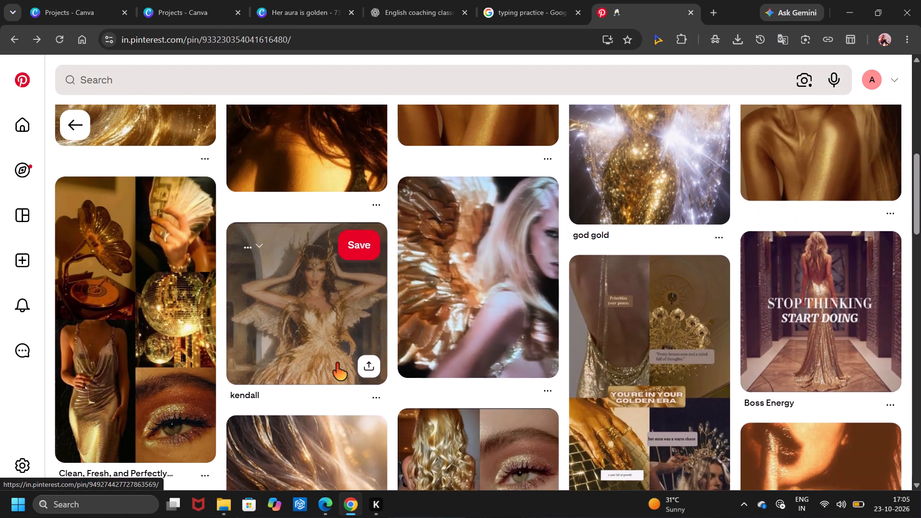
pyautogui.scroll(2, 251, 258)
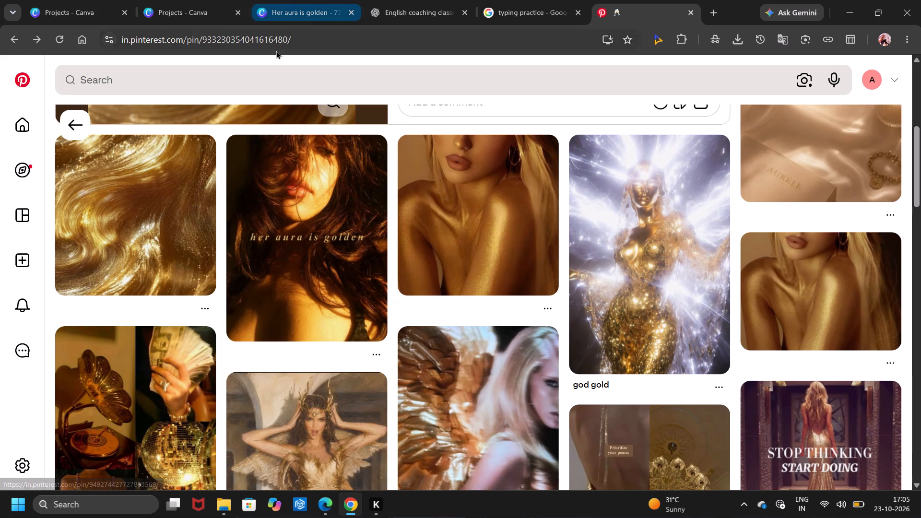
# Search Pinterest for "money gold girl aesthetic".
pyautogui.click(280, 73)
pyautogui.write('monwy')
pyautogui.press('space')
pyautogui.press('BackSpace')
pyautogui.press('BackSpace')
pyautogui.press('BackSpace')
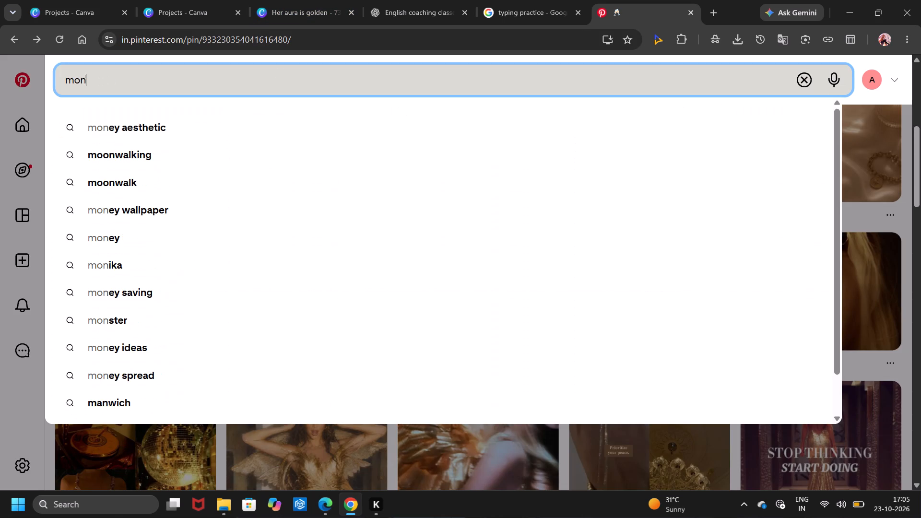
pyautogui.write('ey aura go')
pyautogui.press('BackSpace')
pyautogui.press('BackSpace')
pyautogui.press('BackSpace')
pyautogui.press('BackSpace')
pyautogui.press('BackSpace')
pyautogui.press('BackSpace')
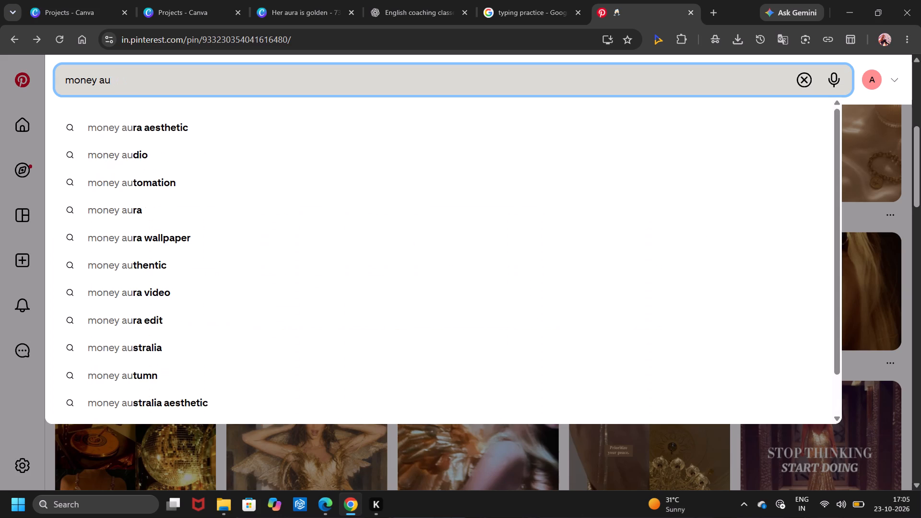
pyautogui.press('BackSpace')
pyautogui.write('gold girl')
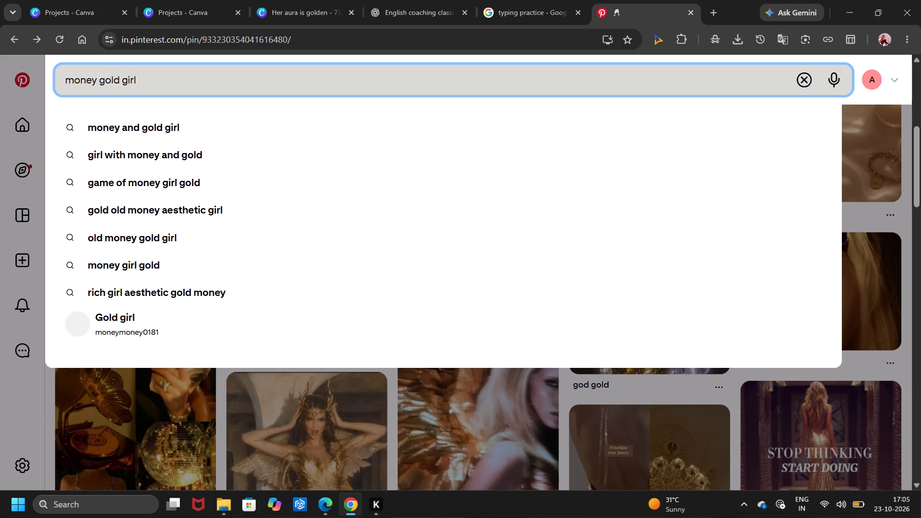
pyautogui.press('space')
pyautogui.write('aeste')
pyautogui.press('BackSpace')
pyautogui.write('hetic')
pyautogui.press('Return')
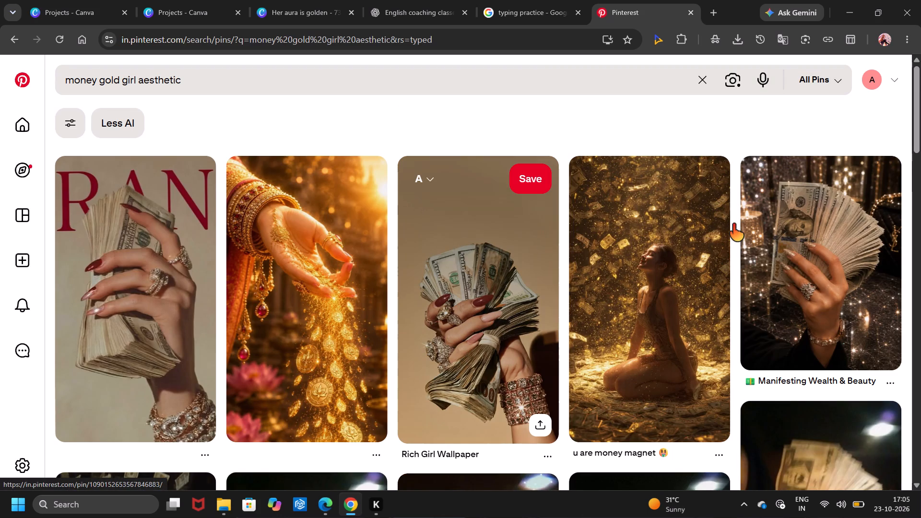
# Look through the money gold girl aesthetic results for a photo that suits the collage.
pyautogui.scroll(-3, 694, 369)
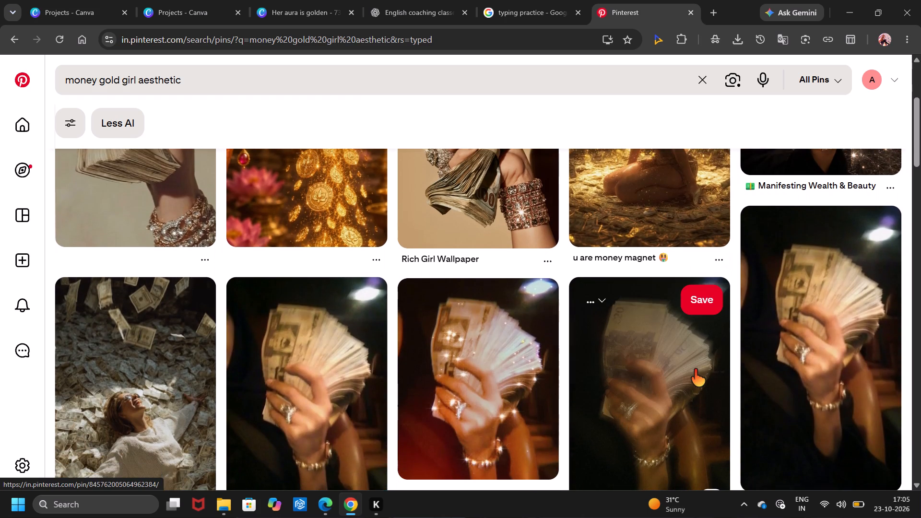
pyautogui.scroll(-2, 694, 369)
pyautogui.scroll(1, 694, 369)
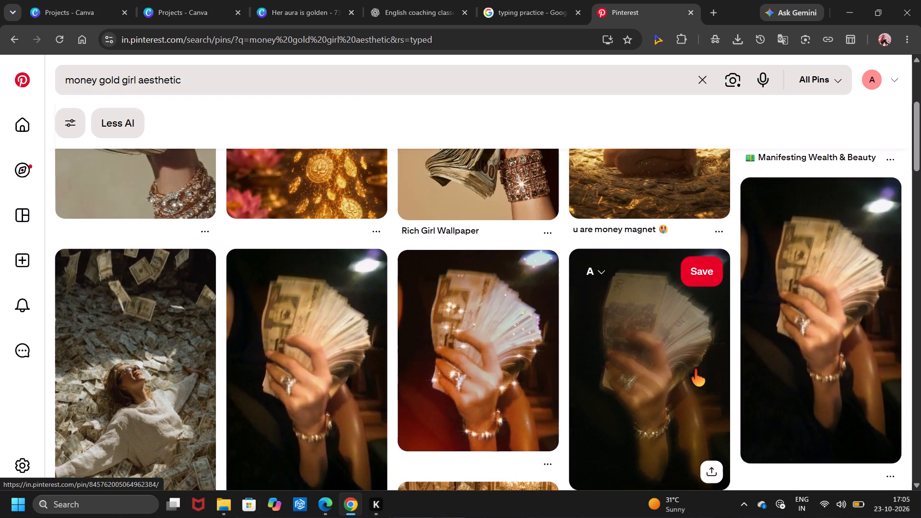
pyautogui.scroll(2, 694, 369)
pyautogui.scroll(-2, 668, 399)
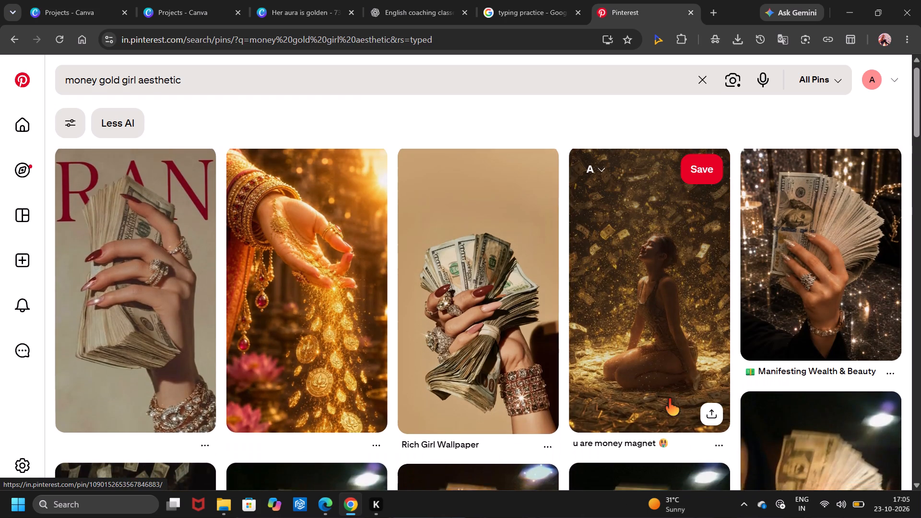
pyautogui.scroll(-4, 668, 399)
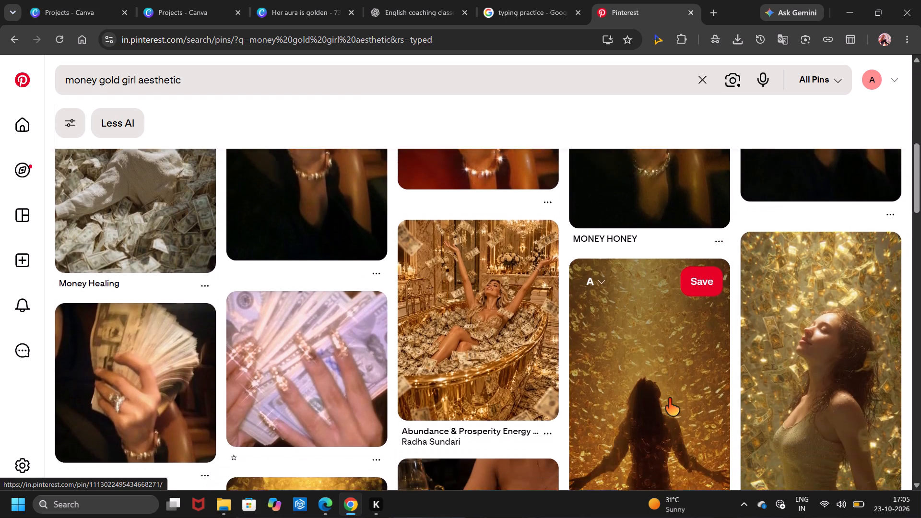
pyautogui.scroll(-3, 668, 399)
pyautogui.scroll(4, 668, 399)
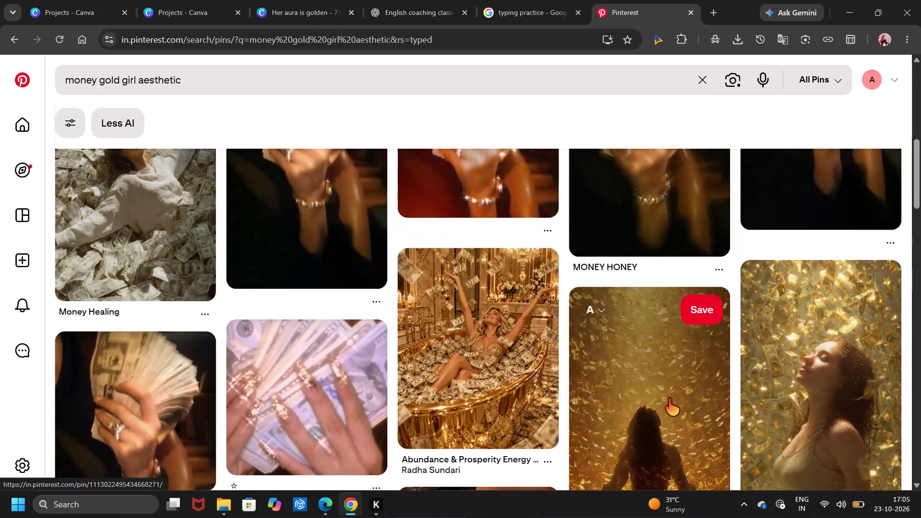
pyautogui.scroll(2, 668, 399)
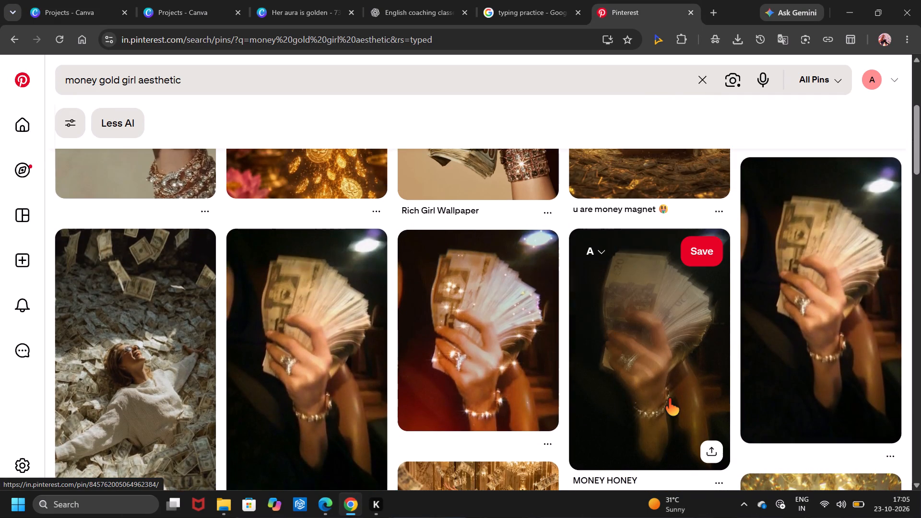
pyautogui.scroll(1, 668, 399)
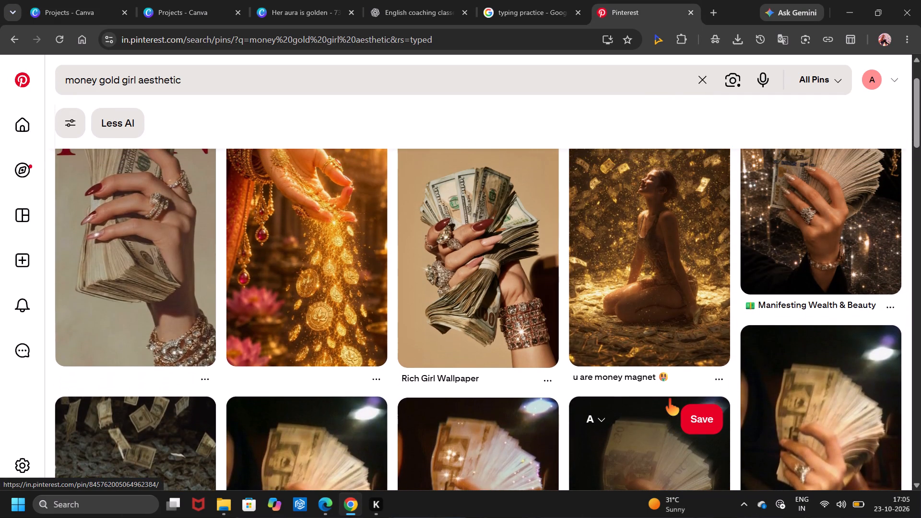
pyautogui.scroll(1, 668, 399)
pyautogui.scroll(-6, 668, 399)
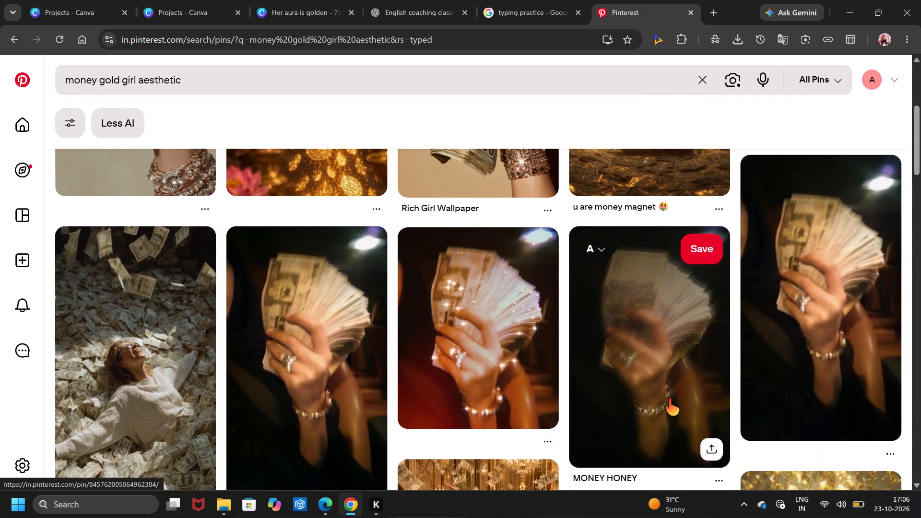
pyautogui.scroll(-11, 668, 399)
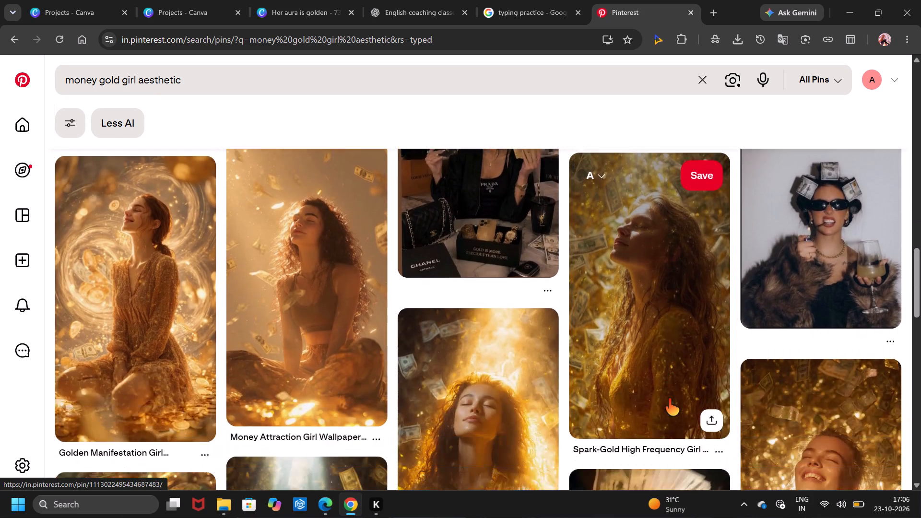
pyautogui.scroll(-1, 668, 399)
pyautogui.scroll(3, 668, 399)
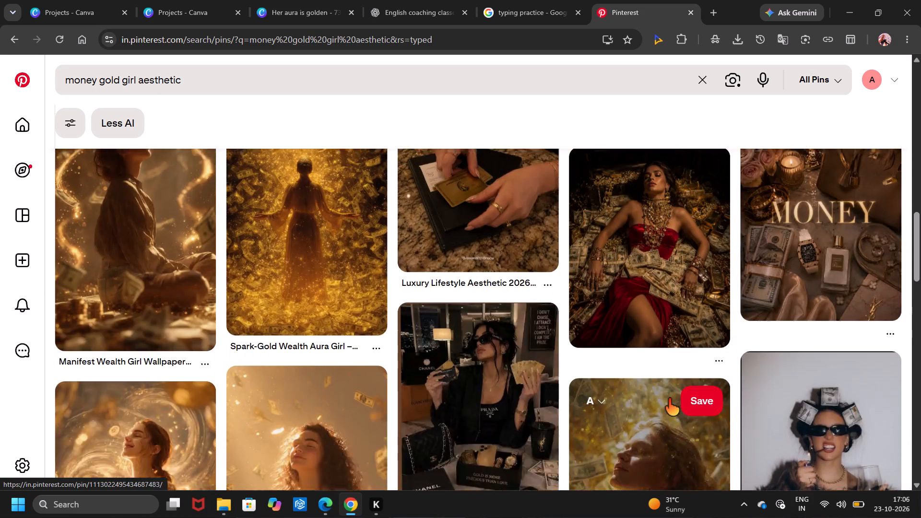
pyautogui.scroll(5, 668, 399)
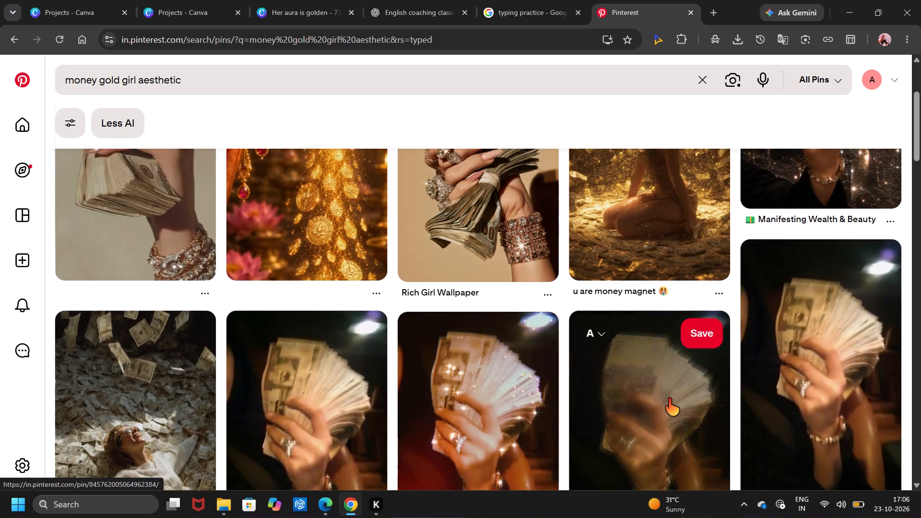
pyautogui.hscroll(1, 668, 399)
pyautogui.scroll(1, 668, 399)
pyautogui.scroll(-3, 668, 399)
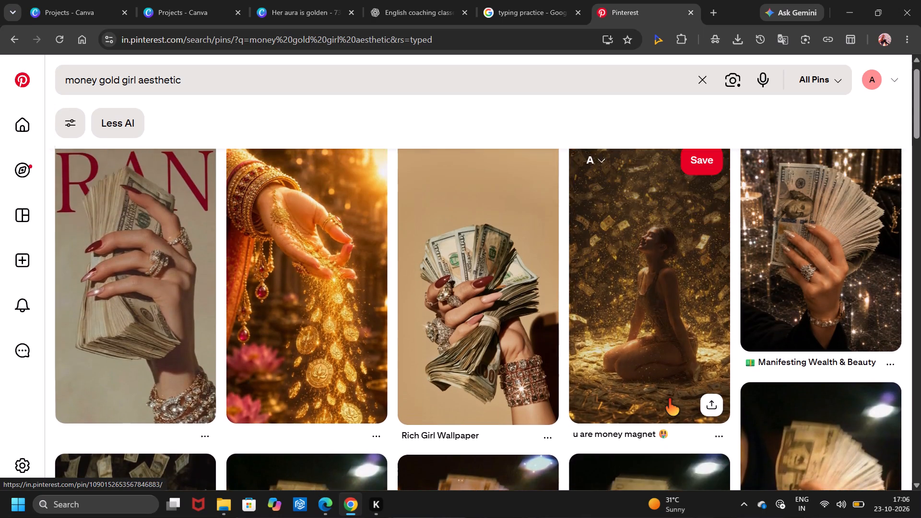
pyautogui.scroll(-6, 668, 399)
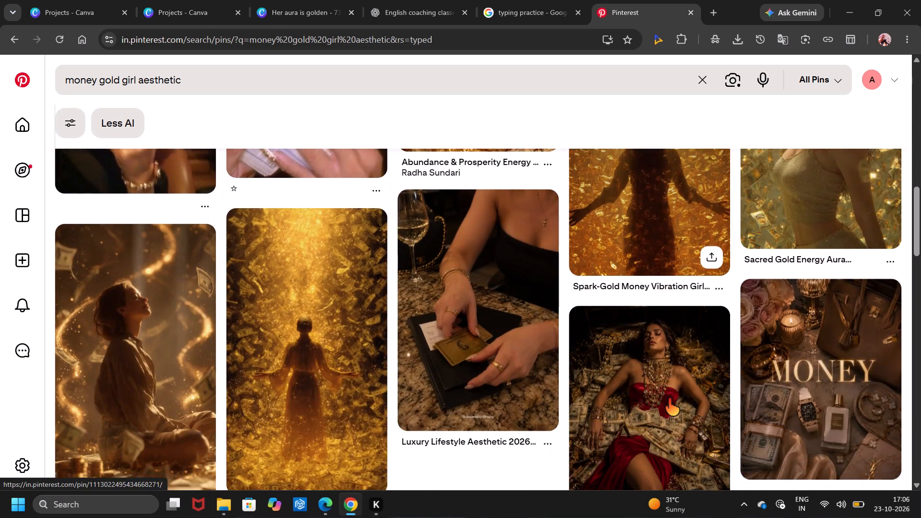
pyautogui.scroll(-5, 668, 399)
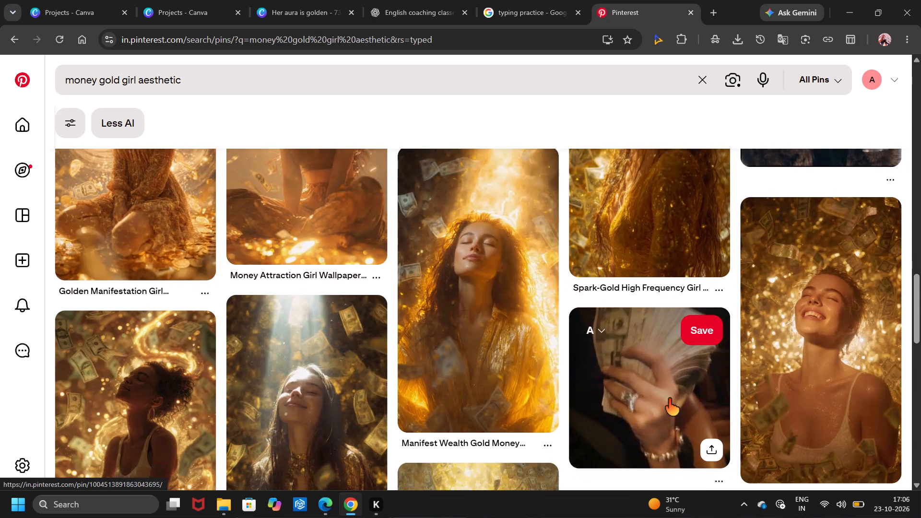
pyautogui.scroll(-3, 668, 399)
pyautogui.scroll(1, 668, 399)
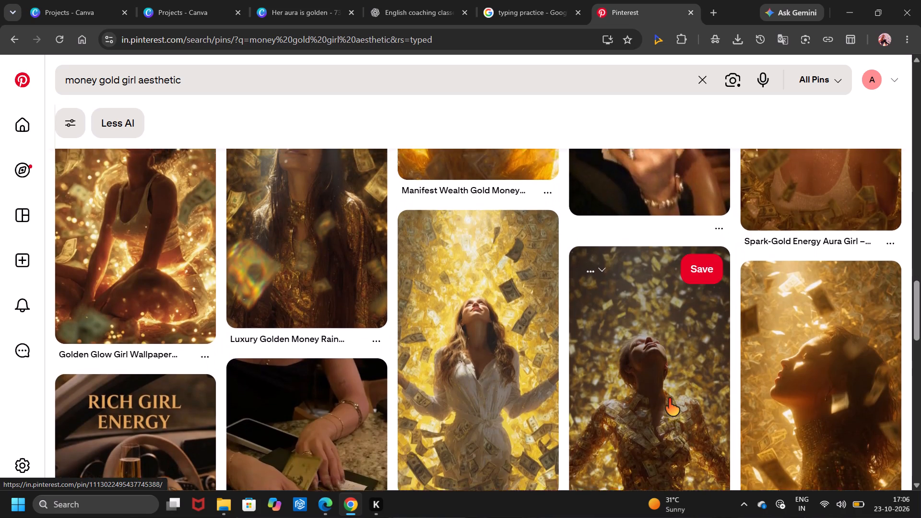
pyautogui.scroll(1, 668, 399)
pyautogui.scroll(-7, 668, 399)
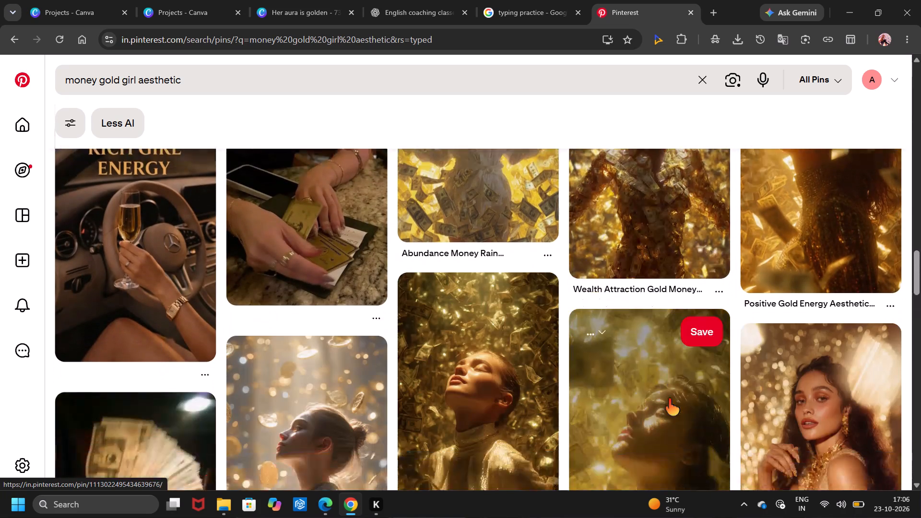
pyautogui.scroll(-2, 668, 399)
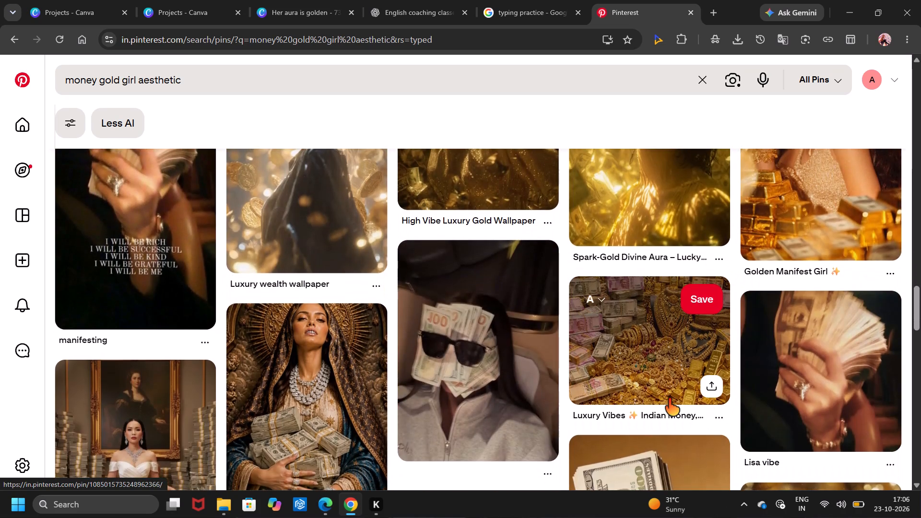
# Open the "Lisa vibe" pin of a hand holding fanned cash and examine its related images for a collage photo.
pyautogui.click(847, 355)
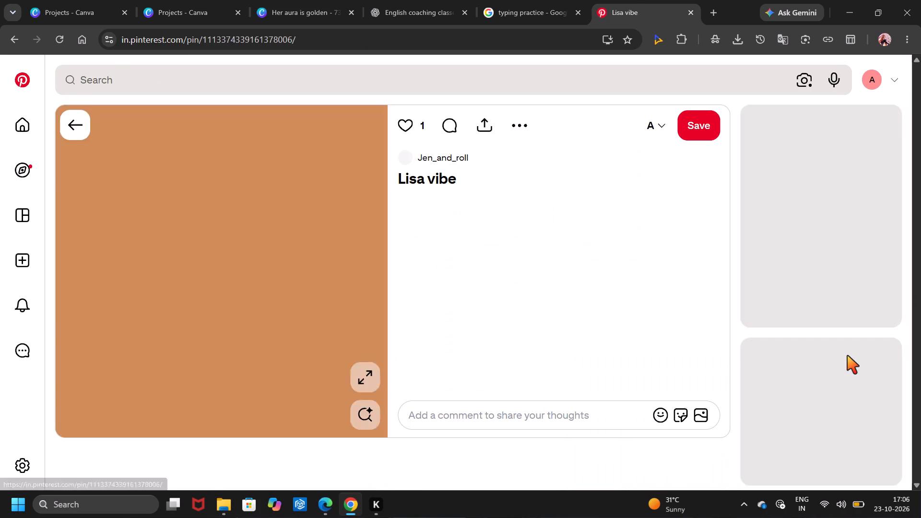
pyautogui.scroll(-4, 847, 355)
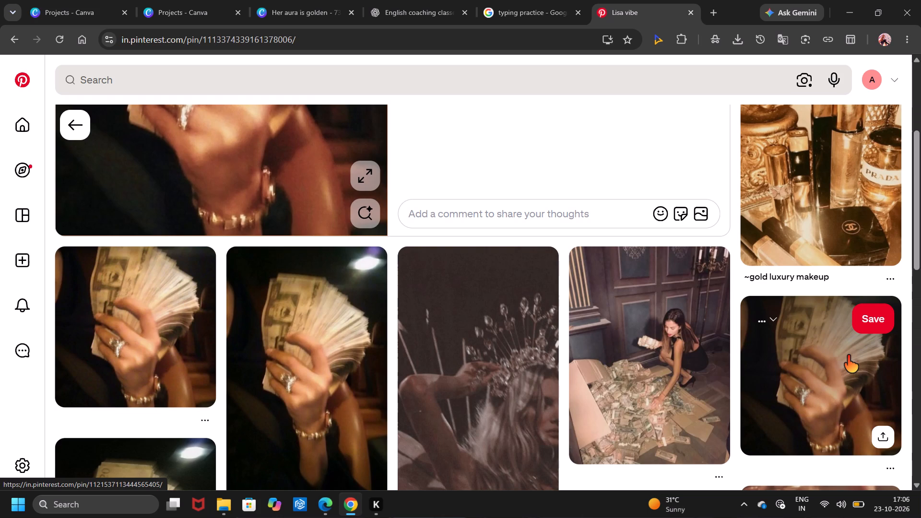
pyautogui.scroll(-1, 847, 355)
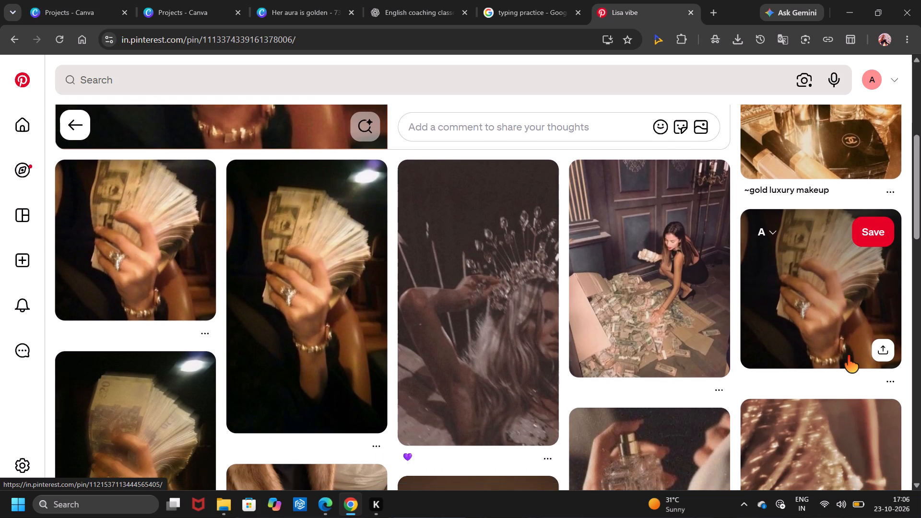
pyautogui.scroll(-3, 847, 355)
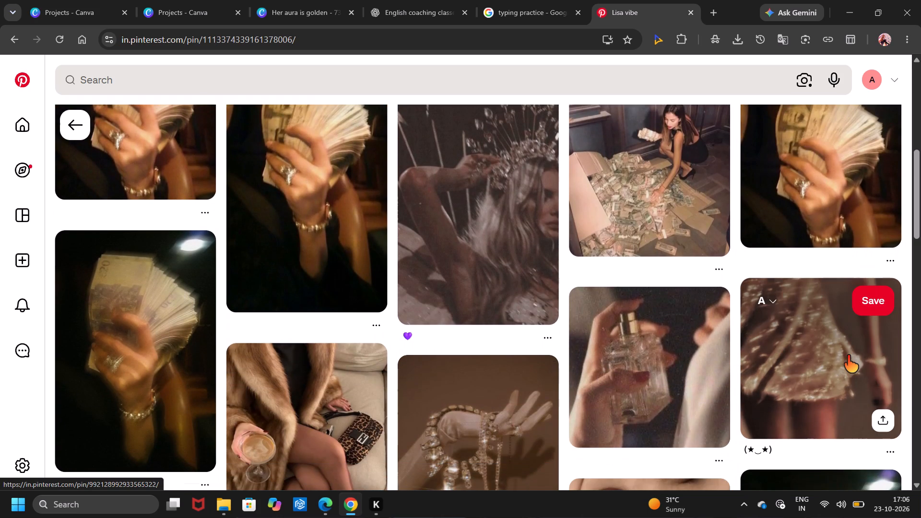
pyautogui.scroll(-1, 847, 355)
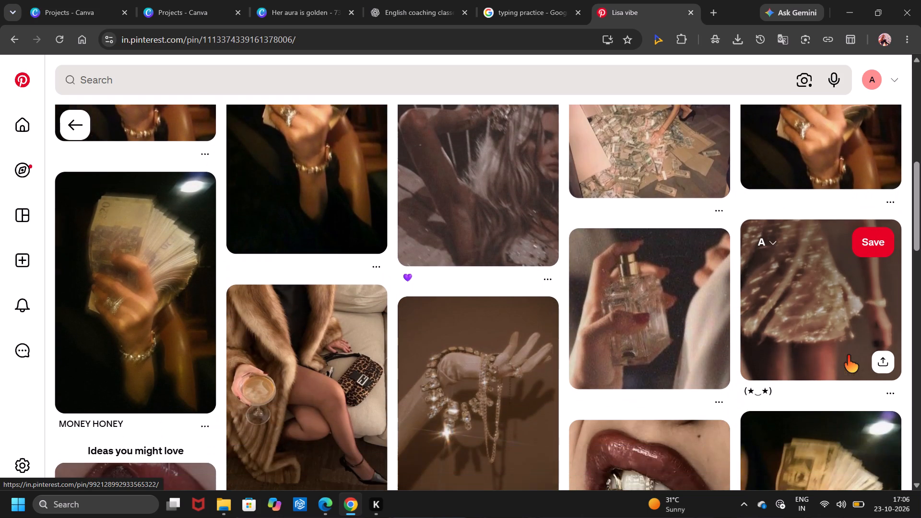
pyautogui.scroll(-3, 847, 355)
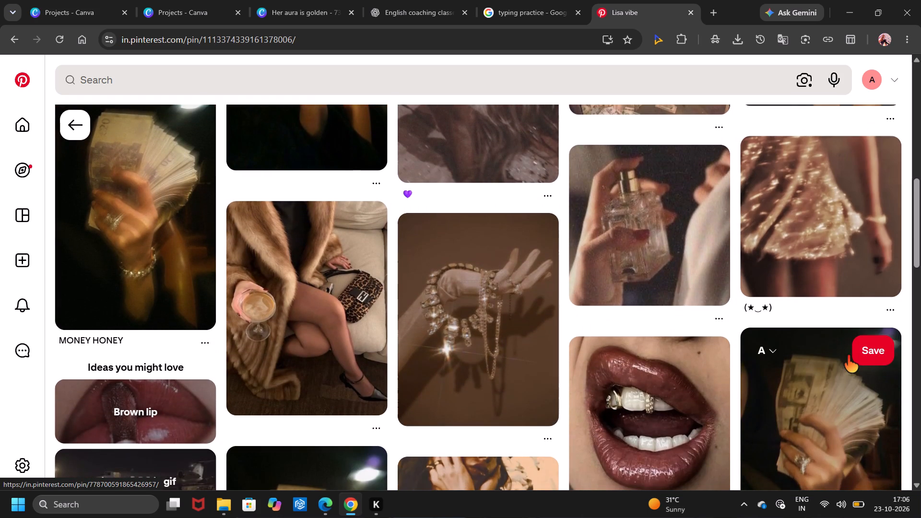
pyautogui.scroll(-3, 847, 355)
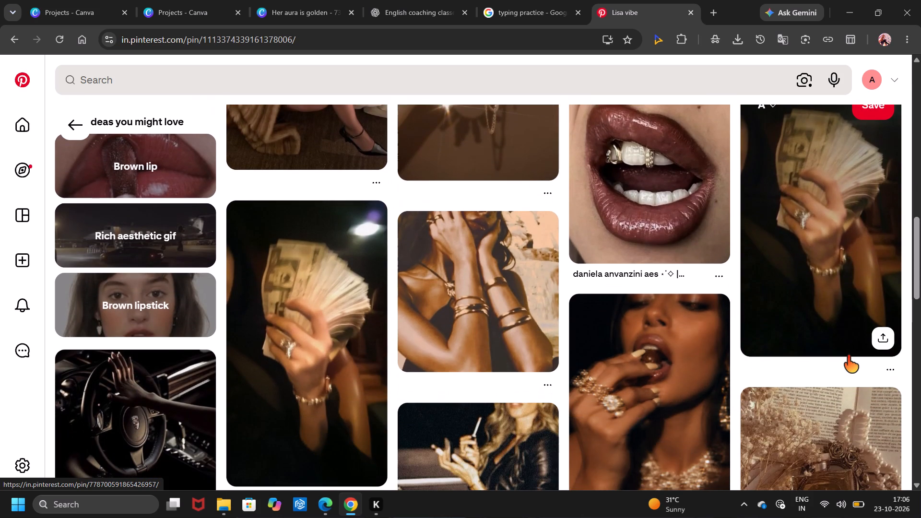
pyautogui.scroll(-3, 847, 355)
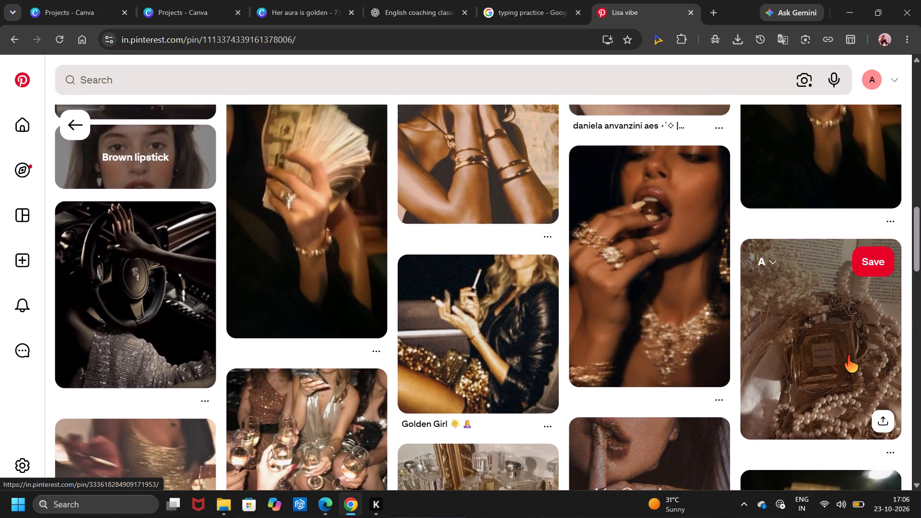
pyautogui.scroll(-3, 847, 355)
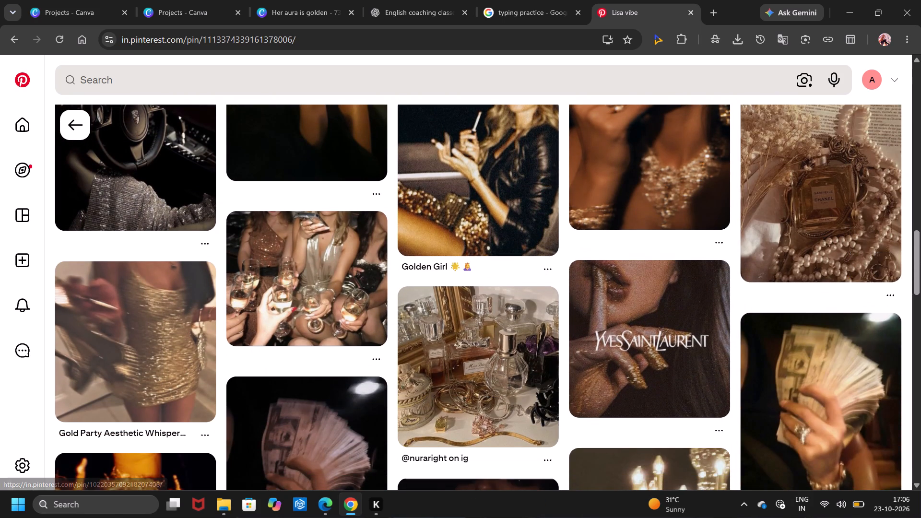
pyautogui.scroll(-3, 413, 282)
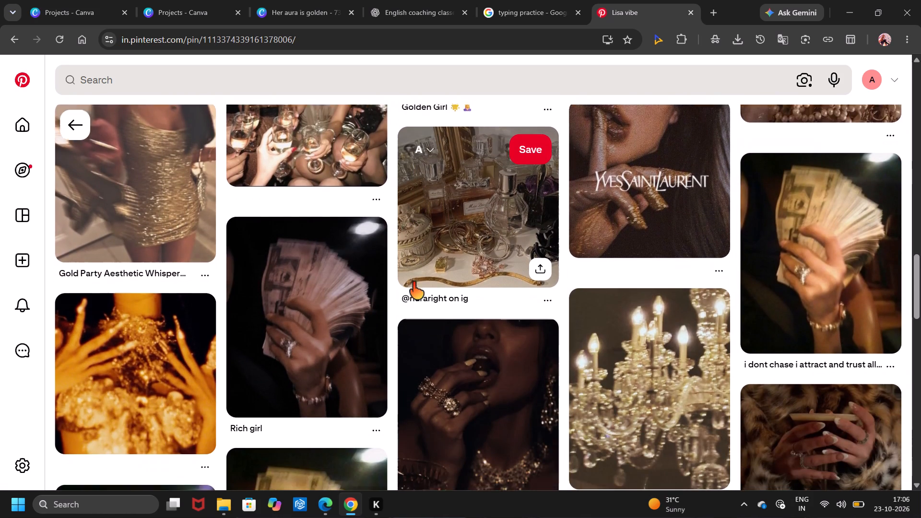
pyautogui.scroll(-2, 413, 282)
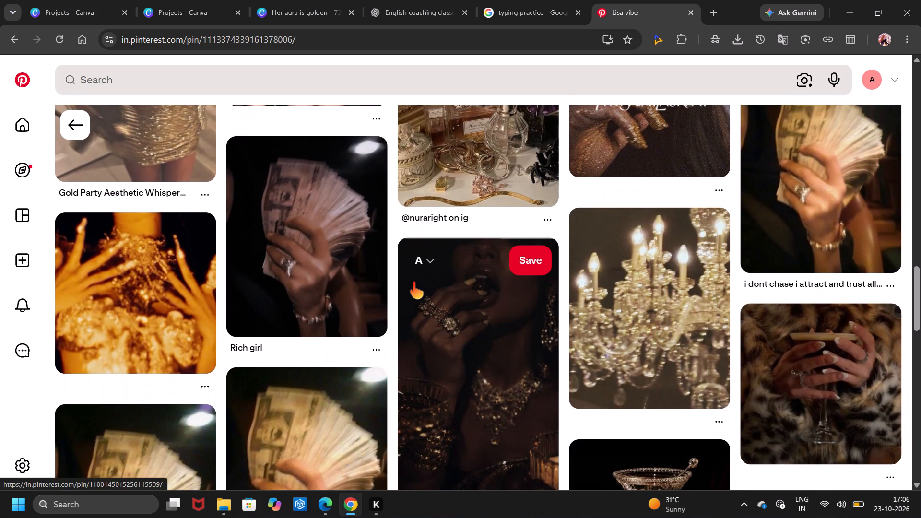
pyautogui.scroll(-2, 413, 282)
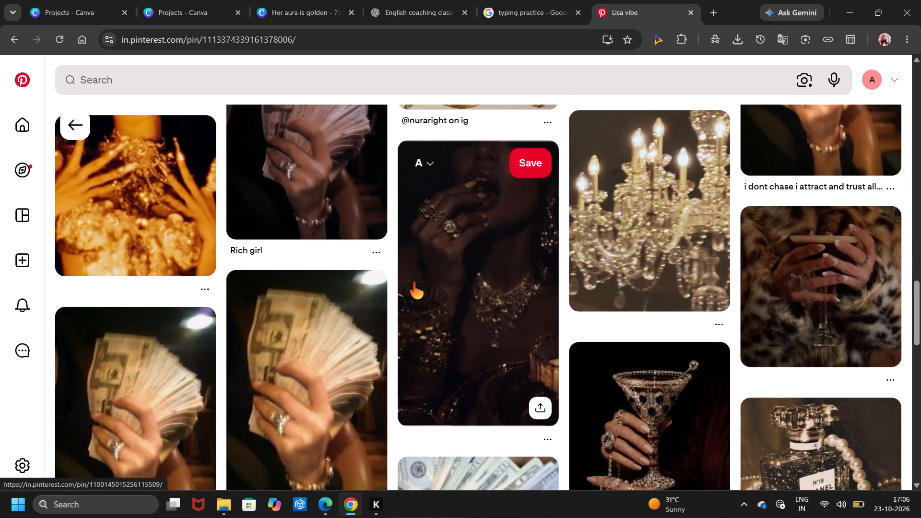
pyautogui.scroll(-1, 413, 282)
pyautogui.scroll(-3, 340, 301)
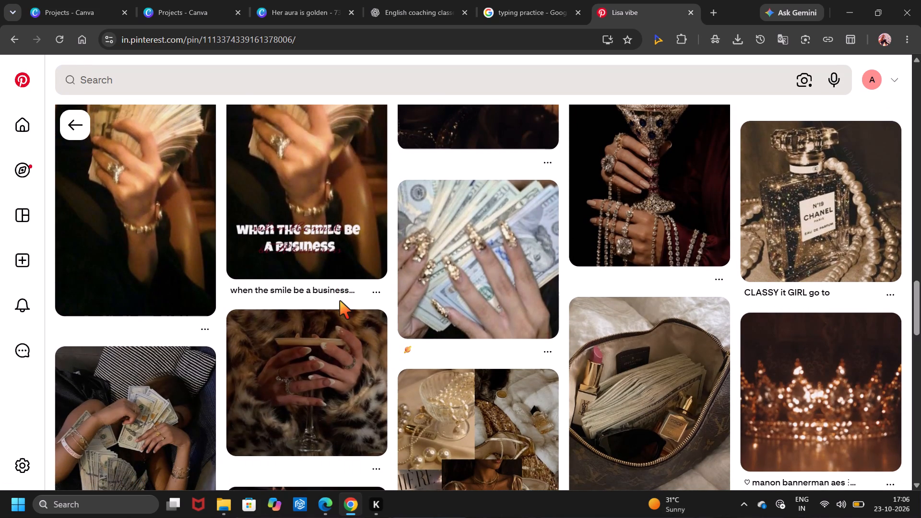
pyautogui.scroll(-3, 340, 301)
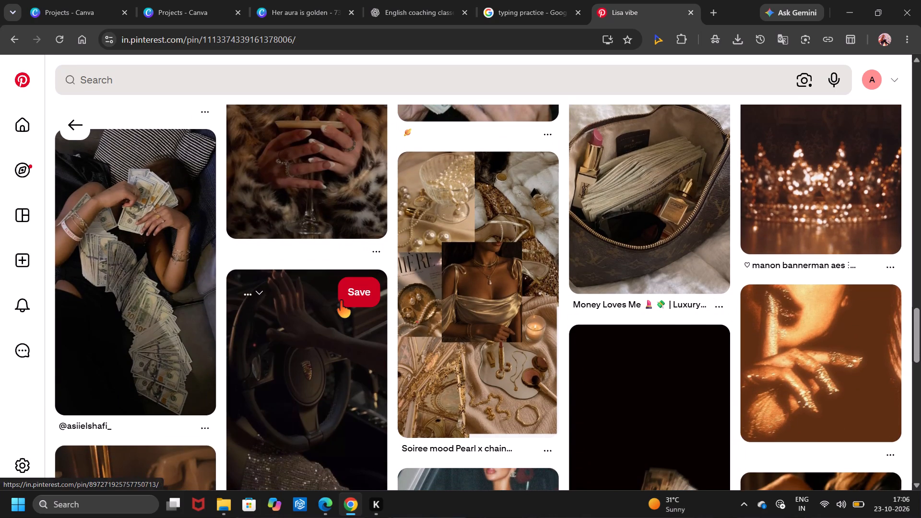
# Open the "Soiree mood Pearl x chain Necklace" collage pin and examine its related images for another collage photo.
pyautogui.click(462, 310)
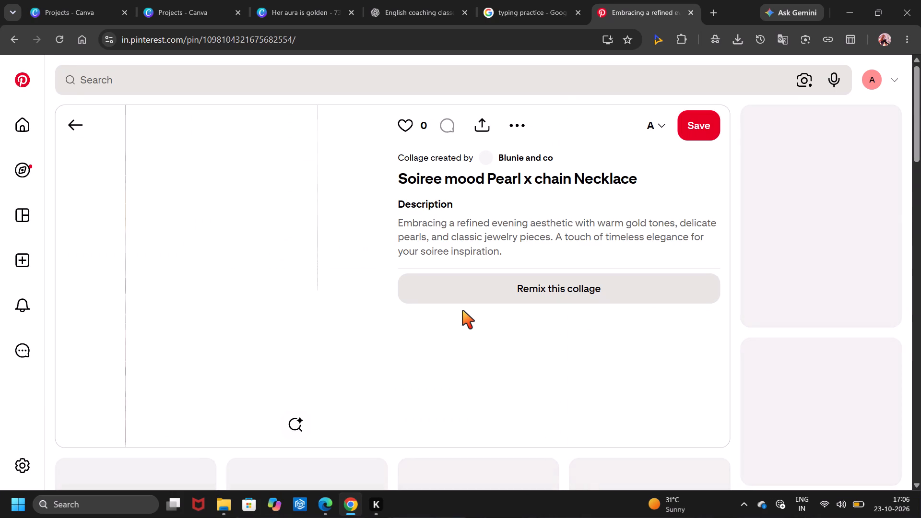
pyautogui.scroll(-1, 462, 310)
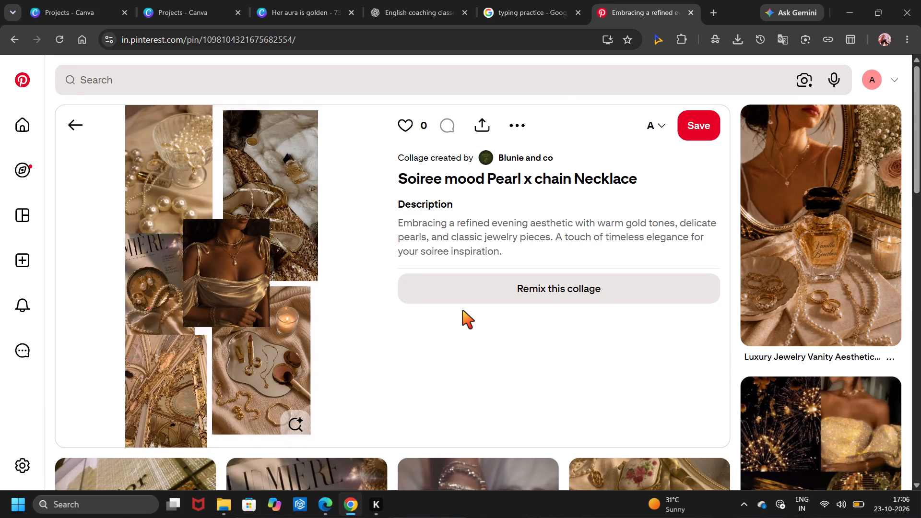
pyautogui.scroll(-4, 462, 310)
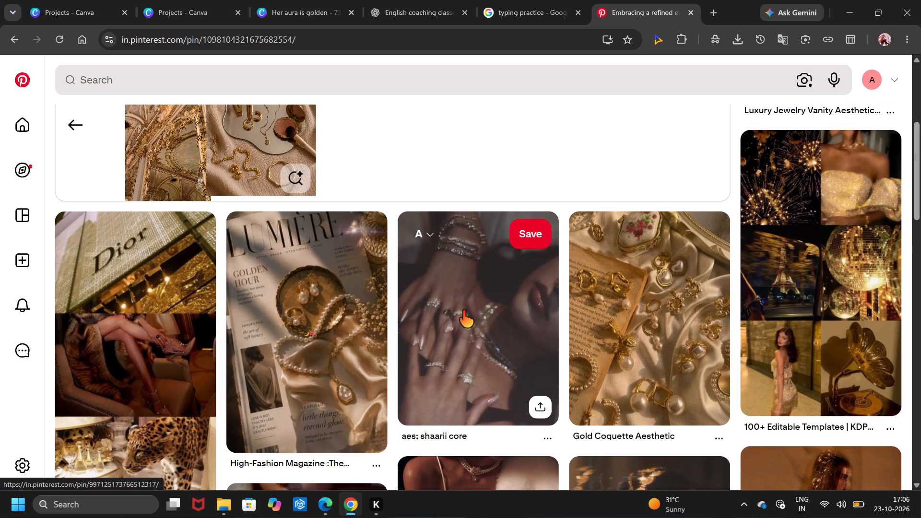
pyautogui.scroll(-6, 462, 310)
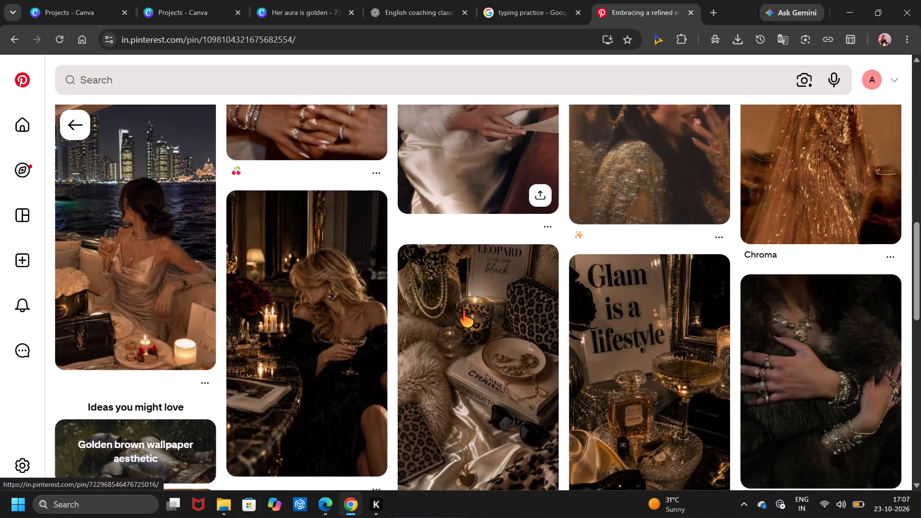
pyautogui.scroll(-1, 462, 310)
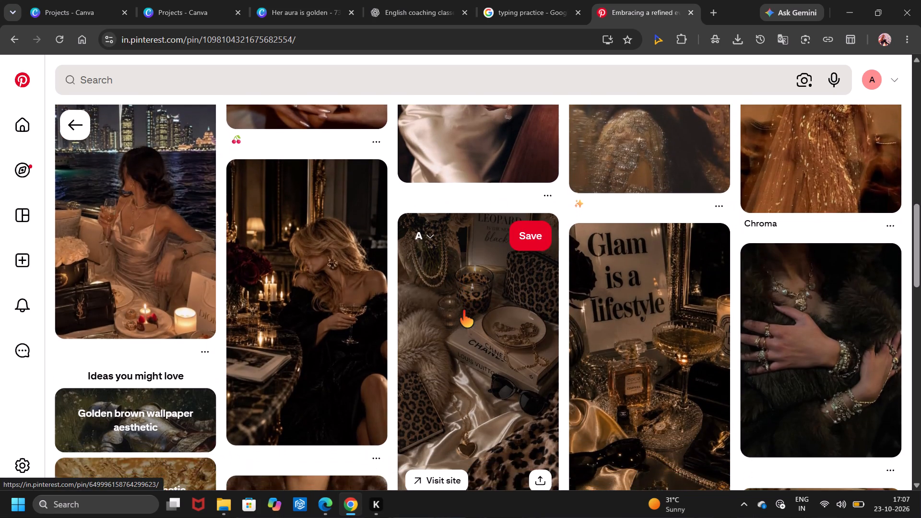
pyautogui.scroll(-4, 462, 310)
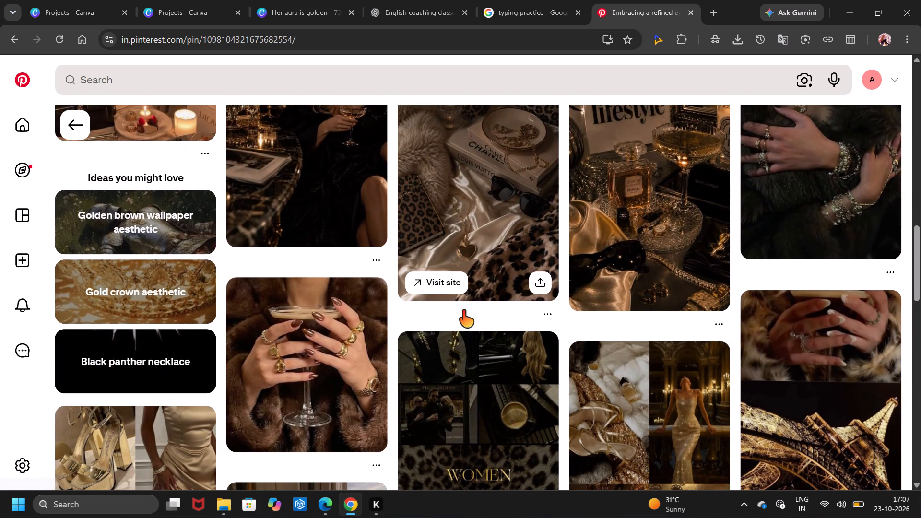
pyautogui.scroll(-4, 462, 310)
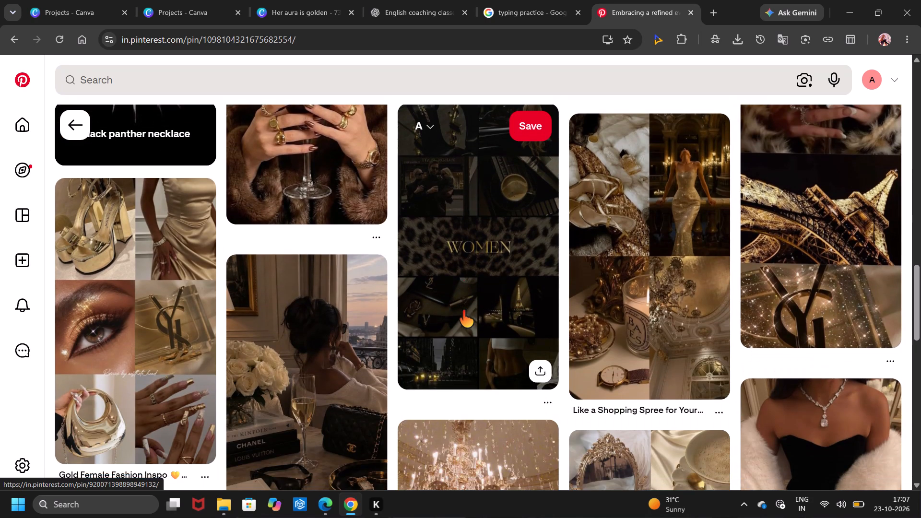
pyautogui.scroll(-3, 462, 310)
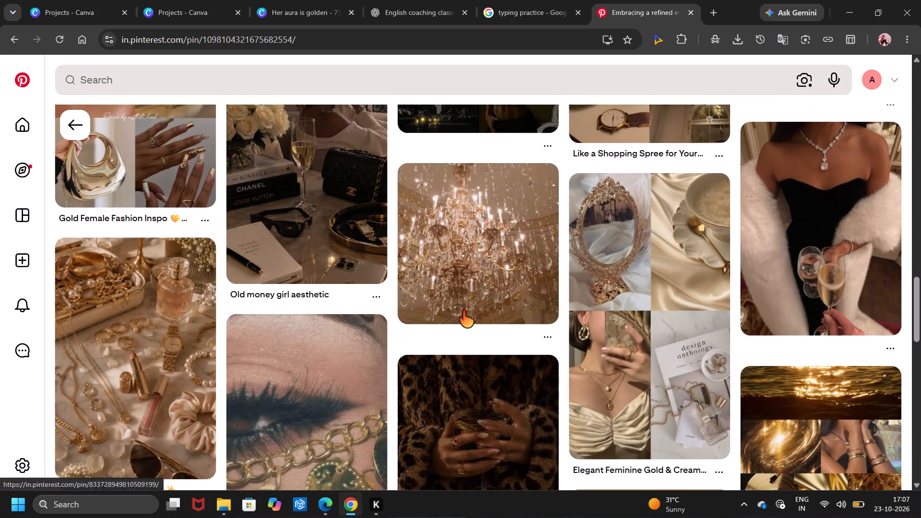
pyautogui.scroll(-2, 462, 310)
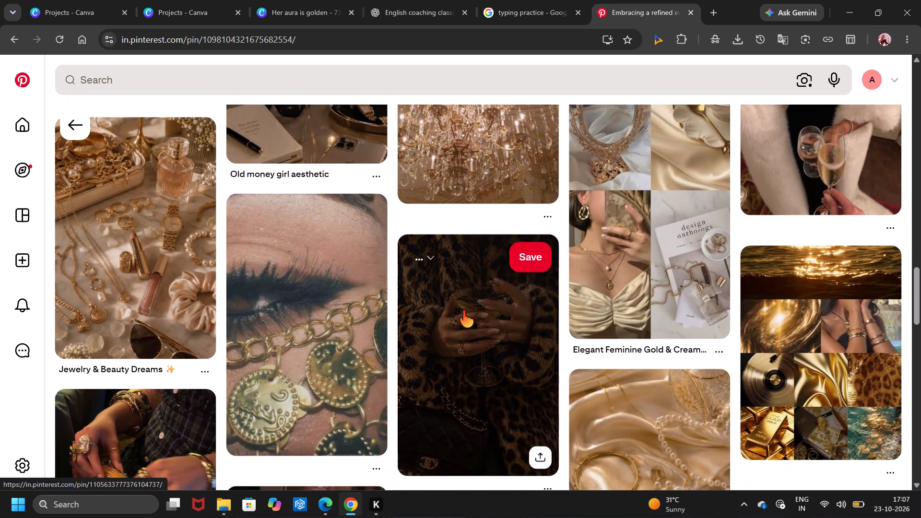
pyautogui.scroll(-5, 462, 310)
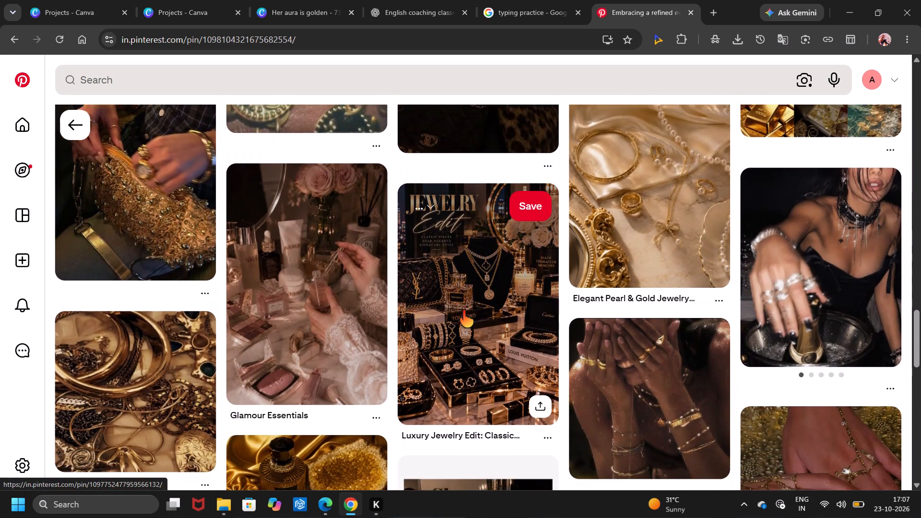
pyautogui.scroll(-2, 462, 310)
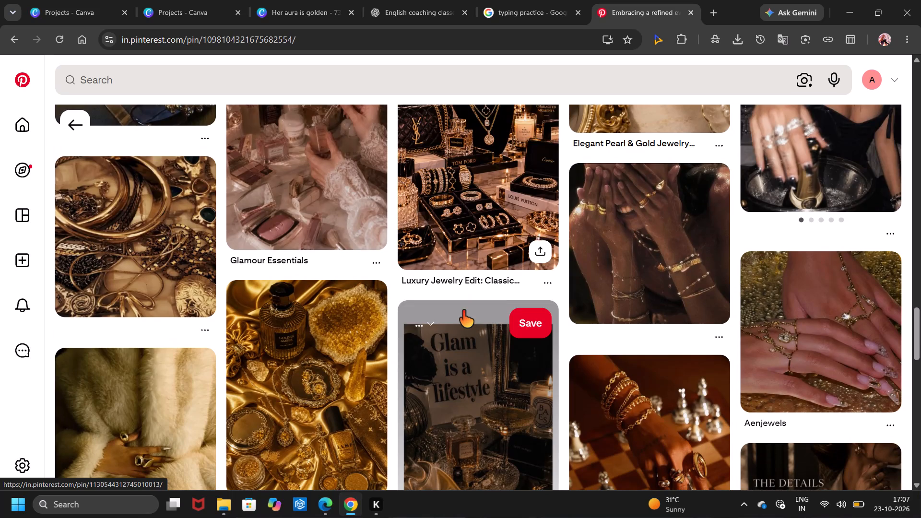
pyautogui.scroll(-3, 462, 310)
pyautogui.scroll(16, 462, 310)
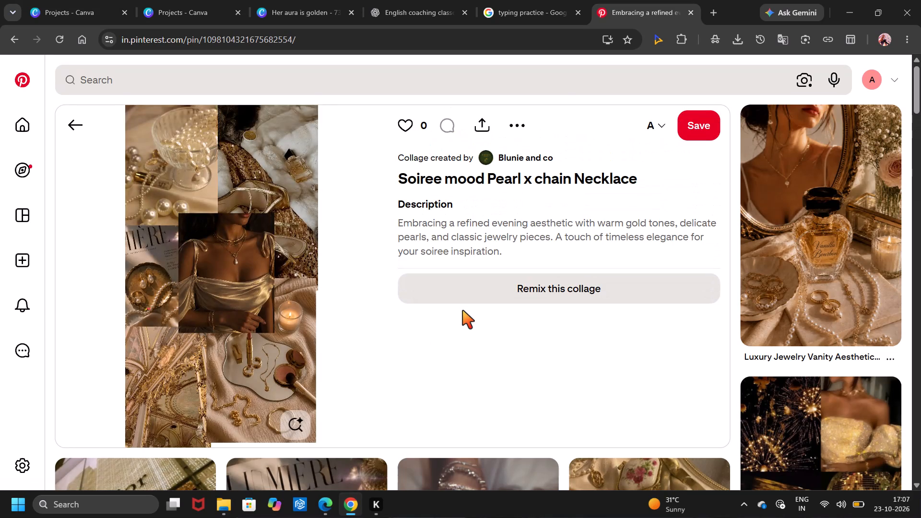
pyautogui.scroll(-4, 462, 310)
pyautogui.scroll(1, 462, 310)
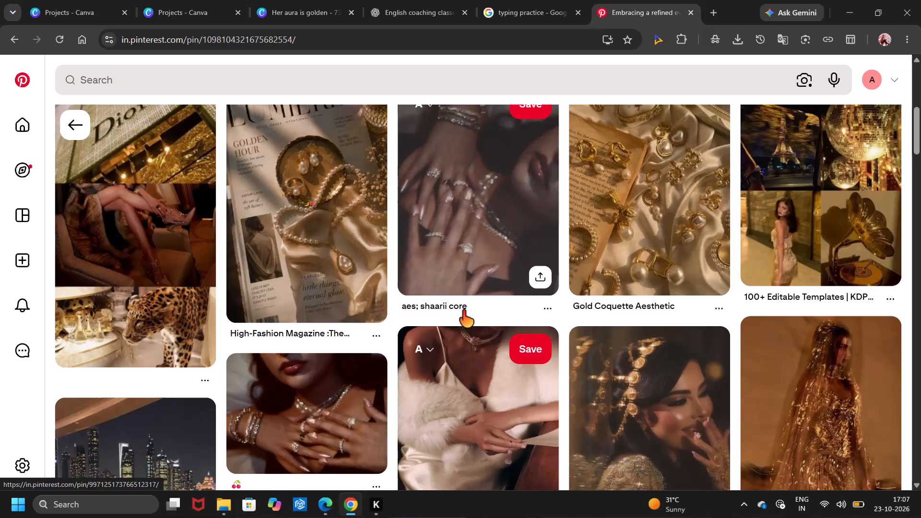
pyautogui.scroll(1, 425, 339)
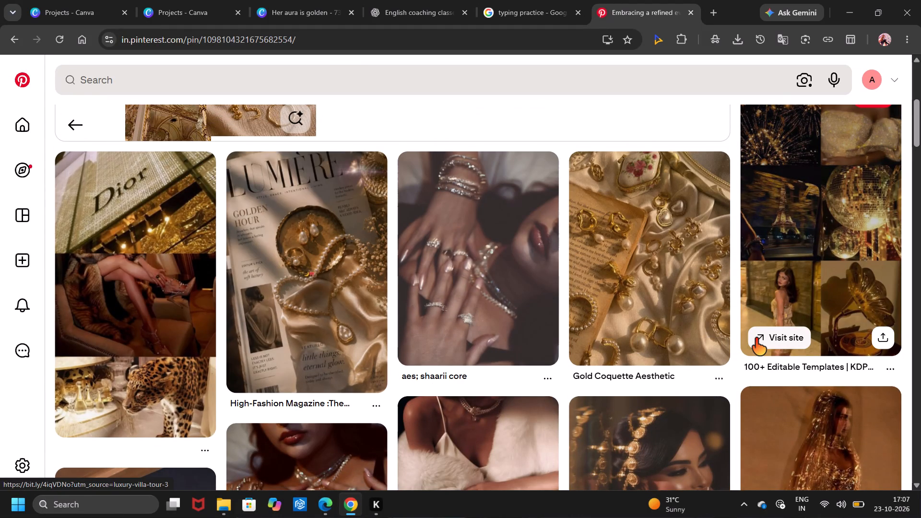
# Visit the source site of the "100+ Editable Templates" pin, look over the Creative Fabrica product page, and return to Pinterest.
pyautogui.click(791, 336)
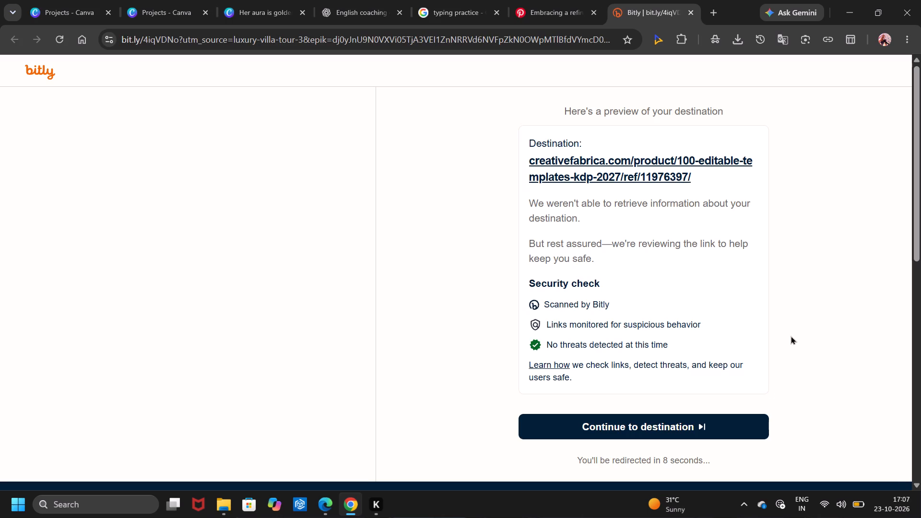
pyautogui.scroll(-4, 713, 377)
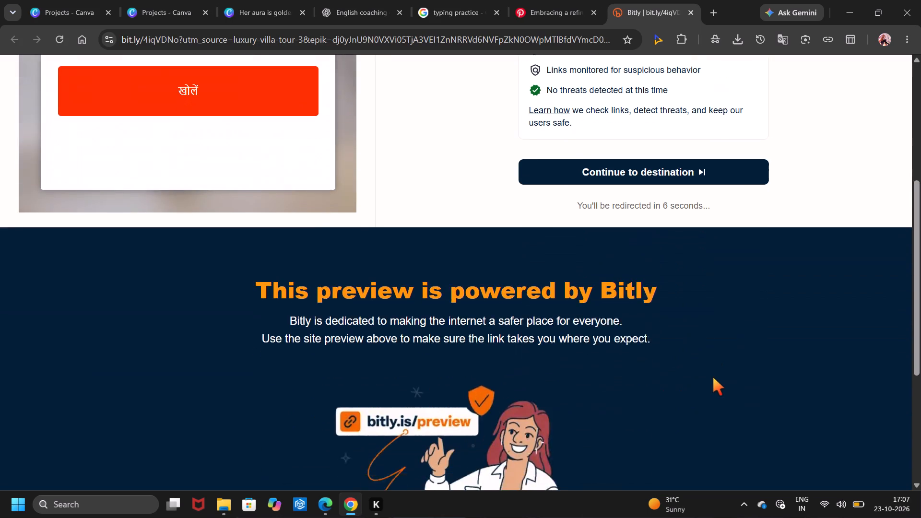
pyautogui.scroll(-4, 713, 377)
pyautogui.scroll(7, 713, 377)
pyautogui.press('Delete')
pyautogui.click(663, 433)
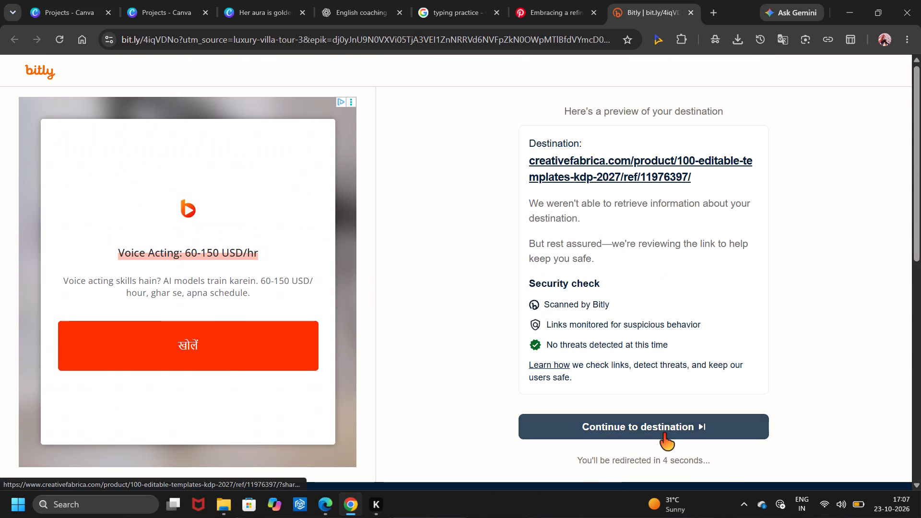
pyautogui.write('56')
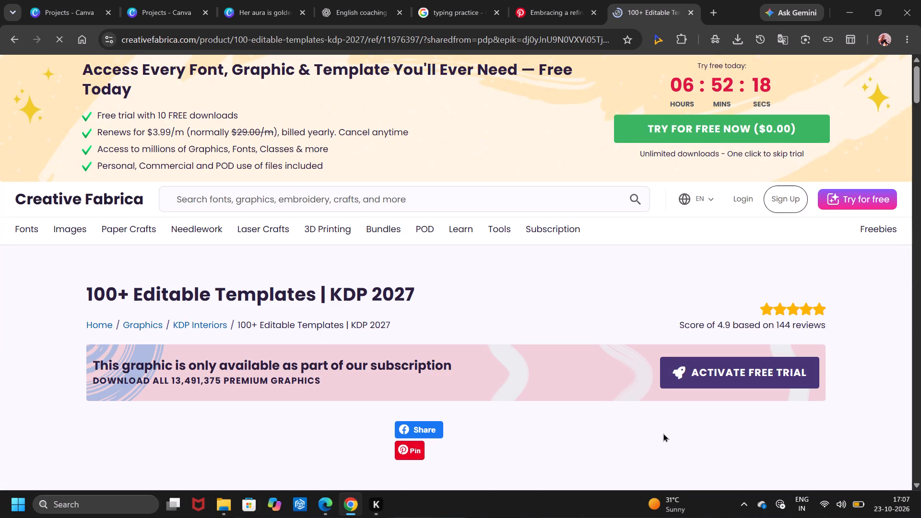
pyautogui.scroll(-10, 663, 433)
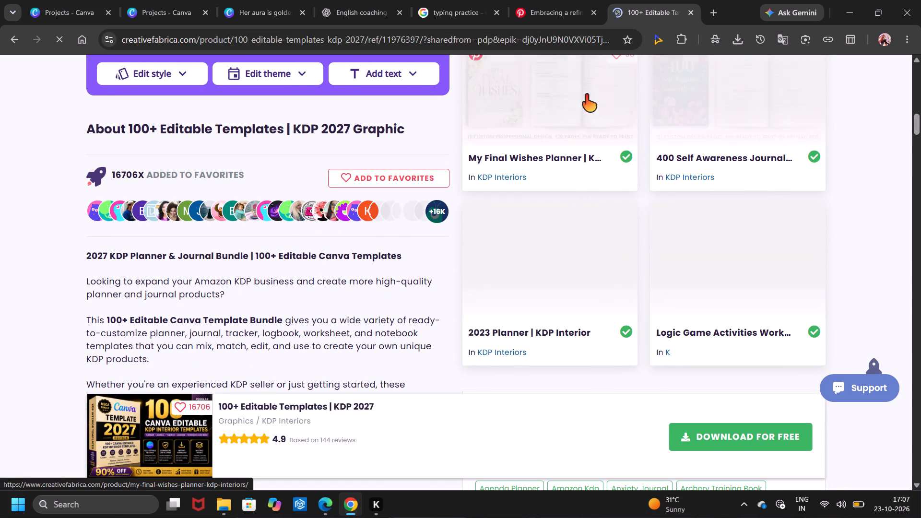
pyautogui.click(547, 31)
pyautogui.click(570, 0)
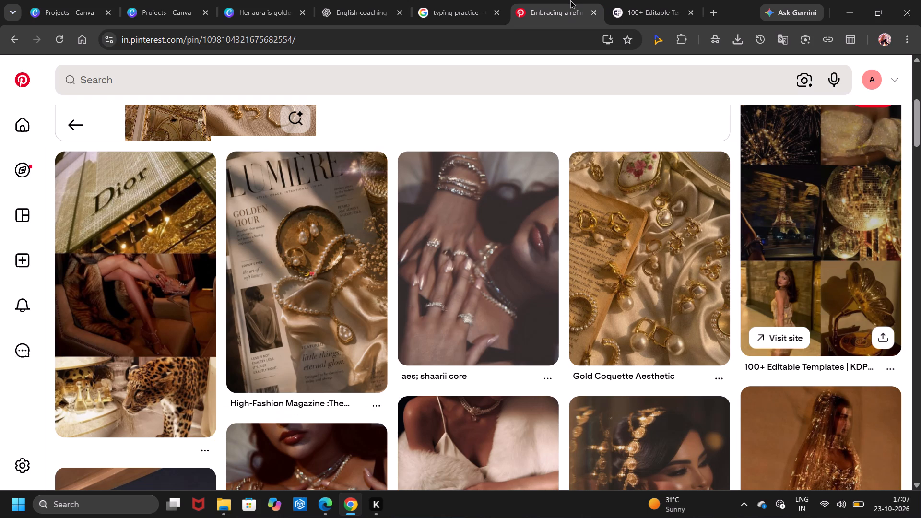
# Search Pinterest for "golden disco light aesthetic".
pyautogui.scroll(1, 648, 208)
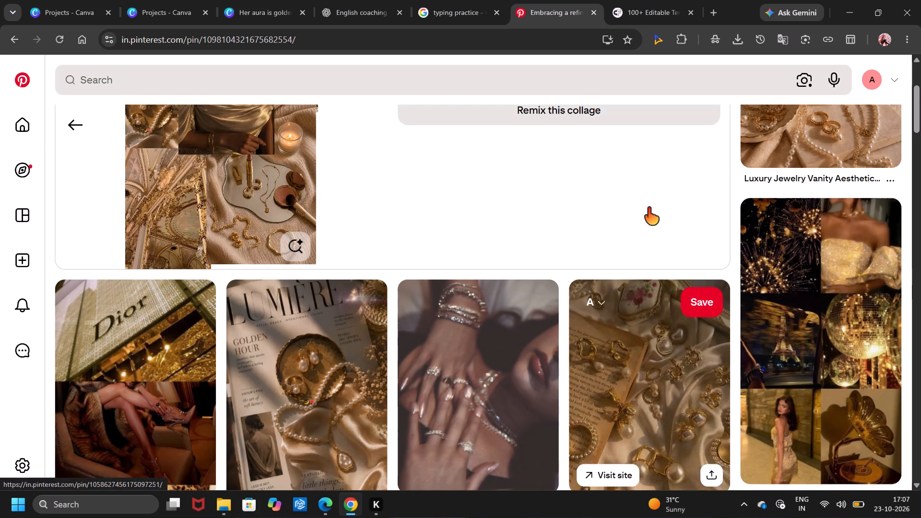
pyautogui.scroll(1, 648, 208)
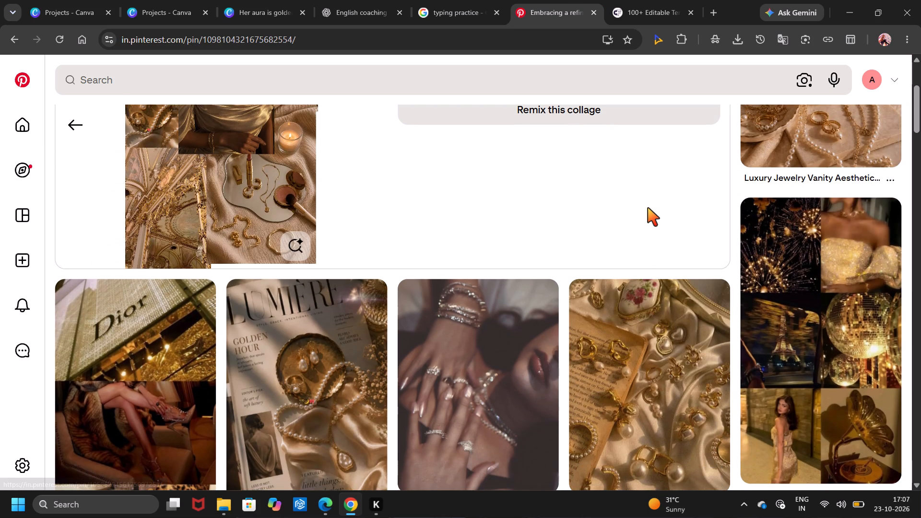
pyautogui.click(275, 72)
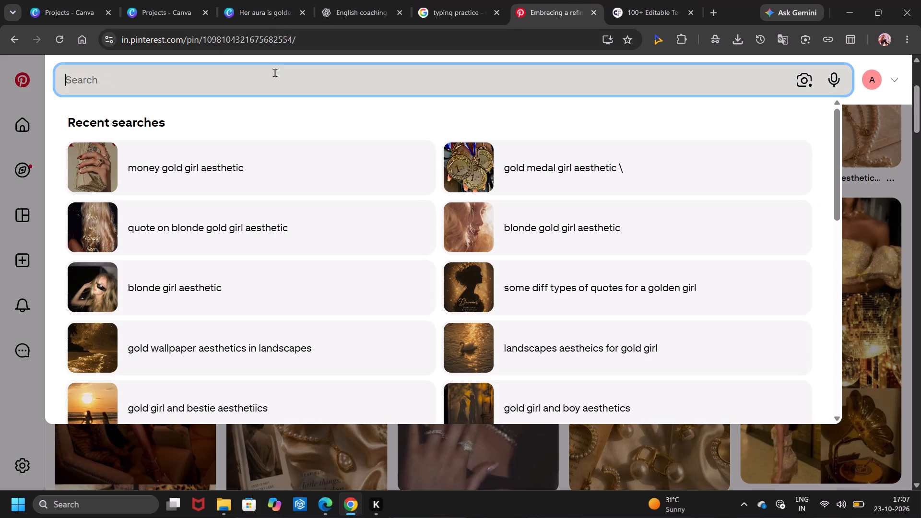
pyautogui.write('golden disco lih')
pyautogui.press('BackSpace')
pyautogui.press('BackSpace')
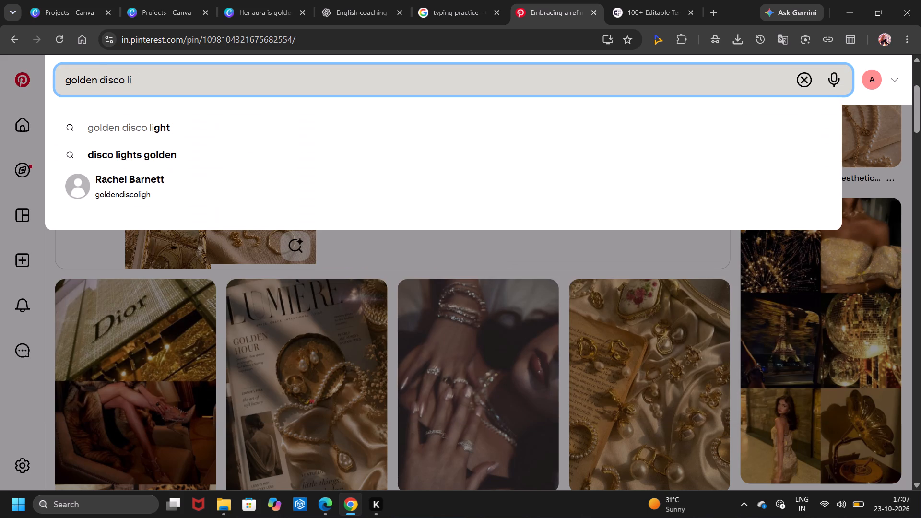
pyautogui.write('ght')
pyautogui.press('space')
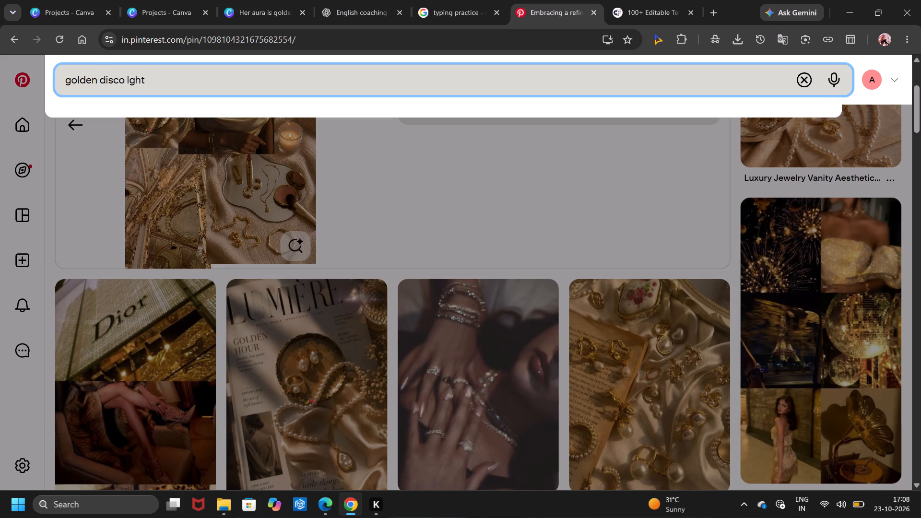
pyautogui.press('BackSpace')
pyautogui.press('BackSpace')
pyautogui.press('BackSpace')
pyautogui.press('BackSpace')
pyautogui.write('ight')
pyautogui.press('space')
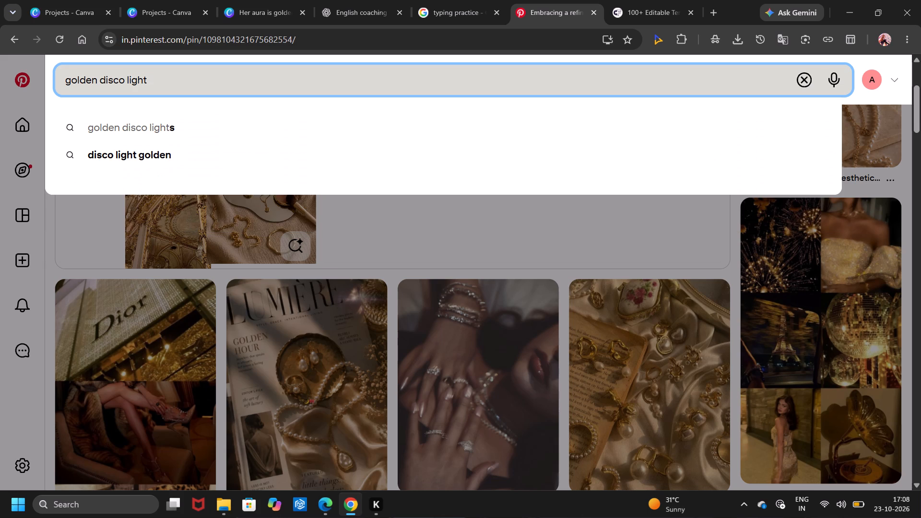
pyautogui.write('aesthetic')
pyautogui.press('Return')
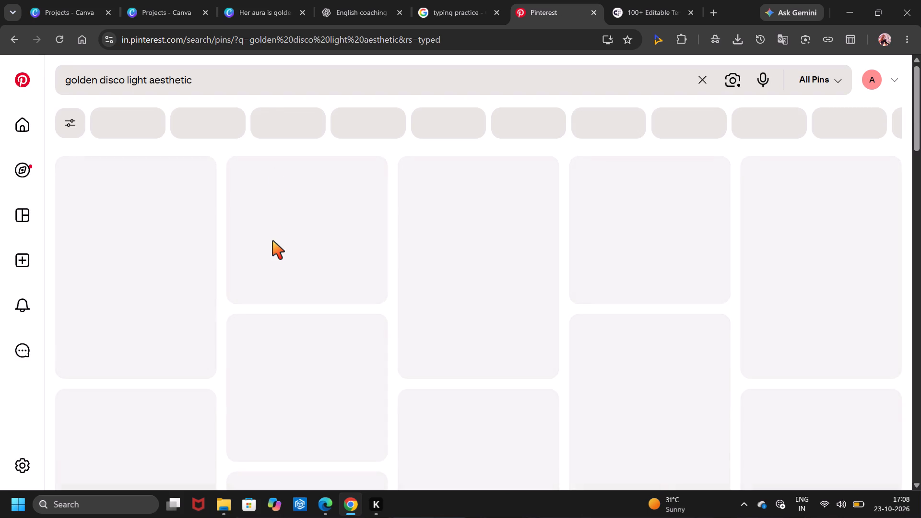
# Examine the "golden disco light aesthetic" search results for a gold-themed photo that suits the collage.
pyautogui.scroll(-2, 457, 314)
pyautogui.scroll(2, 457, 314)
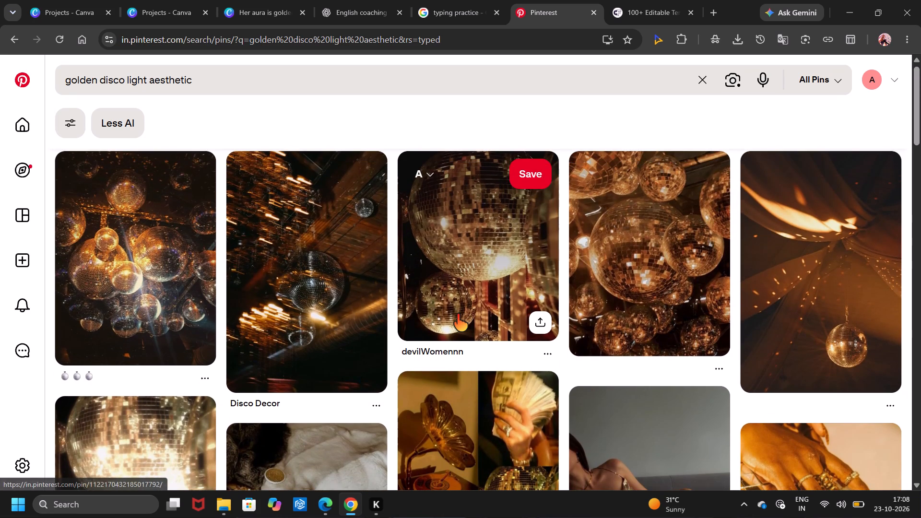
pyautogui.scroll(-2, 608, 342)
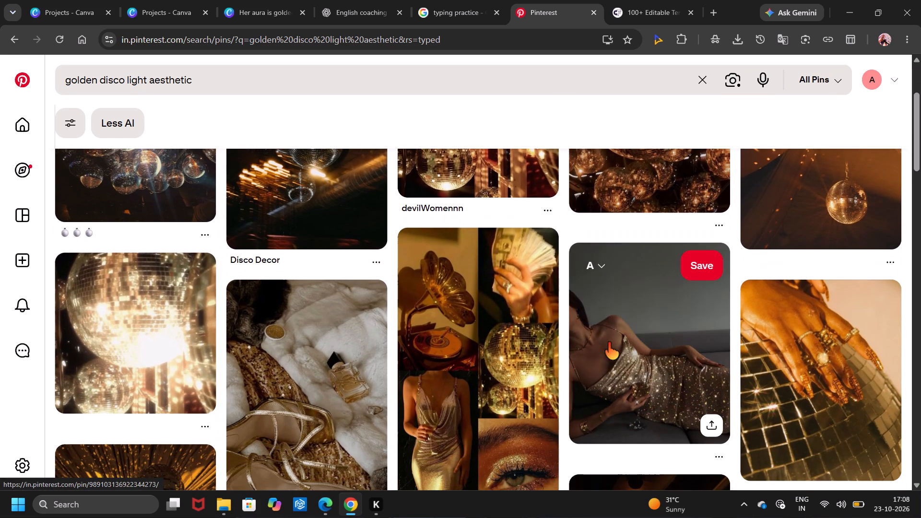
pyautogui.scroll(-5, 67, 430)
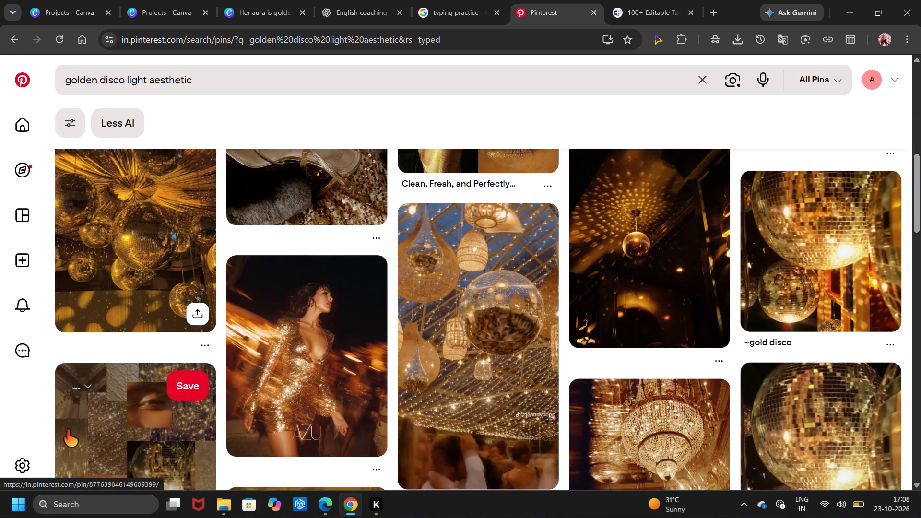
pyautogui.scroll(-1, 67, 430)
pyautogui.scroll(1, 67, 430)
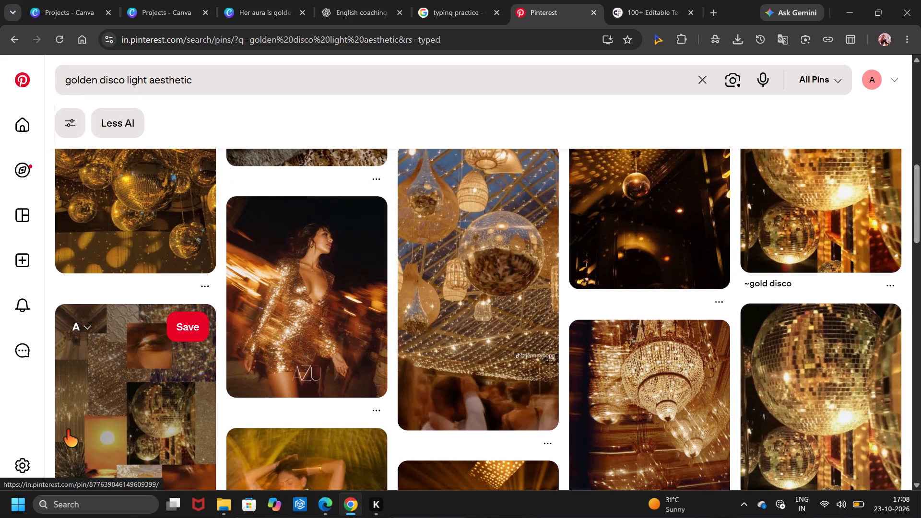
pyautogui.scroll(-1, 438, 371)
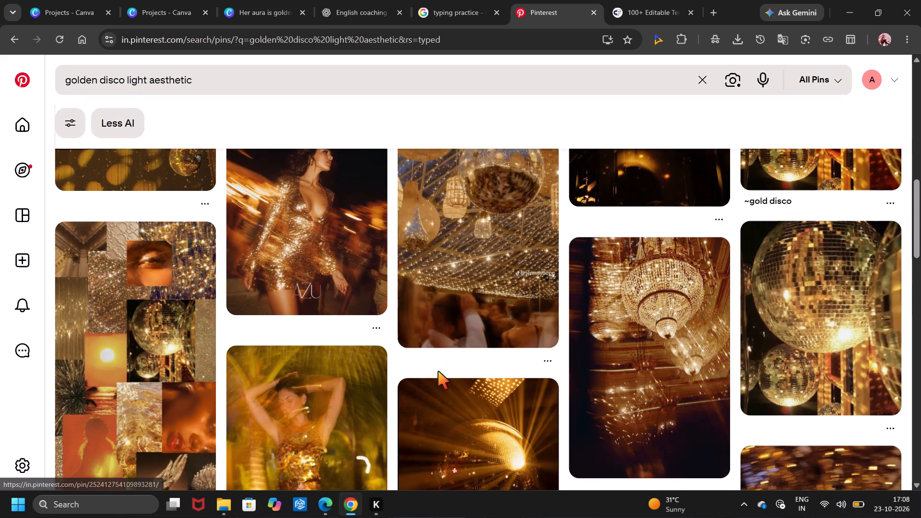
pyautogui.scroll(-5, 438, 371)
pyautogui.scroll(2, 438, 371)
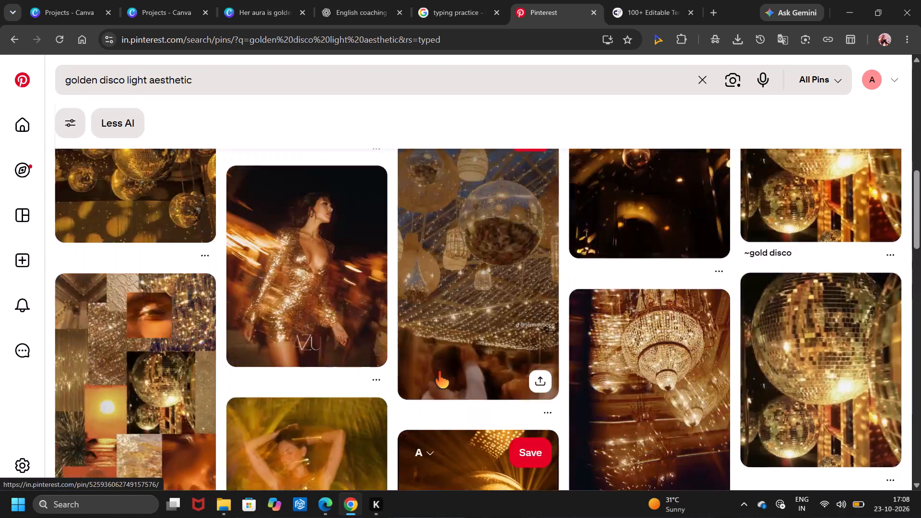
pyautogui.scroll(-3, 438, 371)
pyautogui.scroll(1, 438, 371)
pyautogui.scroll(-3, 438, 371)
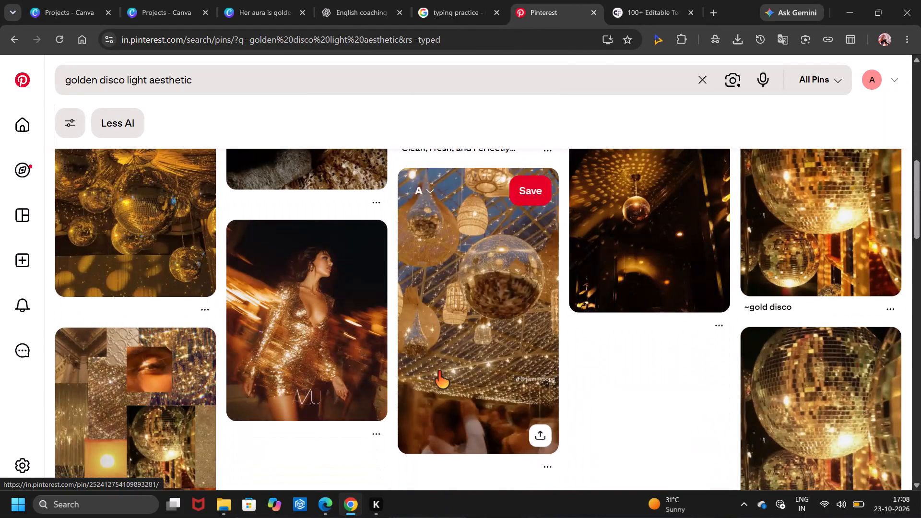
pyautogui.scroll(-1, 438, 371)
pyautogui.scroll(1, 438, 371)
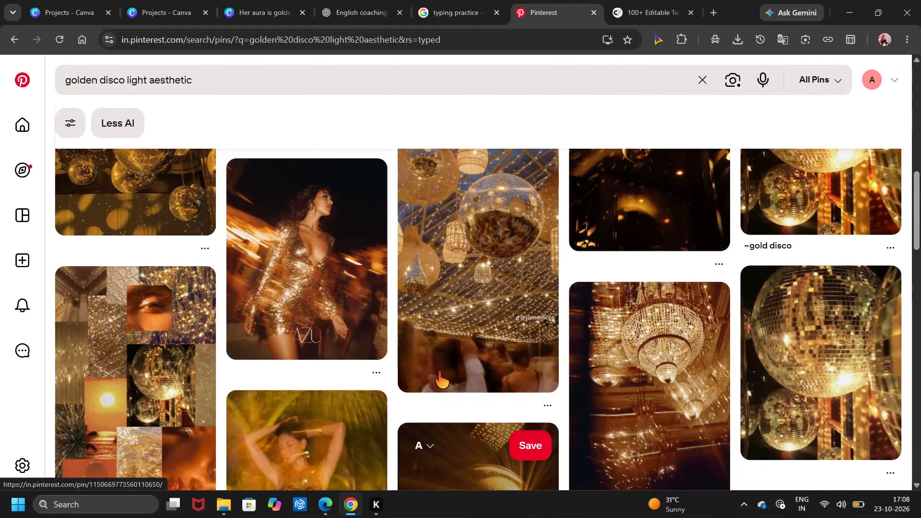
pyautogui.scroll(5, 601, 413)
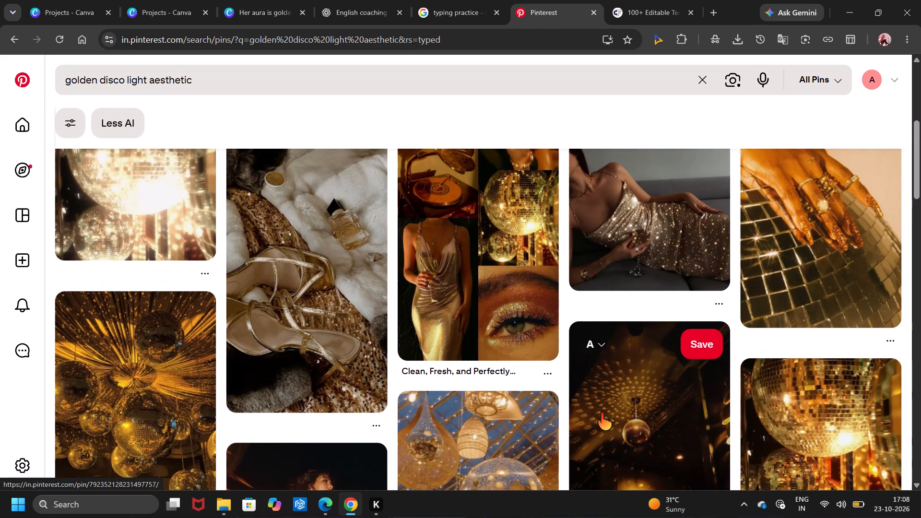
pyautogui.scroll(-7, 601, 413)
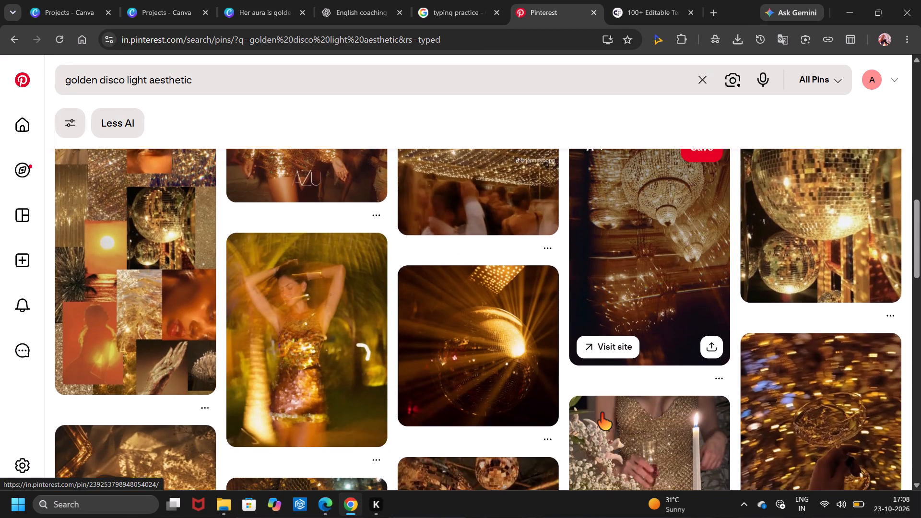
pyautogui.scroll(2, 601, 413)
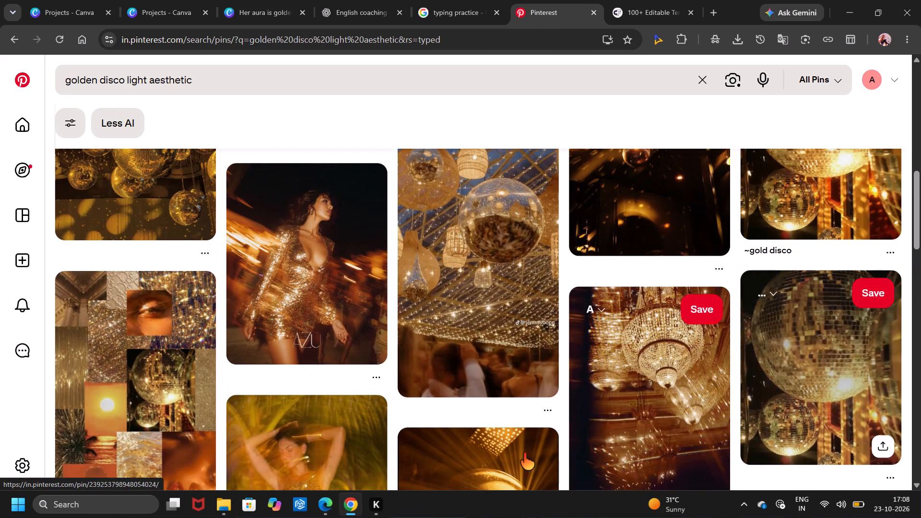
pyautogui.scroll(2, 523, 453)
pyautogui.scroll(-1, 523, 453)
pyautogui.scroll(1, 523, 453)
# View the pin of disco balls and woven lanterns under string lights, and return to the search results.
pyautogui.click(523, 453)
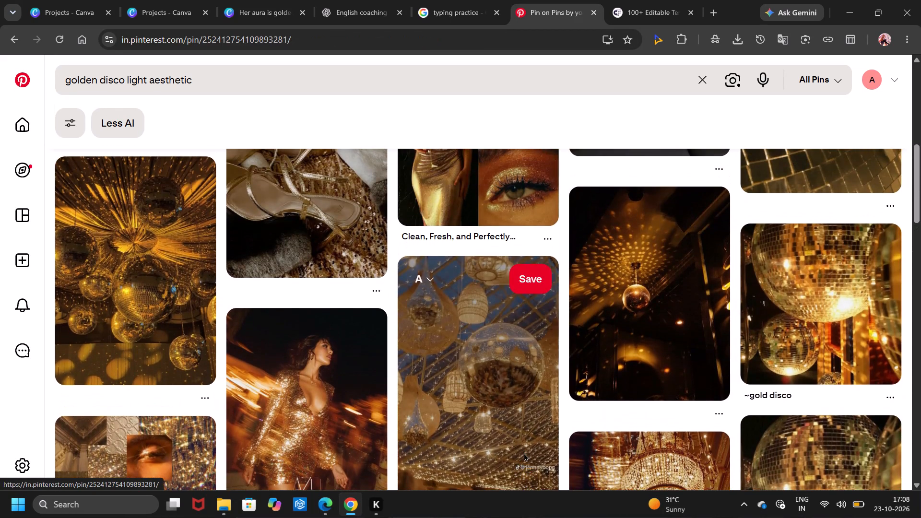
pyautogui.click(61, 119)
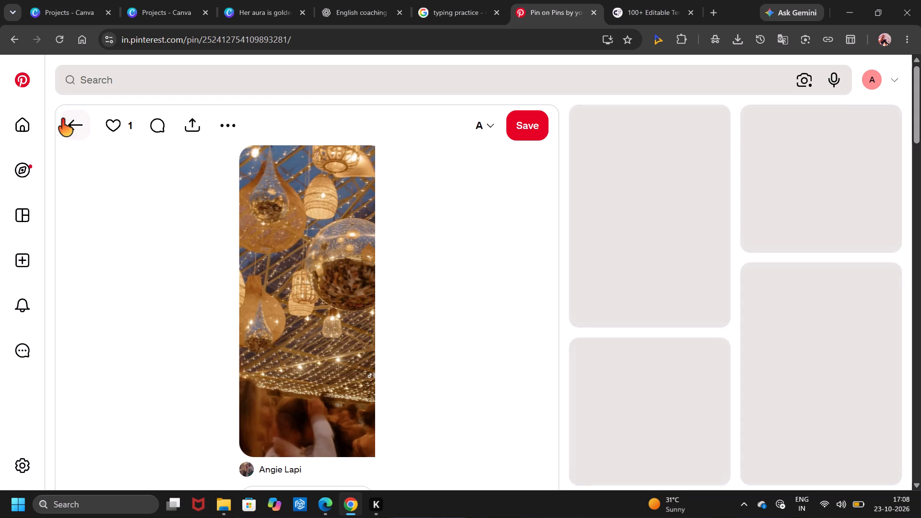
# Open the pin of gold strappy sandals on sequin fabric and white fur, and view its image and related pins.
pyautogui.scroll(3, 330, 246)
pyautogui.click(330, 246)
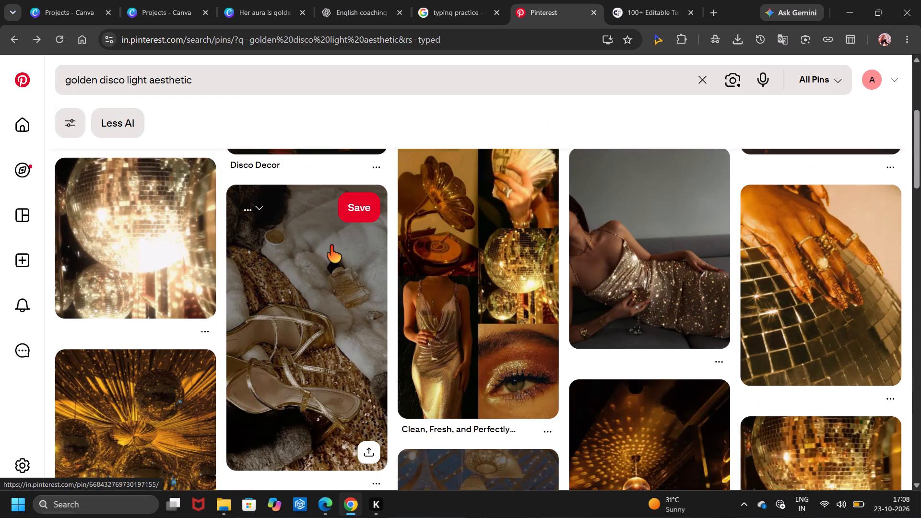
pyautogui.scroll(-1, 330, 246)
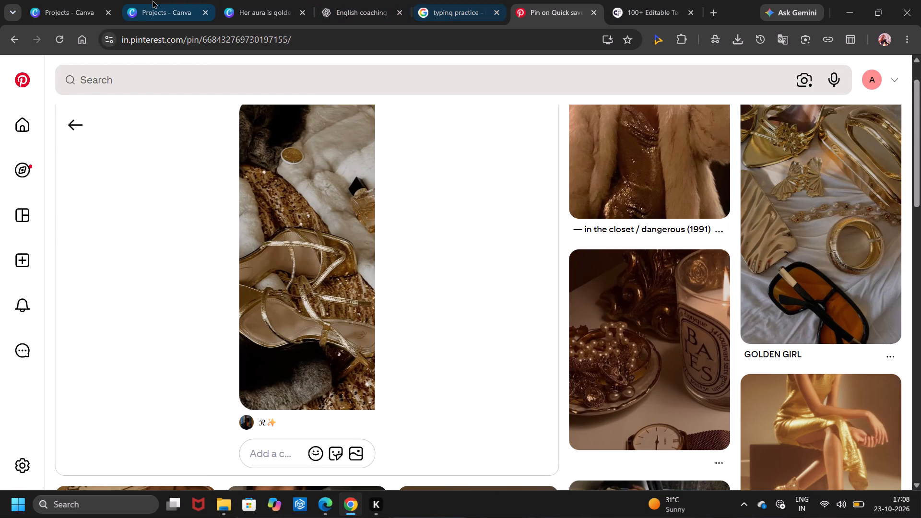
# Switch back to the "Her aura is golden" collage design in Canva.
pyautogui.click(152, 0)
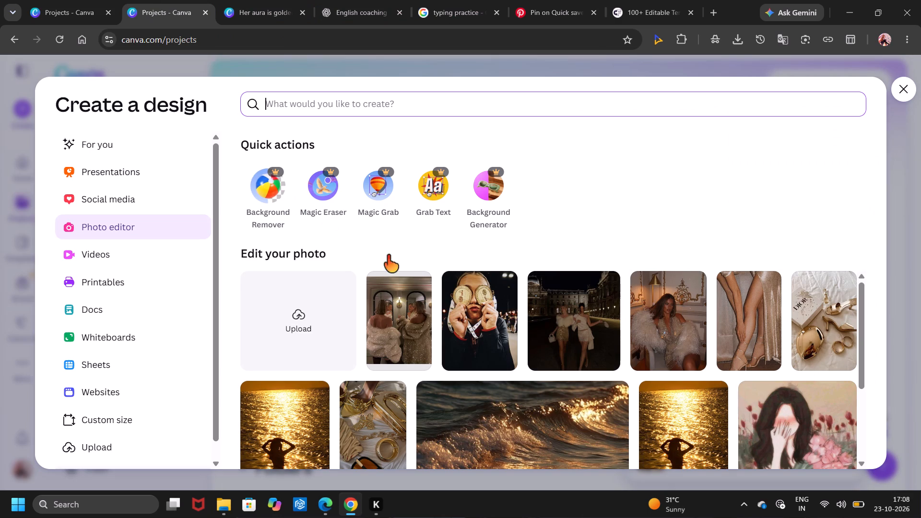
pyautogui.click(218, 0)
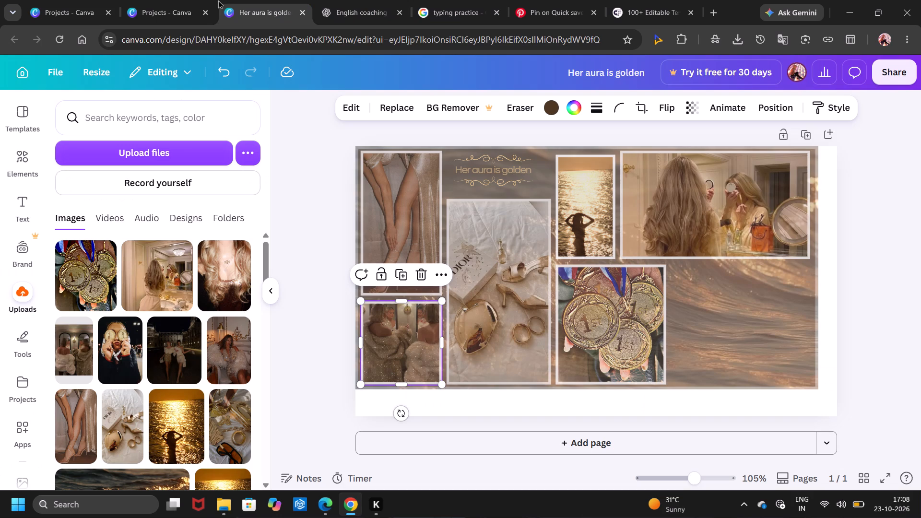
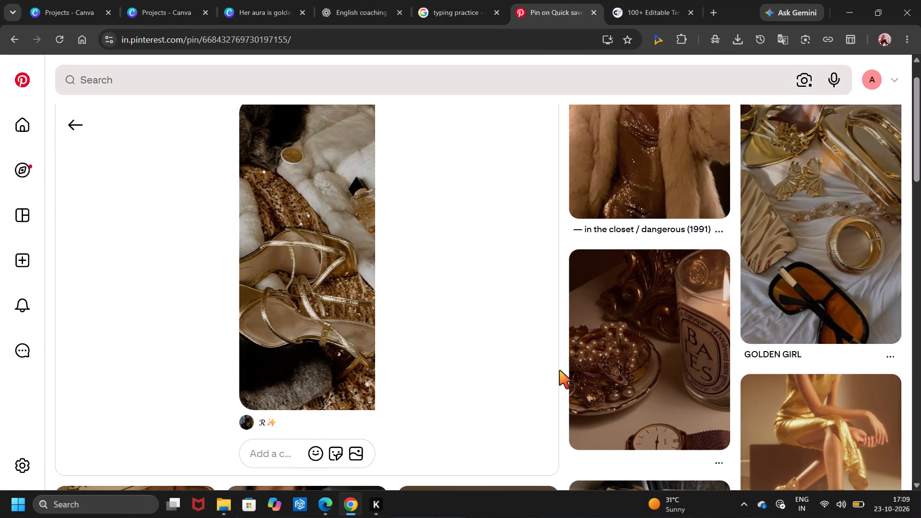
# Look through the related gold-aesthetic pins under the golden heels pin for another collage image.
pyautogui.scroll(-3, 559, 370)
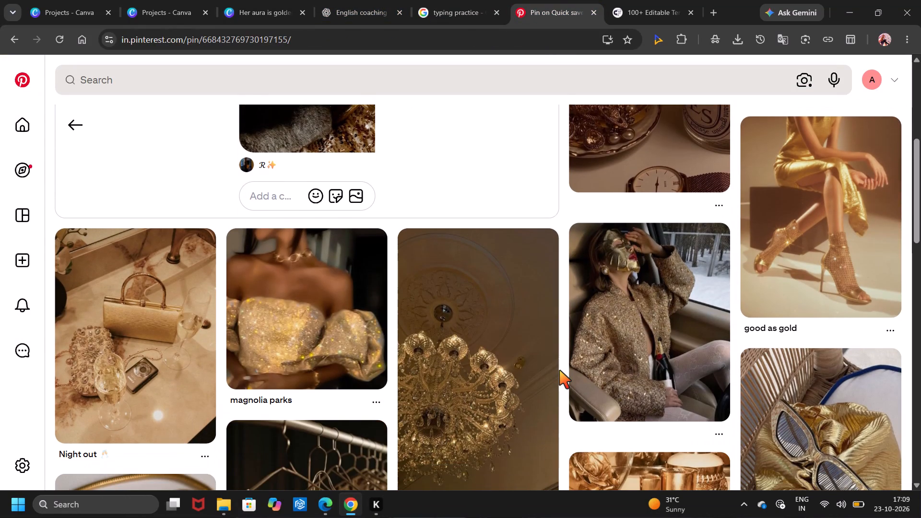
pyautogui.scroll(-1, 559, 370)
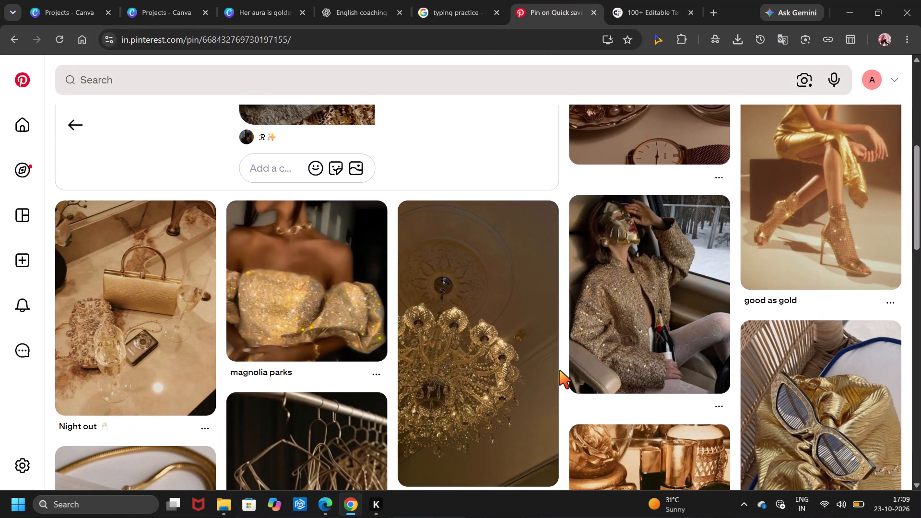
pyautogui.scroll(-2, 559, 370)
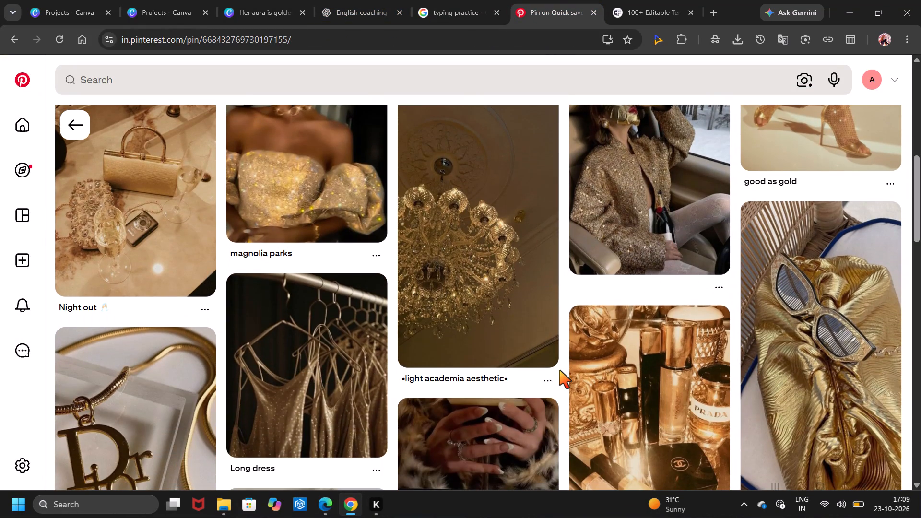
pyautogui.scroll(-2, 559, 370)
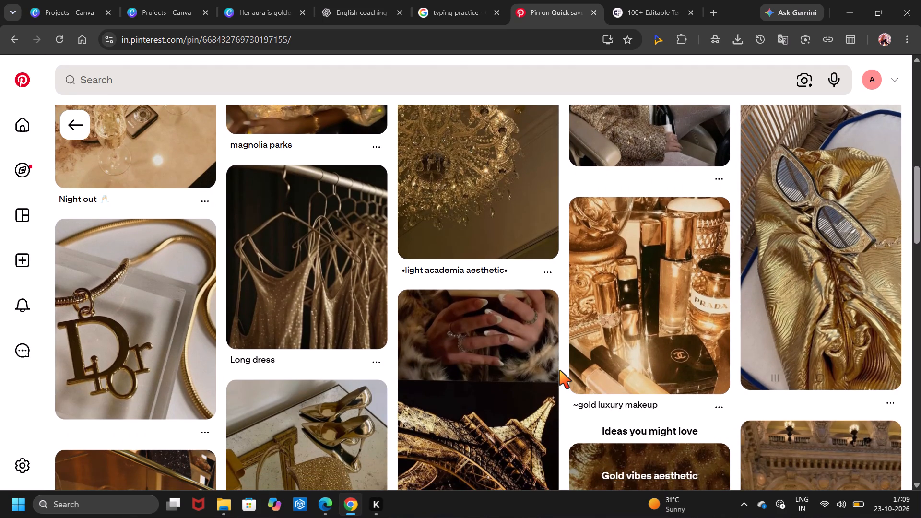
pyautogui.scroll(-3, 559, 370)
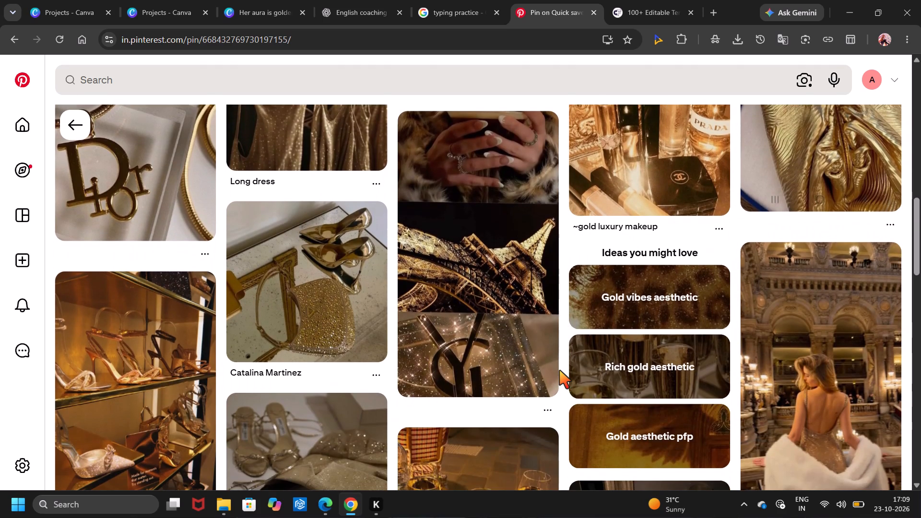
pyautogui.scroll(-2, 559, 370)
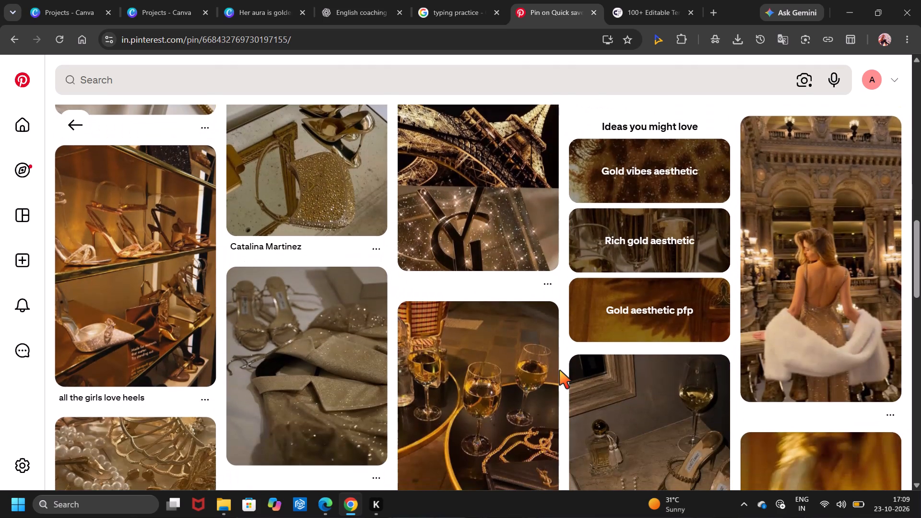
pyautogui.scroll(-6, 559, 370)
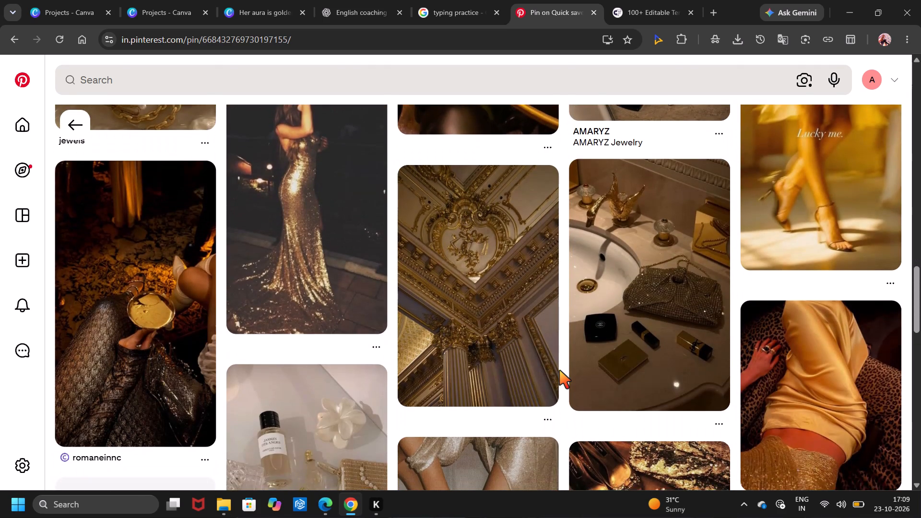
pyautogui.scroll(-3, 559, 370)
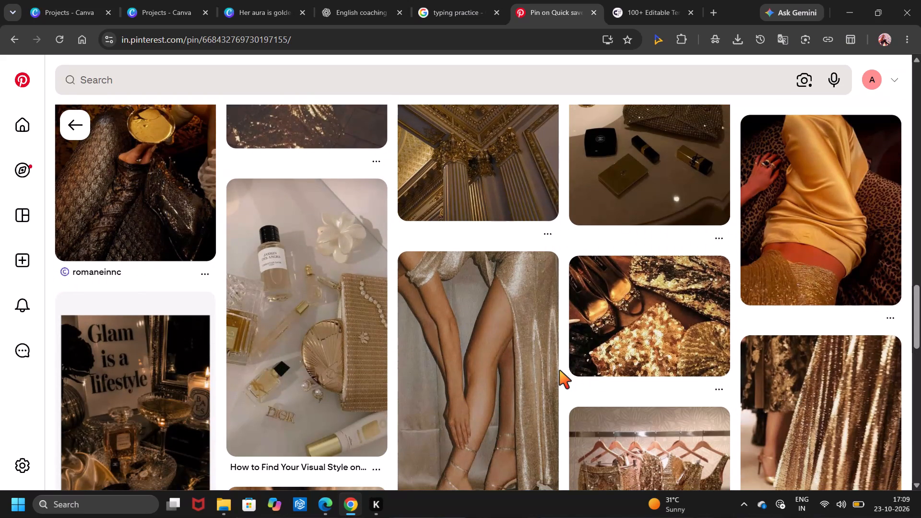
pyautogui.scroll(5, 559, 370)
pyautogui.scroll(-5, 559, 370)
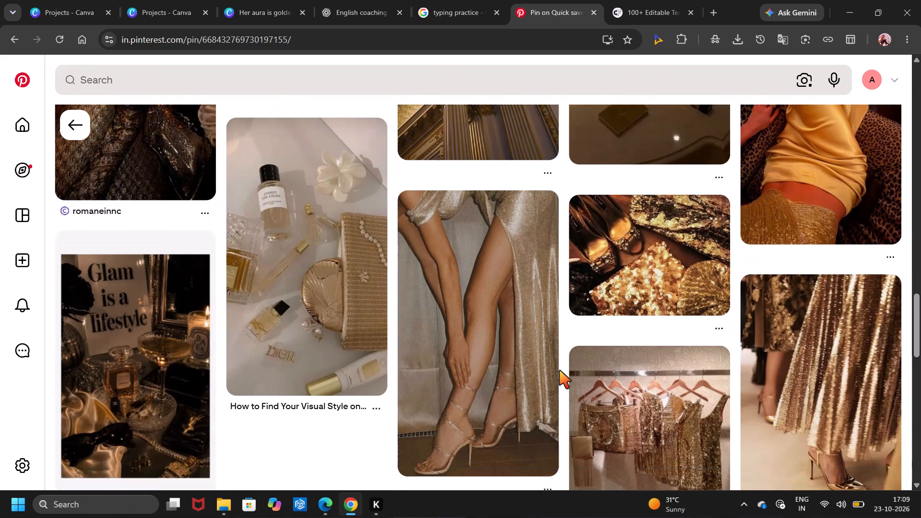
pyautogui.scroll(-3, 559, 370)
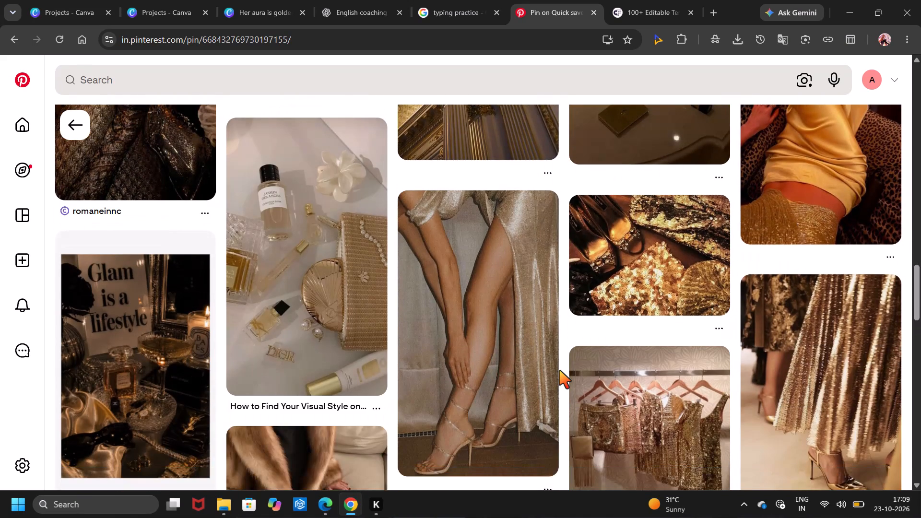
pyautogui.scroll(-1, 559, 370)
pyautogui.scroll(1, 559, 370)
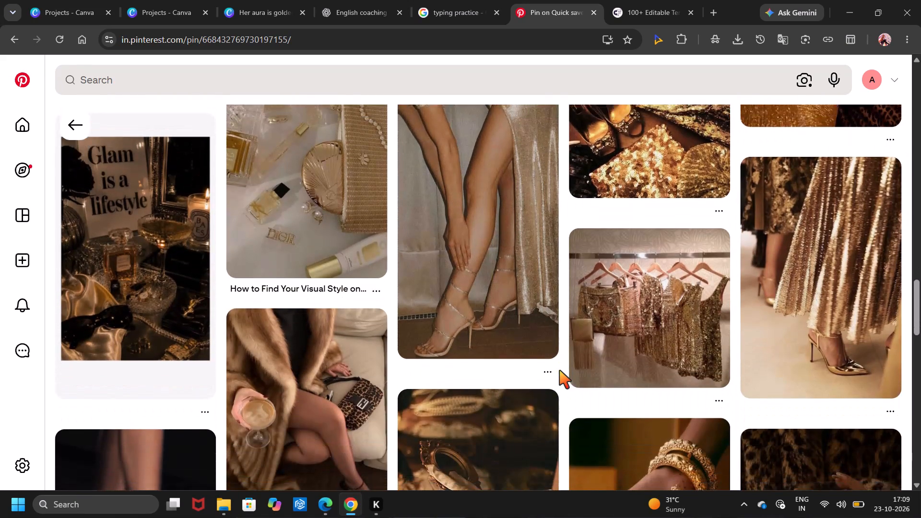
pyautogui.scroll(-3, 559, 370)
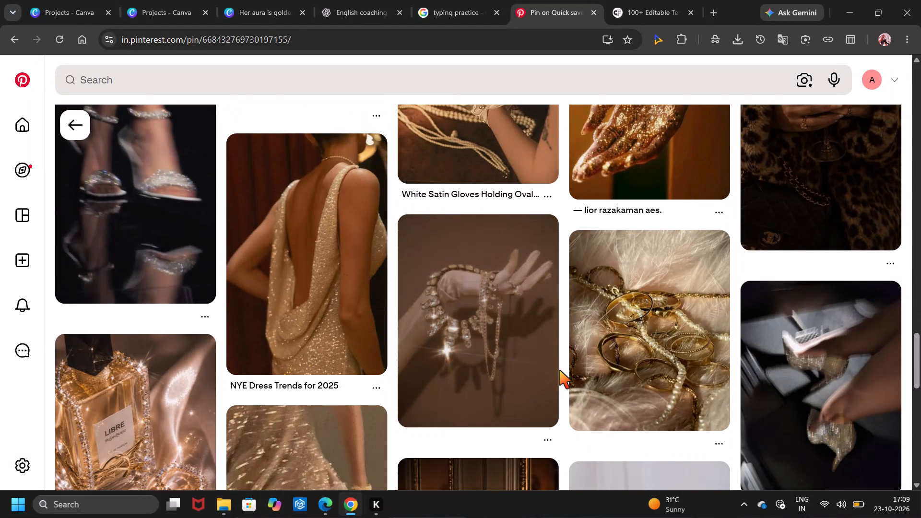
pyautogui.scroll(-4, 559, 370)
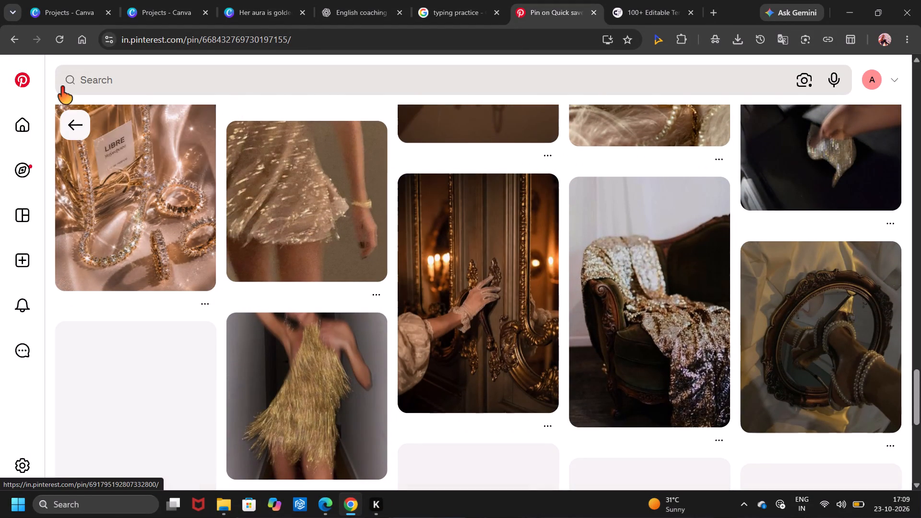
pyautogui.scroll(2, 224, 309)
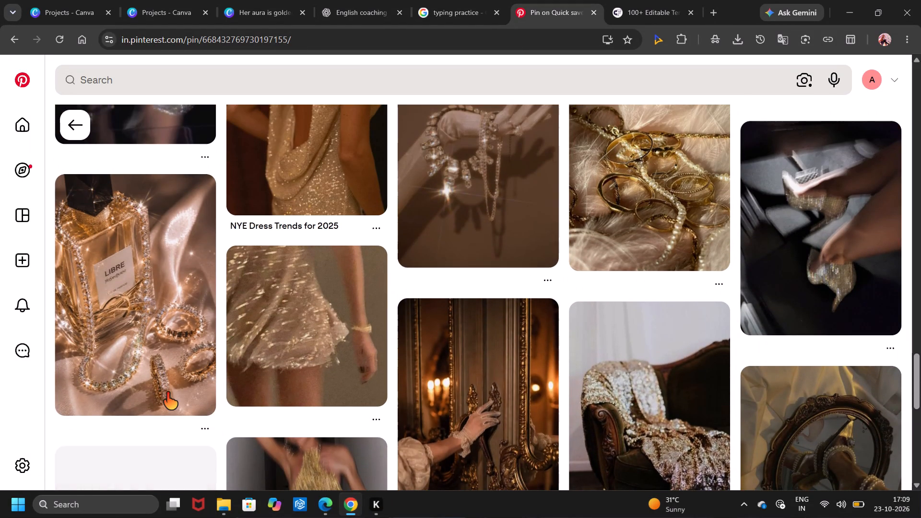
# Return to the "golden disco light aesthetic" search results and look through the disco ball and gold outfit pins.
pyautogui.click(64, 136)
pyautogui.scroll(7, 64, 136)
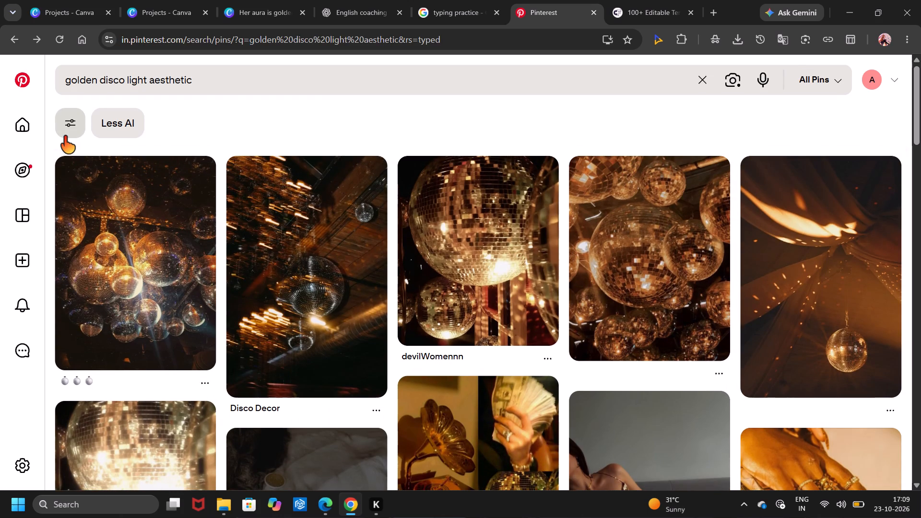
pyautogui.scroll(1, 64, 136)
pyautogui.scroll(3, 246, 250)
pyautogui.scroll(-4, 246, 250)
pyautogui.scroll(1, 246, 250)
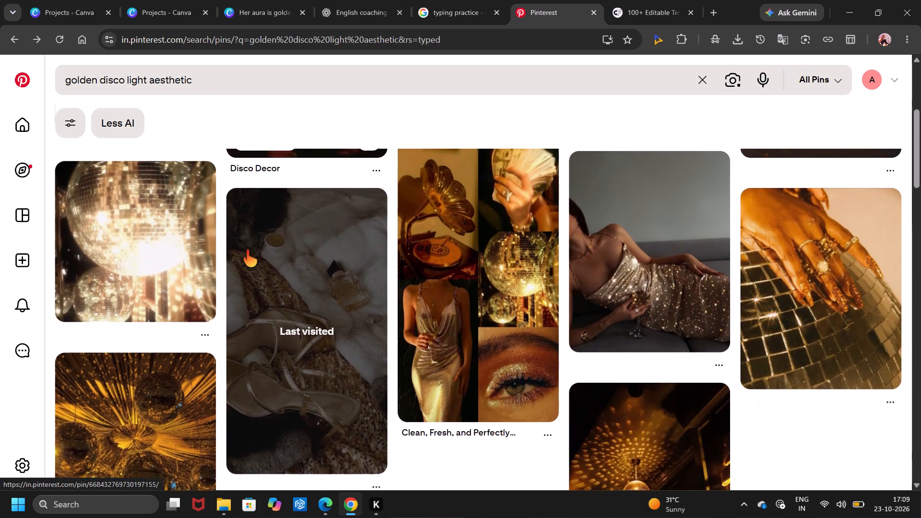
pyautogui.scroll(1, 246, 250)
pyautogui.scroll(-1, 246, 250)
pyautogui.scroll(2, 246, 250)
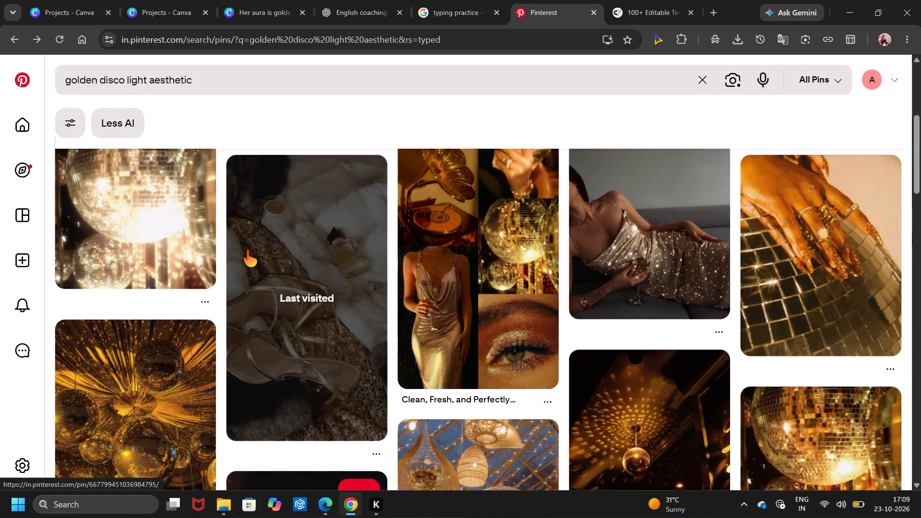
pyautogui.scroll(1, 246, 250)
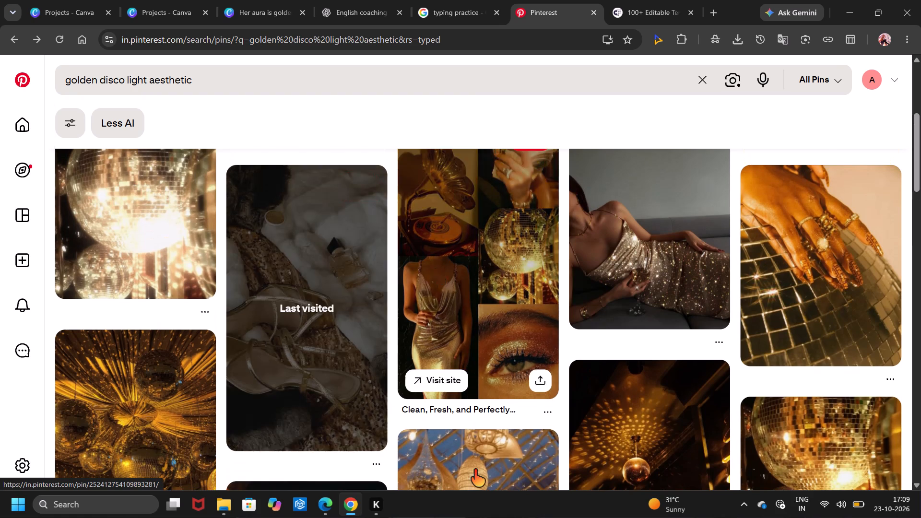
# Open the pin with hanging lanterns, string lights and a disco ball, and download its image.
pyautogui.scroll(-3, 474, 470)
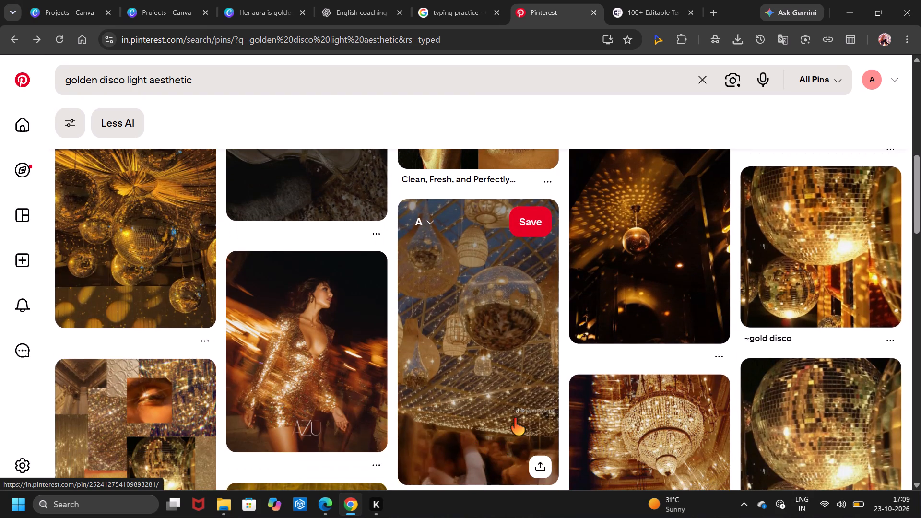
pyautogui.click(514, 418)
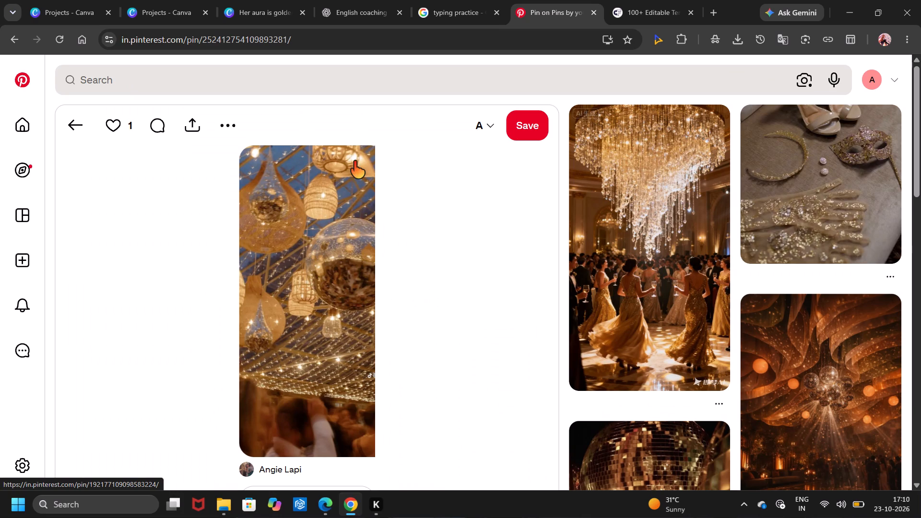
pyautogui.click(241, 123)
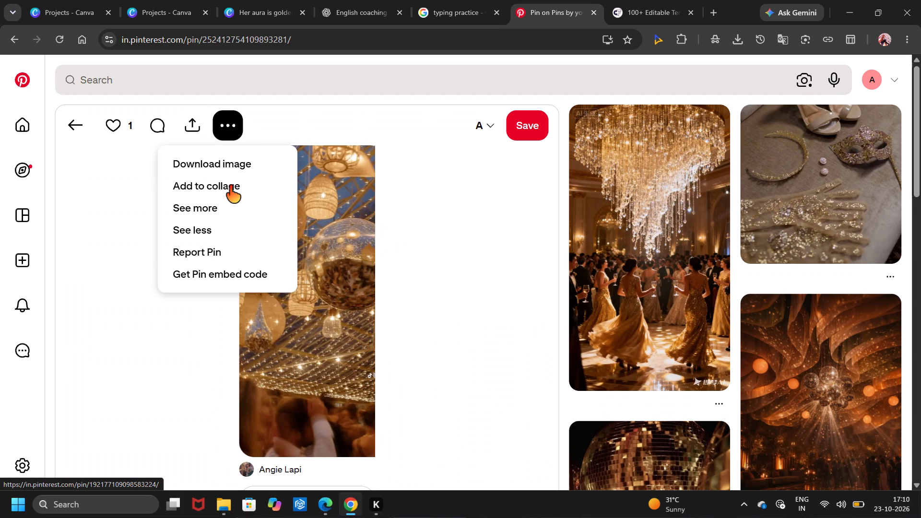
pyautogui.click(248, 159)
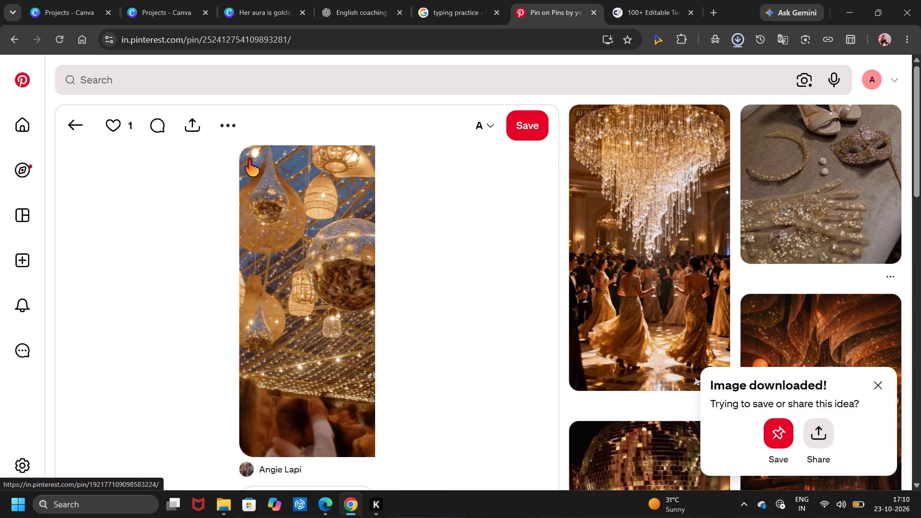
# Switch to the "Her aura is golden" Canva design and upload the image file "download (8)" from Downloads.
pyautogui.click(223, 0)
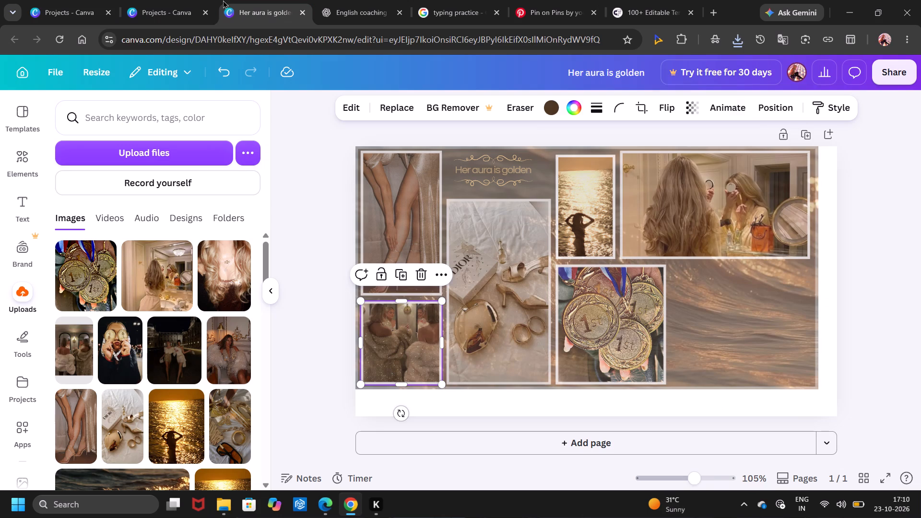
pyautogui.click(431, 196)
pyautogui.click(476, 190)
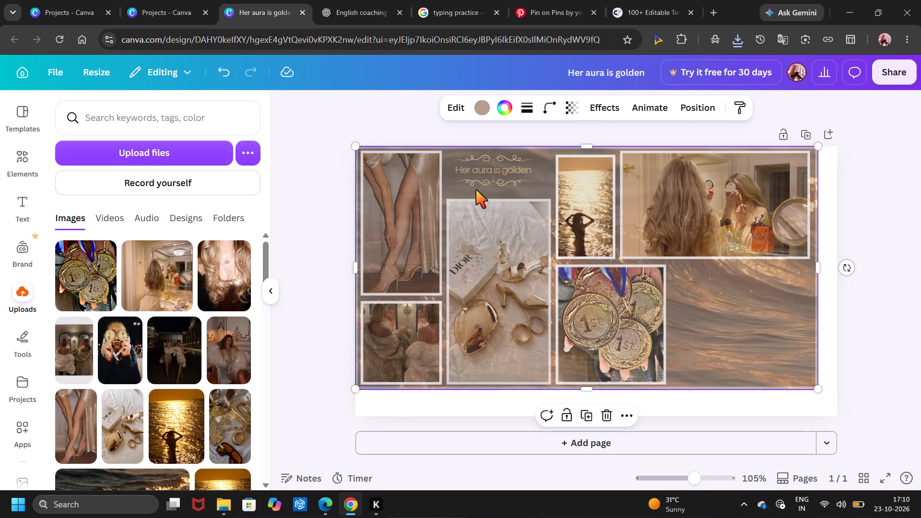
pyautogui.click(170, 141)
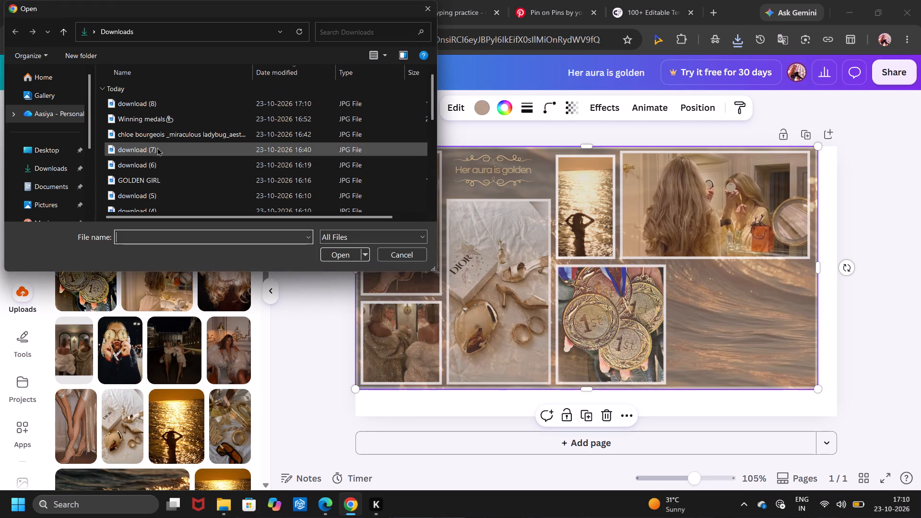
pyautogui.doubleClick(177, 107)
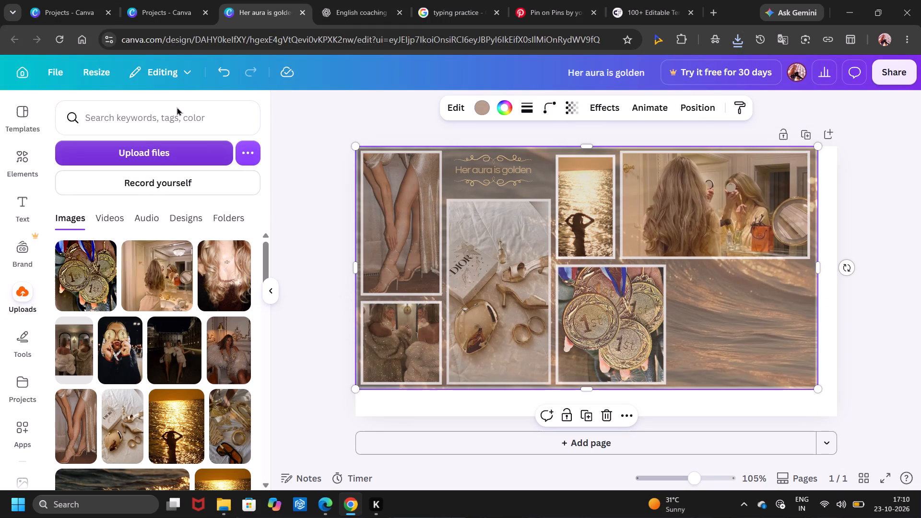
# Add the uploaded lantern photo to the page and crop away its lower part, including the crowd.
pyautogui.click(82, 273)
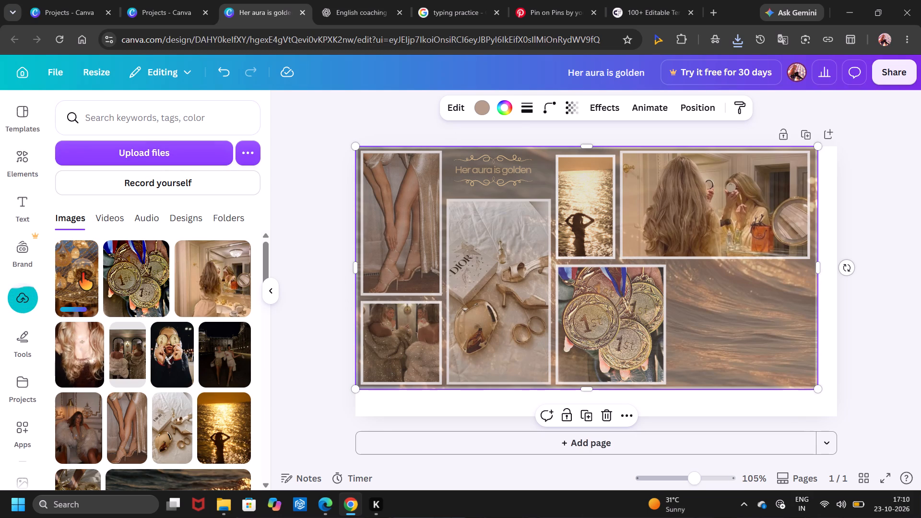
pyautogui.click(616, 314)
pyautogui.moveTo(616, 314); pyautogui.dragTo(677, 310)
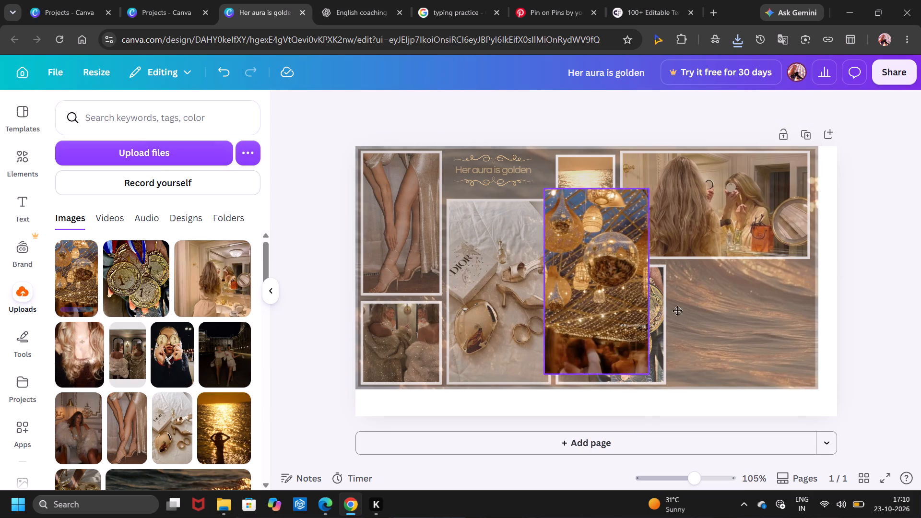
pyautogui.moveTo(677, 310); pyautogui.dragTo(625, 316)
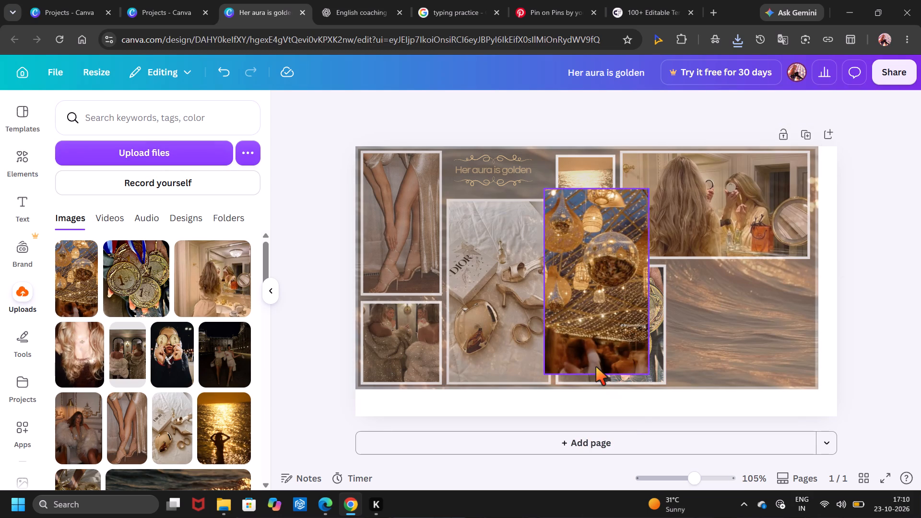
pyautogui.click(596, 367)
pyautogui.moveTo(595, 375); pyautogui.dragTo(606, 313)
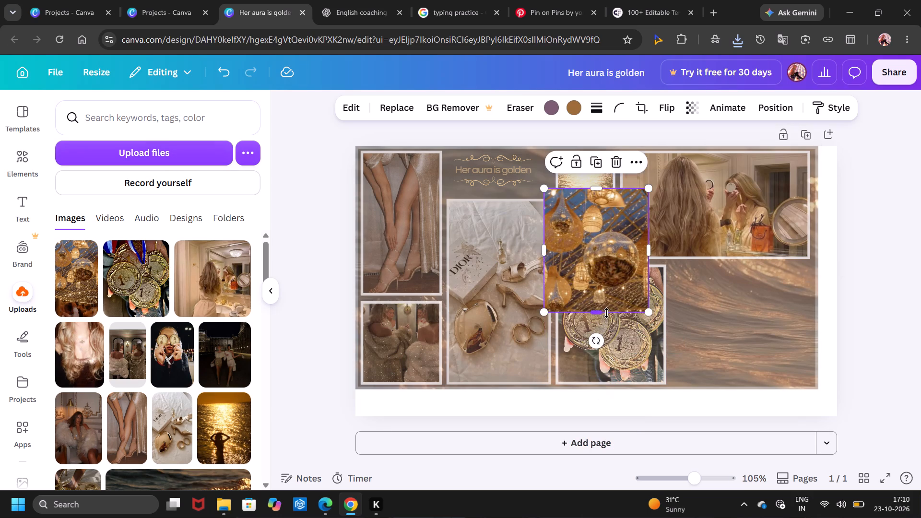
# Move the lantern photo into the empty area beside the medals and widen it to about 200 by 189.
pyautogui.moveTo(596, 273); pyautogui.dragTo(724, 348)
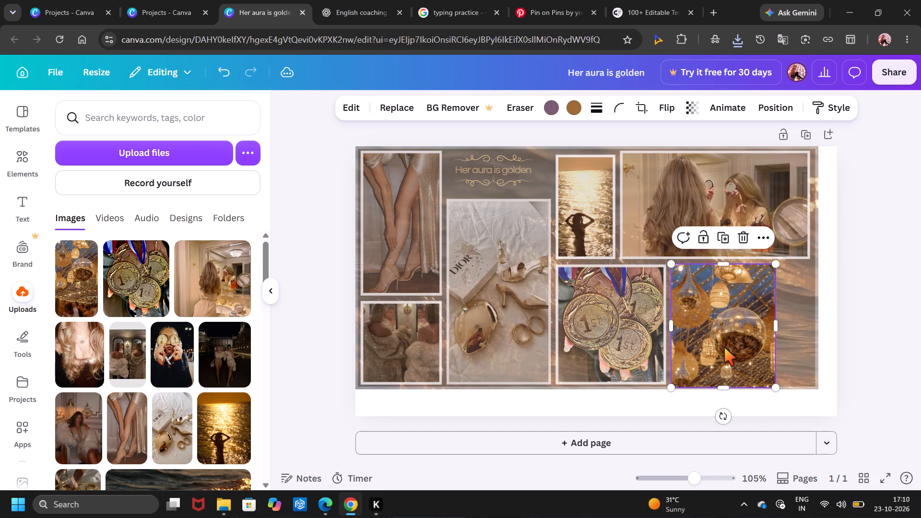
pyautogui.moveTo(779, 334); pyautogui.dragTo(806, 325)
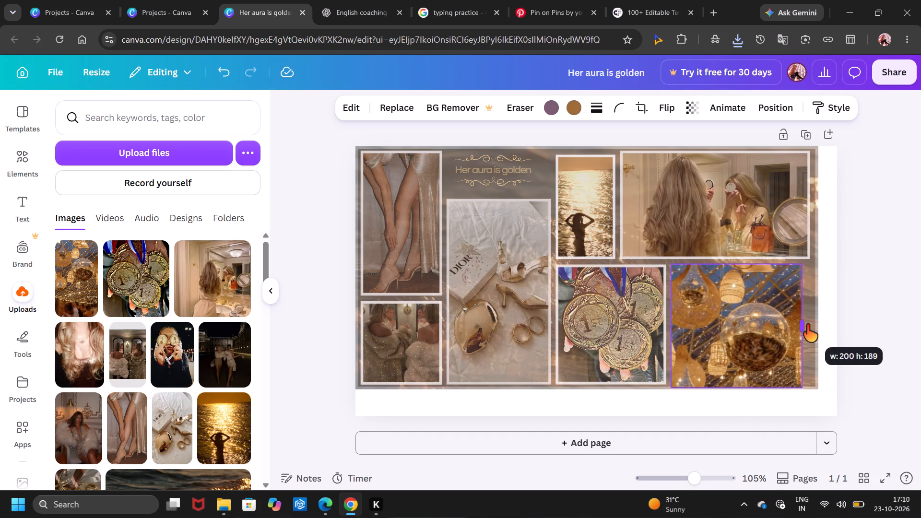
pyautogui.moveTo(806, 325); pyautogui.dragTo(805, 325)
# Move the lantern photo out of the space beside the medals, setting it aside over the page's left edge.
pyautogui.click(751, 341)
pyautogui.moveTo(751, 341); pyautogui.dragTo(800, 386)
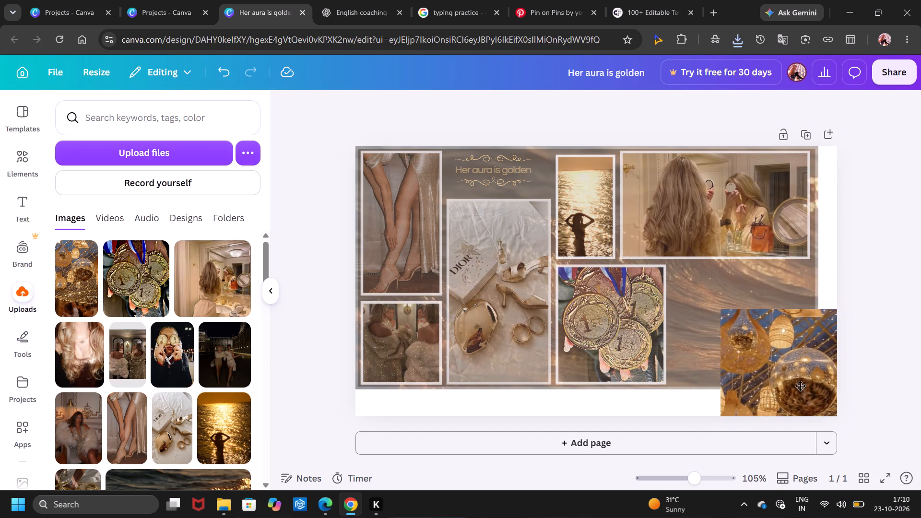
pyautogui.moveTo(800, 386); pyautogui.dragTo(755, 336)
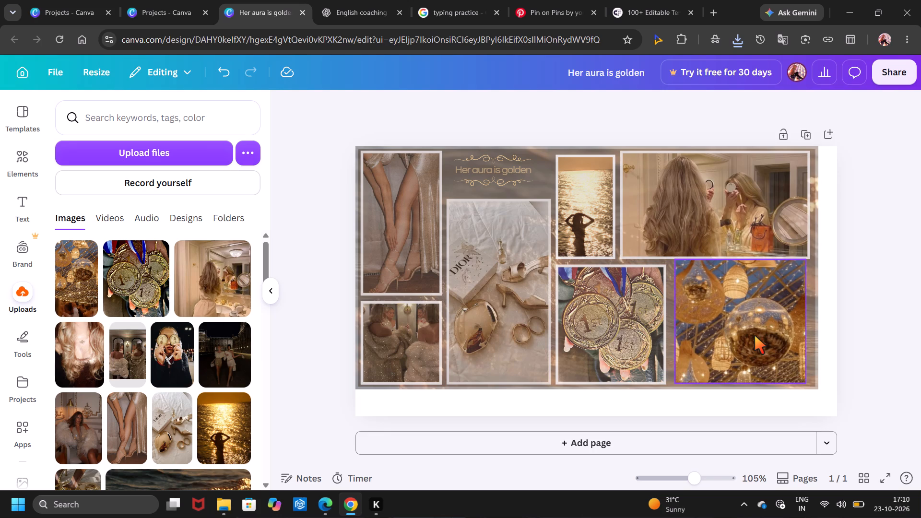
pyautogui.click(774, 339)
pyautogui.moveTo(774, 339); pyautogui.dragTo(757, 338)
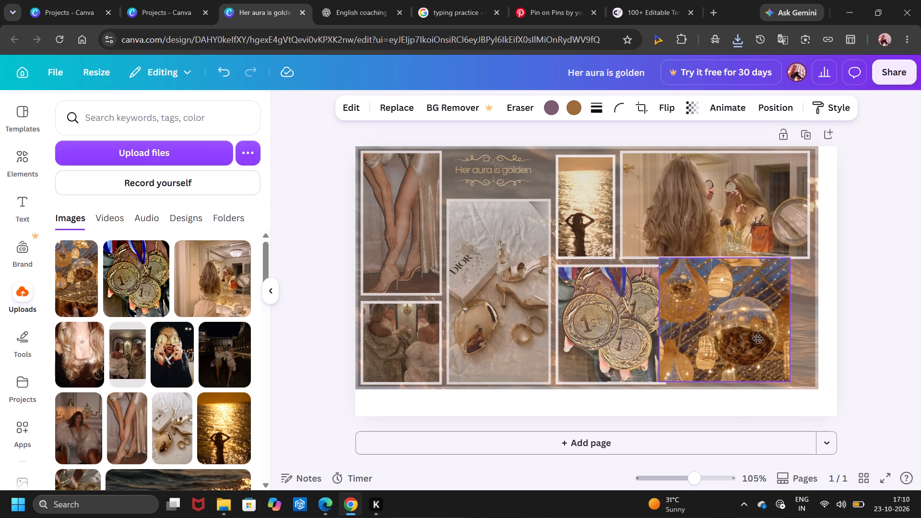
pyautogui.moveTo(757, 338); pyautogui.dragTo(355, 288)
# Move the sunset silhouette photo into the empty space beside the medals and widen it on both sides.
pyautogui.moveTo(594, 227); pyautogui.dragTo(744, 324)
pyautogui.moveTo(700, 299); pyautogui.dragTo(708, 303)
pyautogui.click(708, 303)
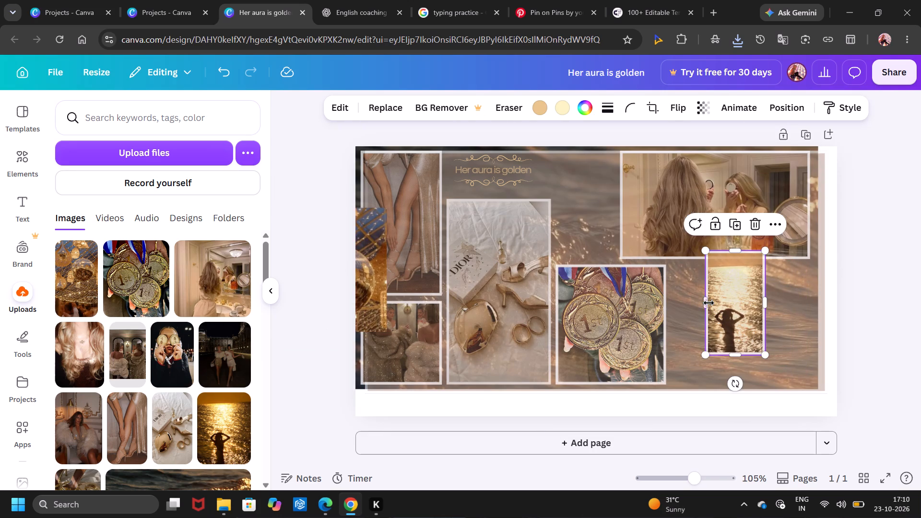
pyautogui.moveTo(708, 303); pyautogui.dragTo(683, 323)
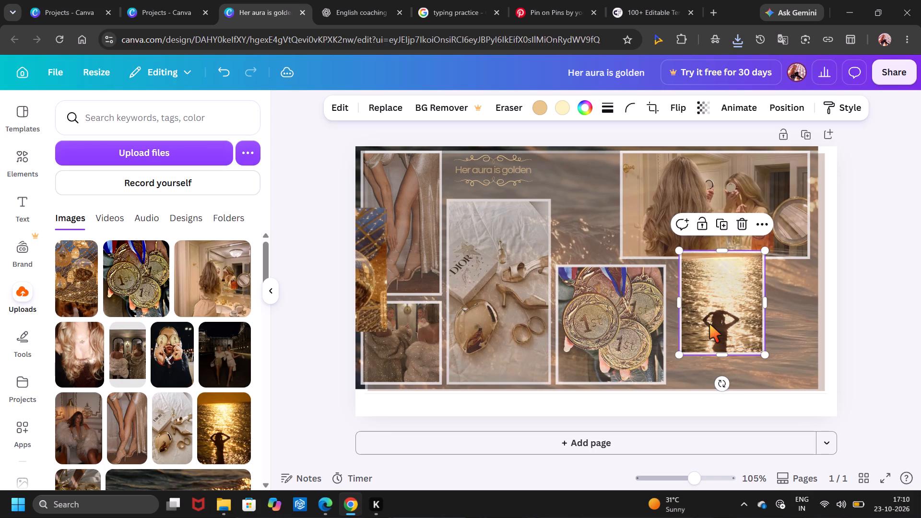
pyautogui.moveTo(709, 324); pyautogui.dragTo(709, 347)
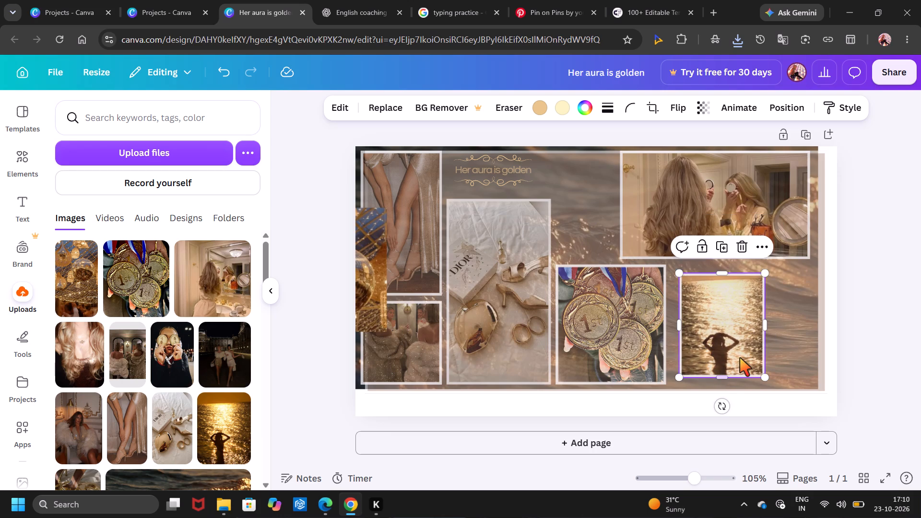
pyautogui.moveTo(767, 325); pyautogui.dragTo(807, 325)
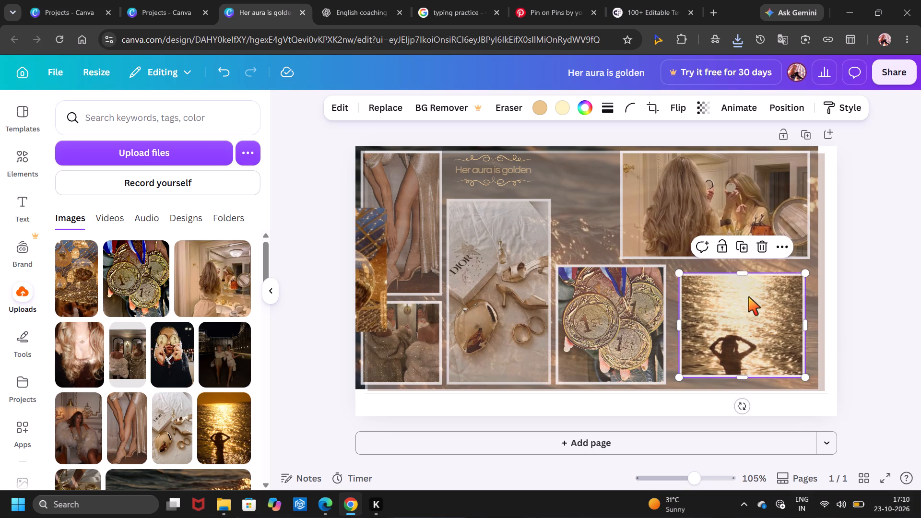
# Heighten the sunset photo at its top and bottom edges and shift it up to overlap the mirror photo.
pyautogui.click(744, 277)
pyautogui.moveTo(744, 274); pyautogui.dragTo(748, 266)
pyautogui.moveTo(748, 266); pyautogui.dragTo(754, 268)
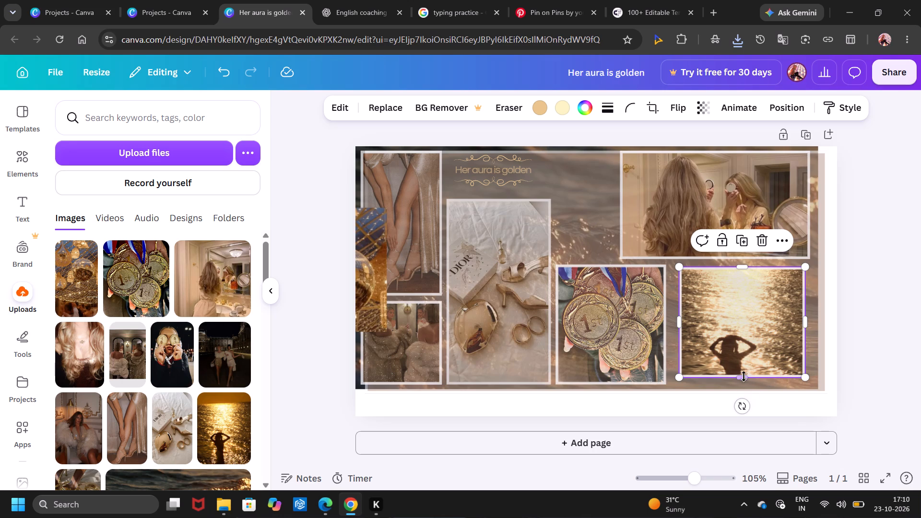
pyautogui.moveTo(744, 375); pyautogui.dragTo(739, 392)
pyautogui.moveTo(746, 352); pyautogui.dragTo(746, 340)
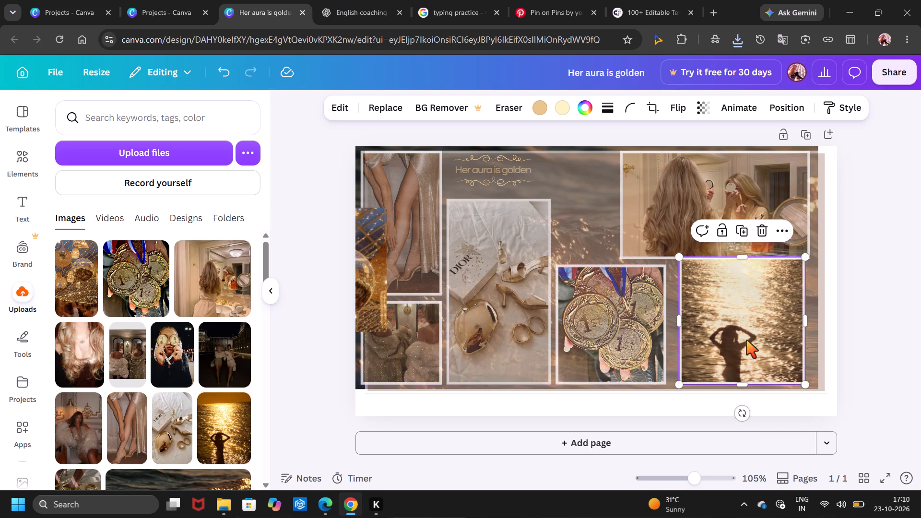
pyautogui.moveTo(744, 379); pyautogui.dragTo(745, 399)
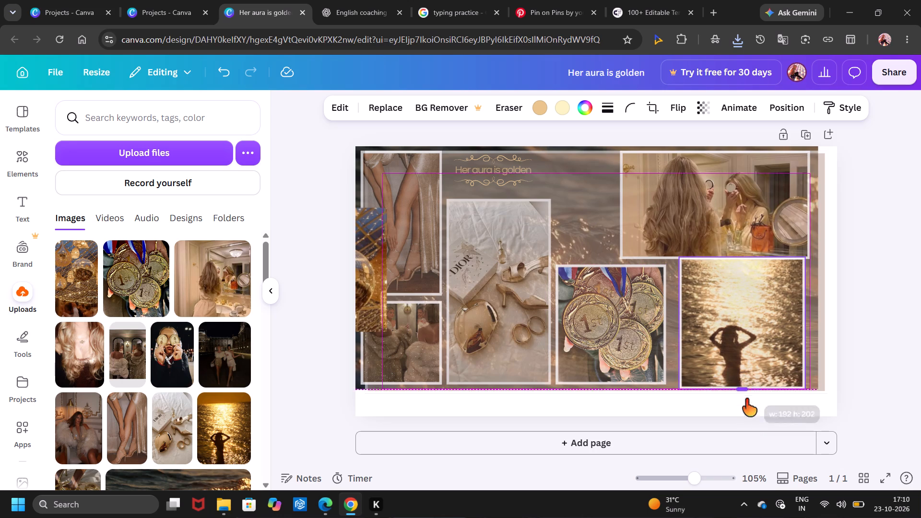
pyautogui.moveTo(745, 399); pyautogui.dragTo(745, 403)
pyautogui.moveTo(741, 353); pyautogui.dragTo(743, 325)
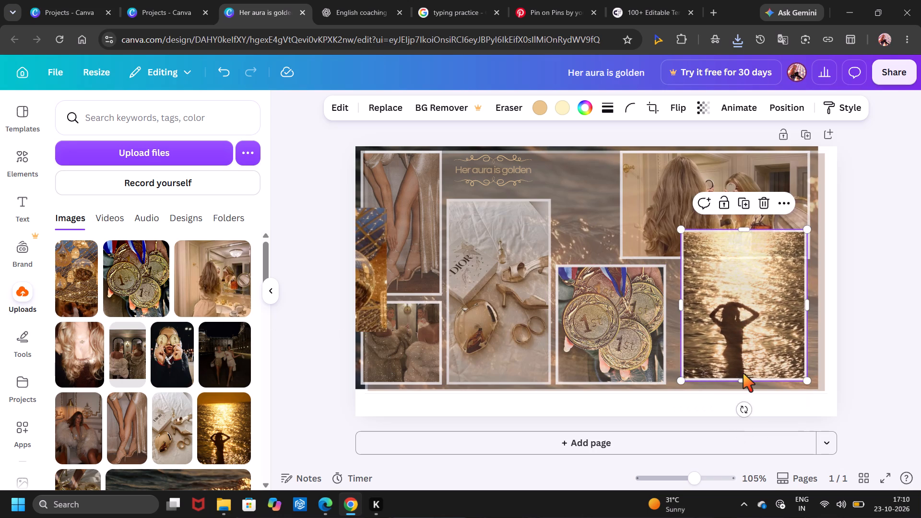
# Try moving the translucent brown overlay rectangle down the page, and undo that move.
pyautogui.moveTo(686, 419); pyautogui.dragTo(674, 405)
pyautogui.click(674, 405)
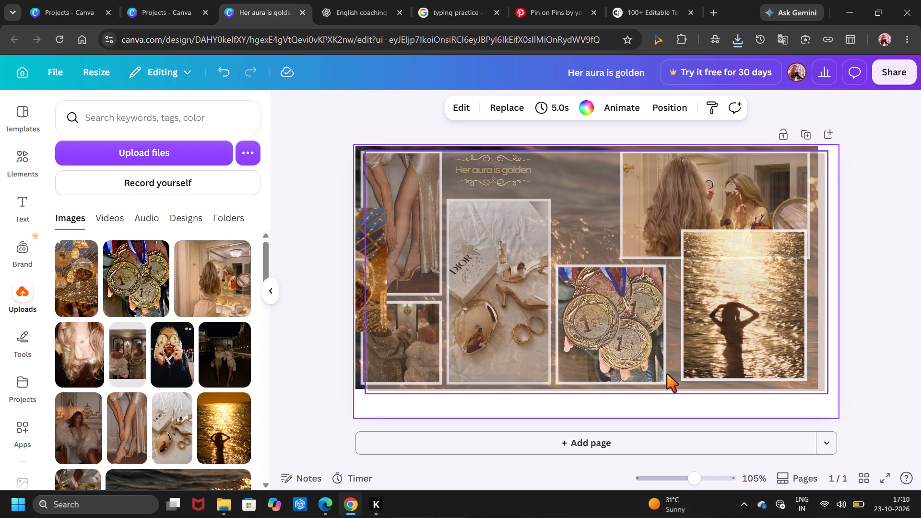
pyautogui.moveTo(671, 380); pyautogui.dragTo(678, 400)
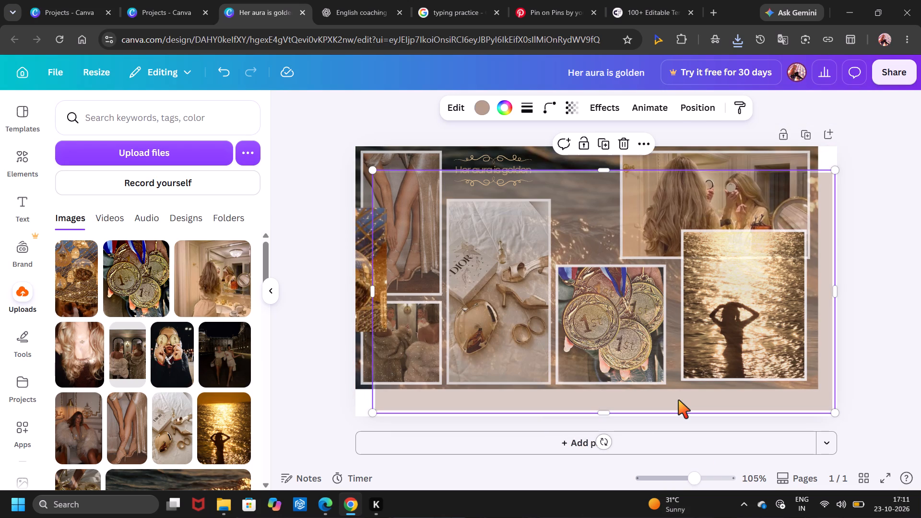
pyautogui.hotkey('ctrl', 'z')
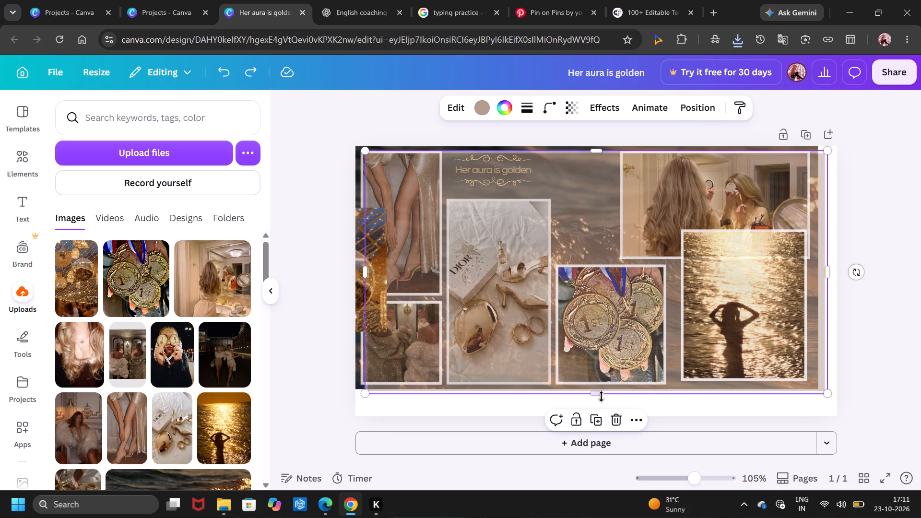
# Resize the translucent overlay rectangle at its bottom edge and corners, aligning its top-left corner with the page corner.
pyautogui.moveTo(601, 396); pyautogui.dragTo(589, 424)
pyautogui.moveTo(538, 420); pyautogui.dragTo(460, 407)
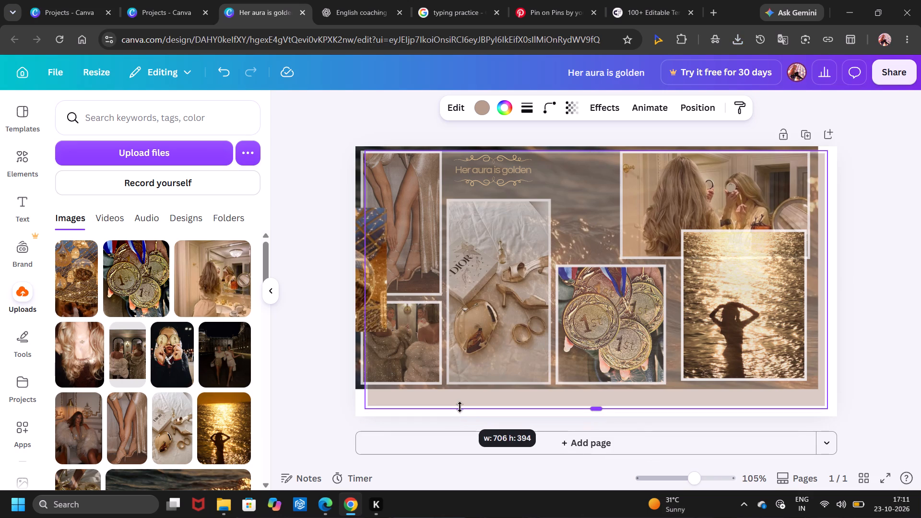
pyautogui.moveTo(447, 408); pyautogui.dragTo(452, 408)
pyautogui.hotkey('ctrl', 'z')
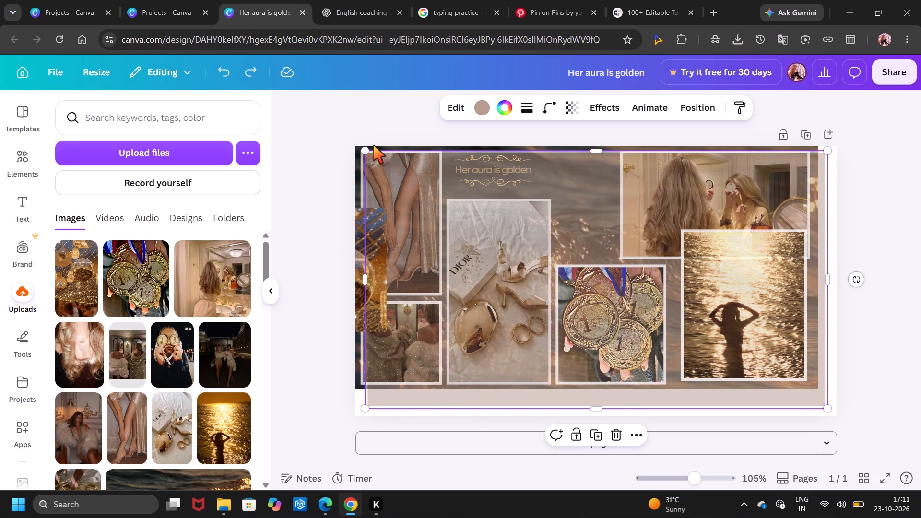
pyautogui.moveTo(367, 152); pyautogui.dragTo(355, 148)
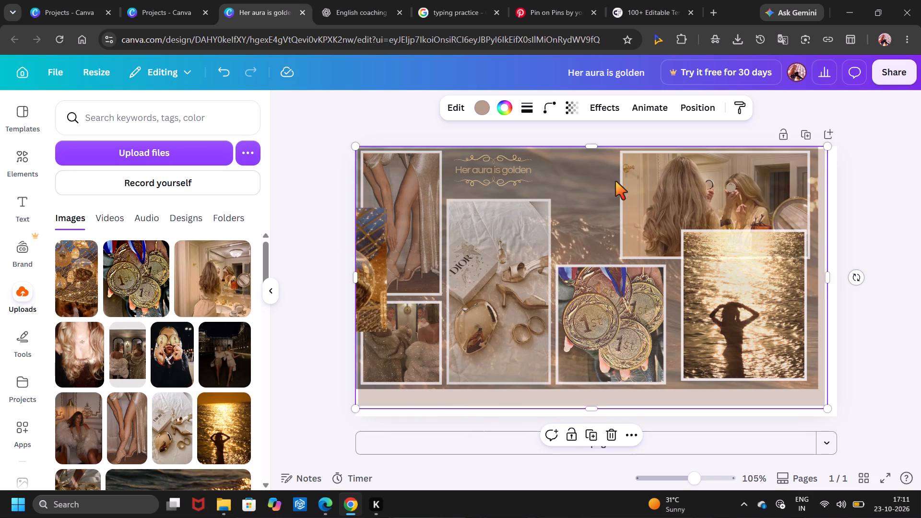
pyautogui.moveTo(827, 412); pyautogui.dragTo(842, 414)
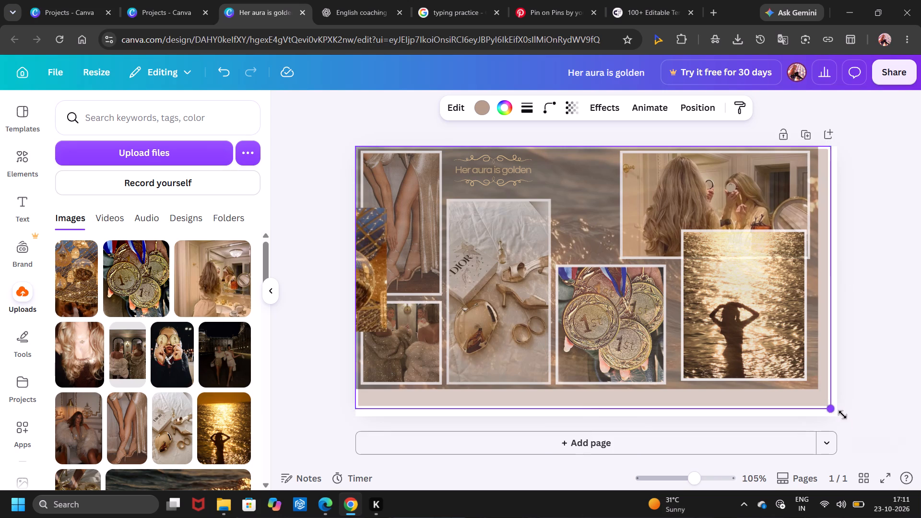
pyautogui.moveTo(842, 414); pyautogui.dragTo(800, 380)
# Enlarge the water background photo to about 741 by 412 so it covers the whole page.
pyautogui.click(816, 386)
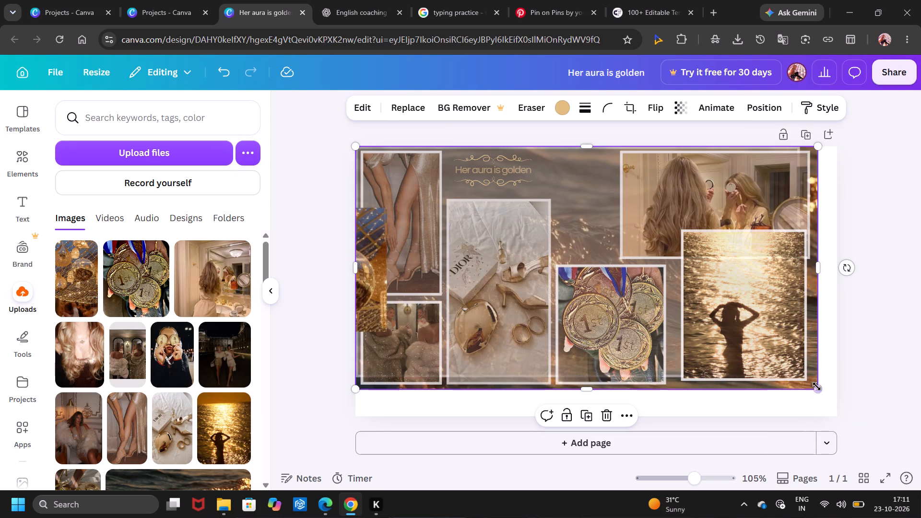
pyautogui.moveTo(820, 391); pyautogui.dragTo(831, 423)
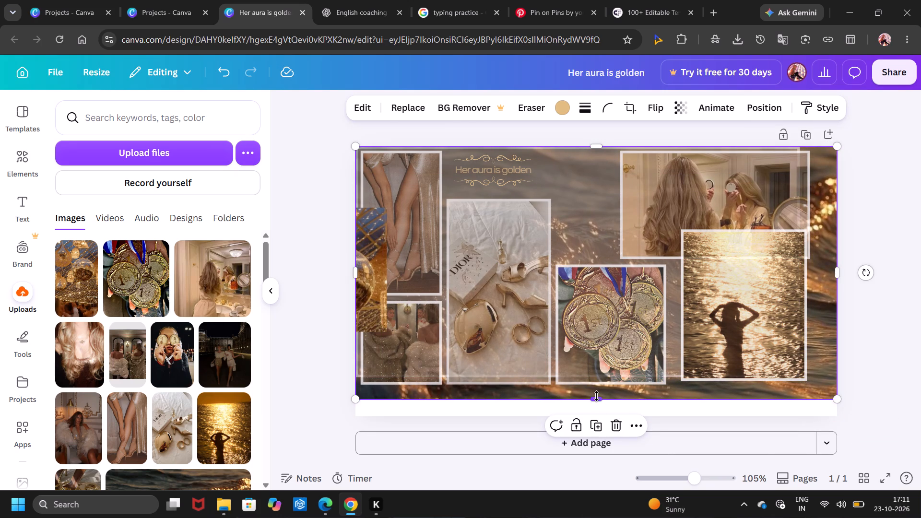
pyautogui.moveTo(596, 396); pyautogui.dragTo(598, 413)
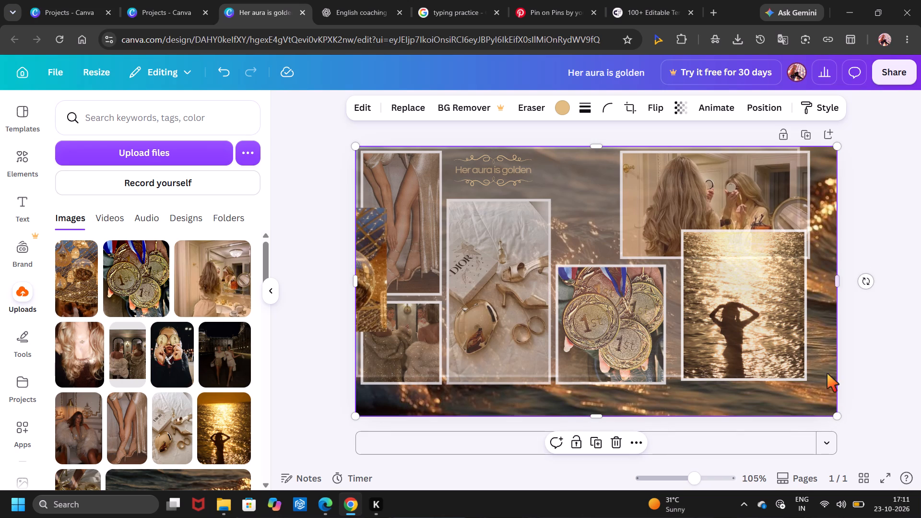
pyautogui.moveTo(842, 283); pyautogui.dragTo(842, 290)
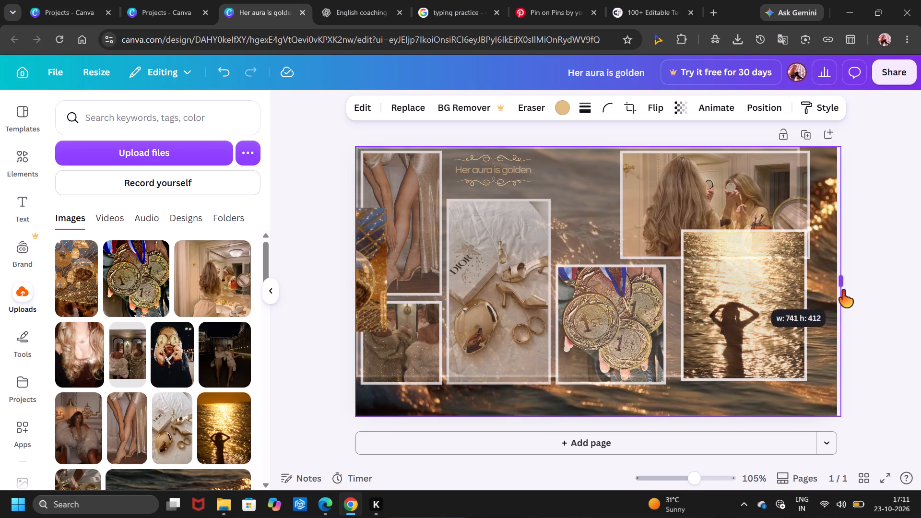
pyautogui.moveTo(842, 290); pyautogui.dragTo(846, 292)
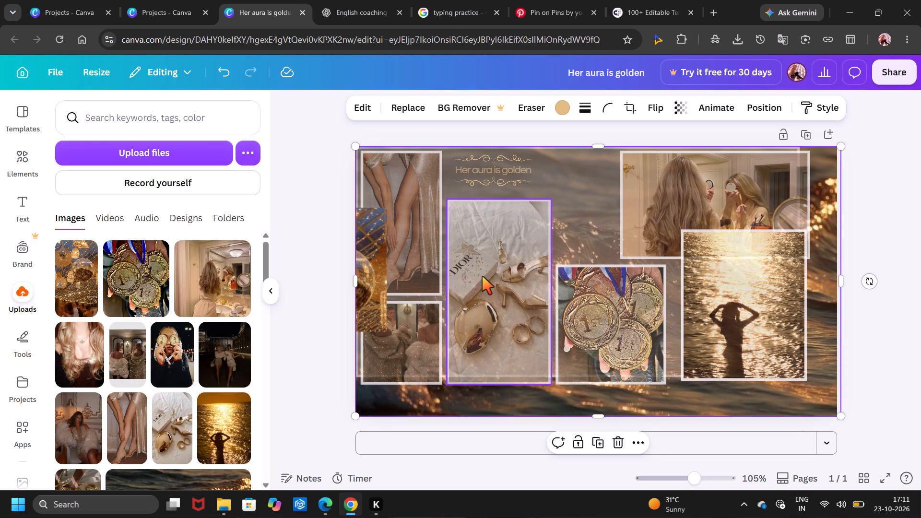
# Enlarge the translucent overlay rectangle to cover the full page over the water background.
pyautogui.click(530, 354)
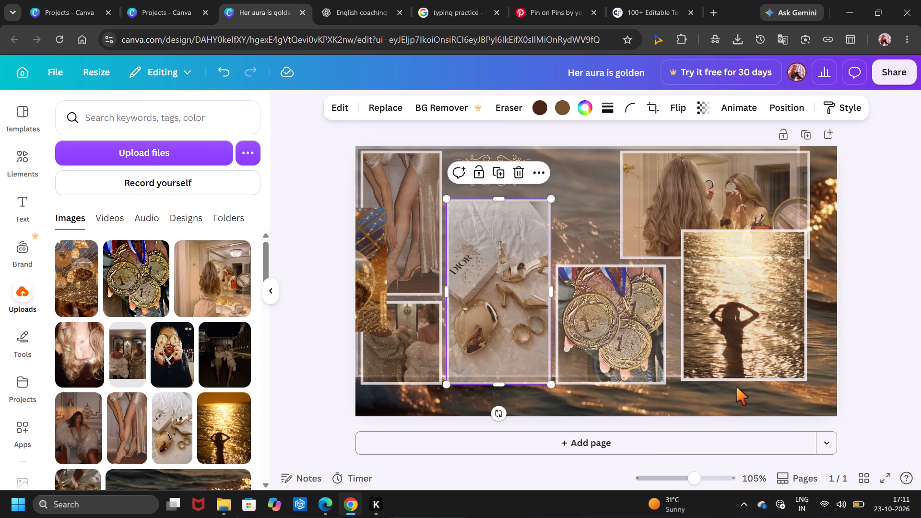
pyautogui.click(582, 187)
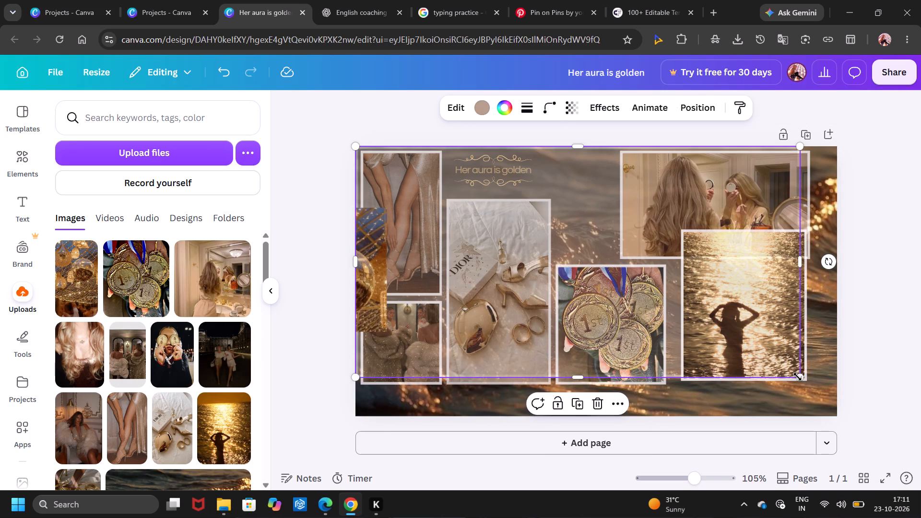
pyautogui.moveTo(798, 381); pyautogui.dragTo(831, 416)
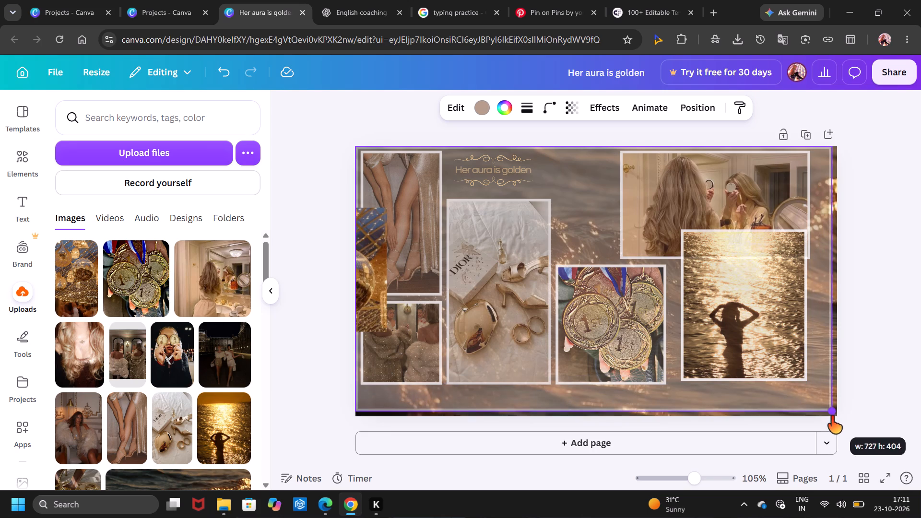
pyautogui.moveTo(831, 416); pyautogui.dragTo(834, 418)
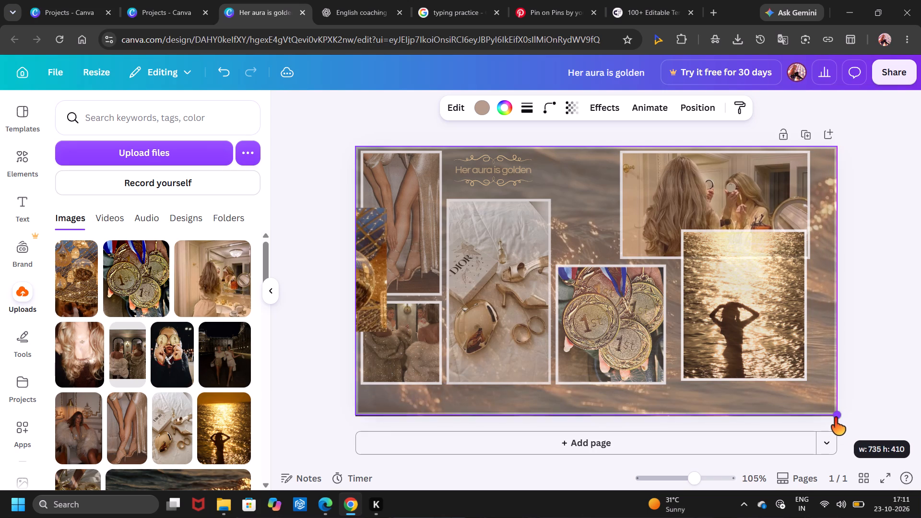
pyautogui.moveTo(834, 418); pyautogui.dragTo(836, 424)
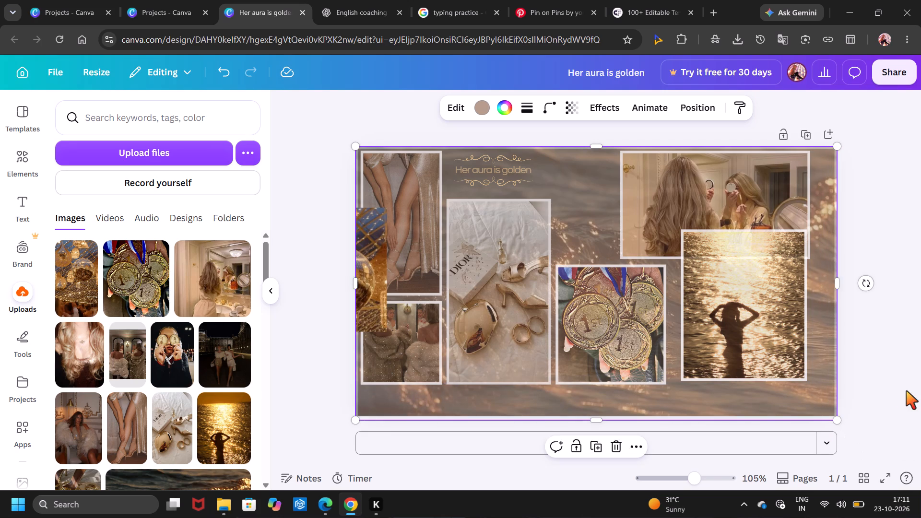
pyautogui.click(906, 391)
# Move the fur-coat photo and the Dior accessories photo down toward the page's bottom edge.
pyautogui.moveTo(411, 356); pyautogui.dragTo(411, 369)
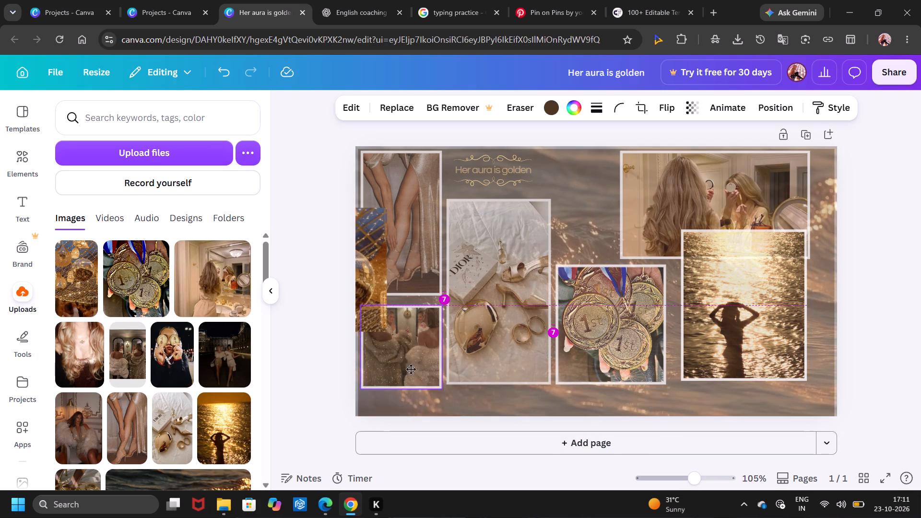
pyautogui.moveTo(411, 369); pyautogui.dragTo(406, 379)
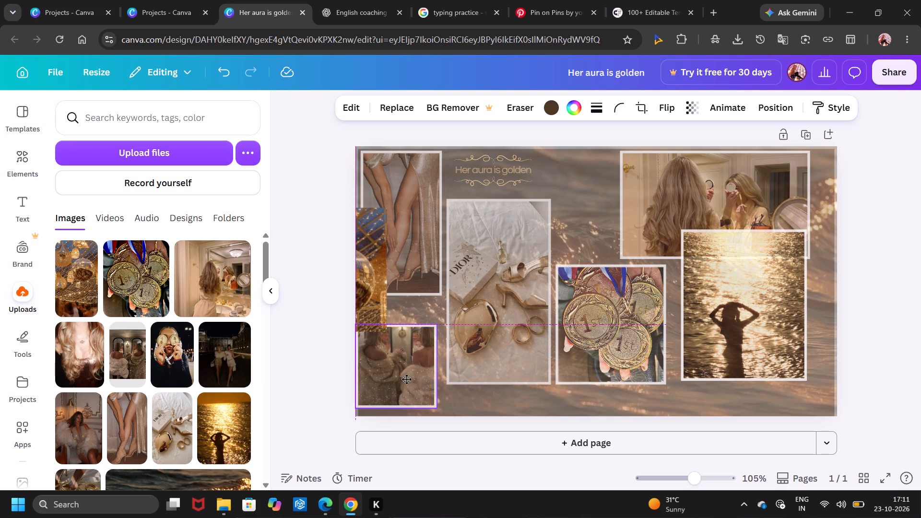
pyautogui.moveTo(406, 379); pyautogui.dragTo(413, 378)
pyautogui.moveTo(524, 330); pyautogui.dragTo(527, 350)
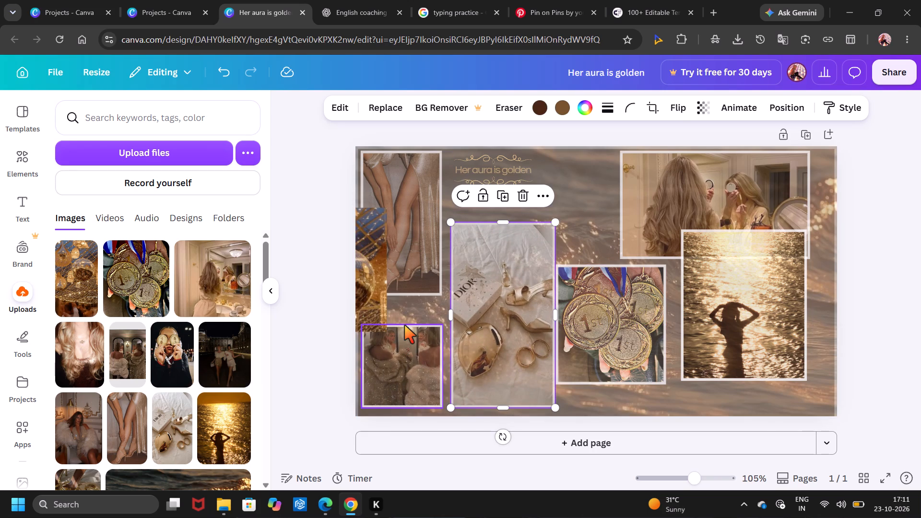
# Extend the fur-coat photo's top edge upward to reduce the gap below the legs photo.
pyautogui.click(407, 325)
pyautogui.moveTo(401, 320); pyautogui.dragTo(401, 307)
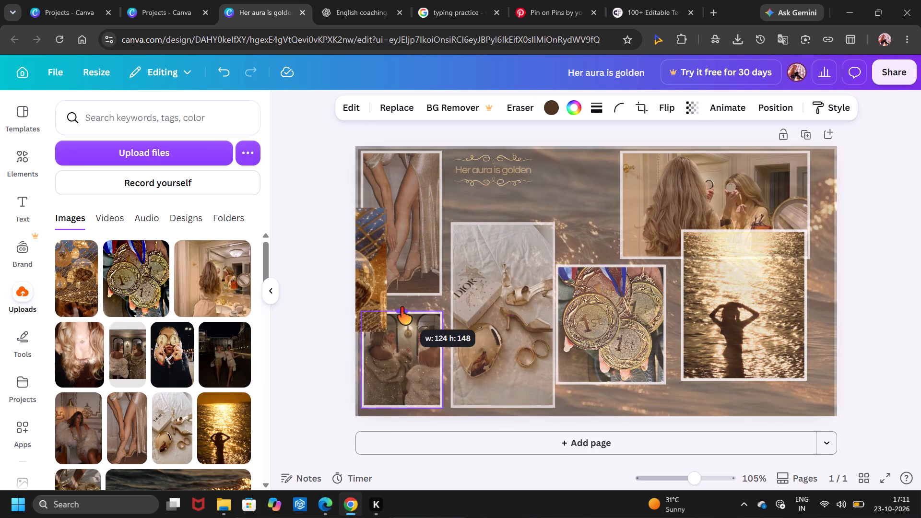
pyautogui.moveTo(401, 307); pyautogui.dragTo(405, 299)
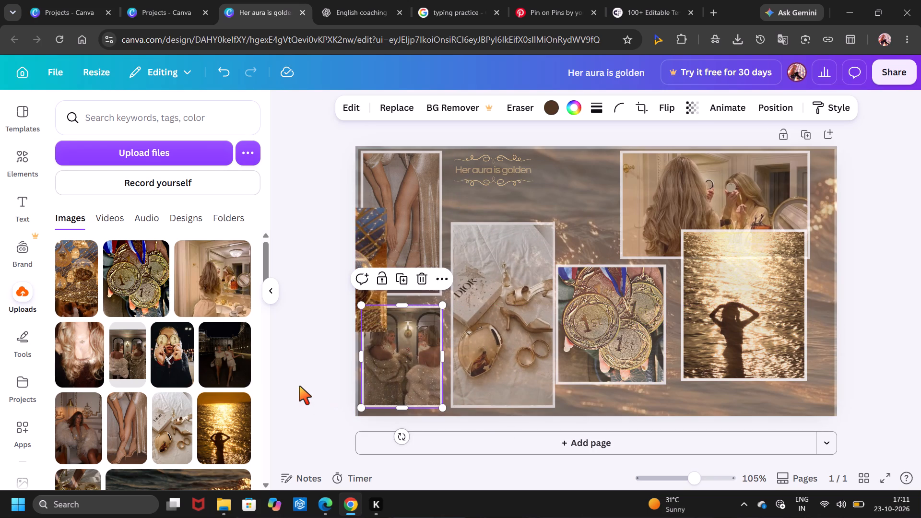
pyautogui.click(299, 386)
pyautogui.click(299, 386)
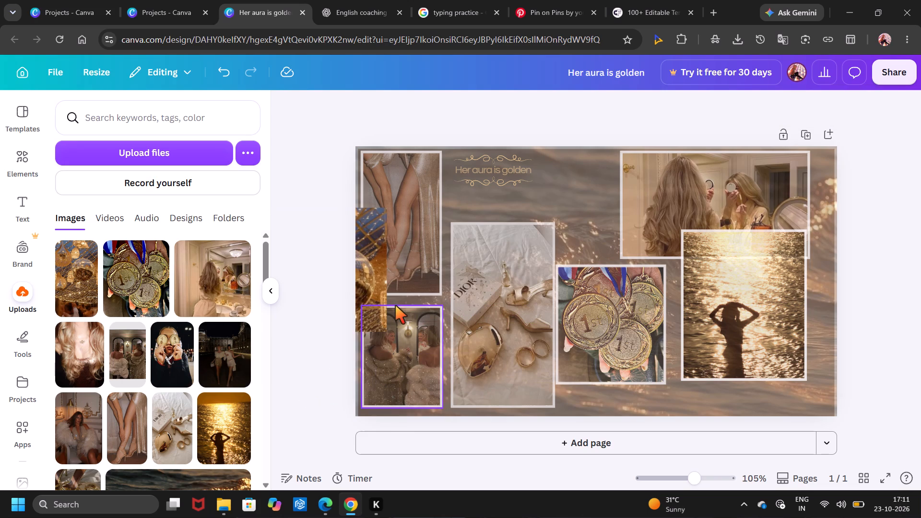
# Swap the medals photo with the Dior accessories photo, placing the medals beside the legs photo and the Dior photo beyond them.
pyautogui.moveTo(608, 334); pyautogui.dragTo(542, 314)
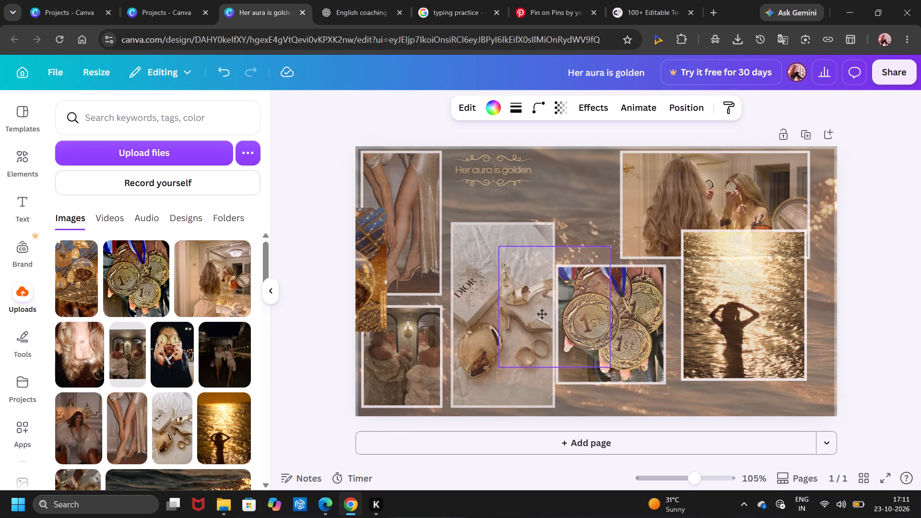
pyautogui.moveTo(542, 314); pyautogui.dragTo(470, 284)
pyautogui.moveTo(608, 295); pyautogui.dragTo(543, 321)
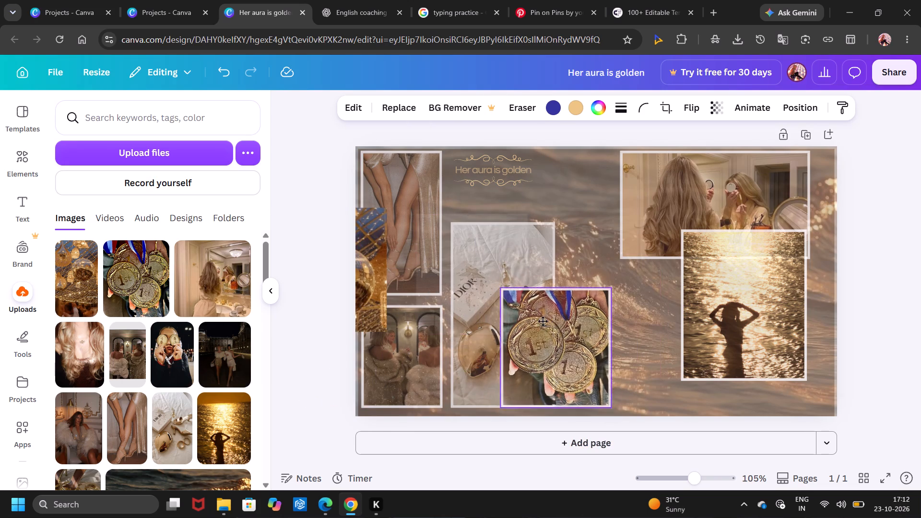
pyautogui.moveTo(543, 321); pyautogui.dragTo(507, 245)
pyautogui.moveTo(511, 391); pyautogui.dragTo(568, 387)
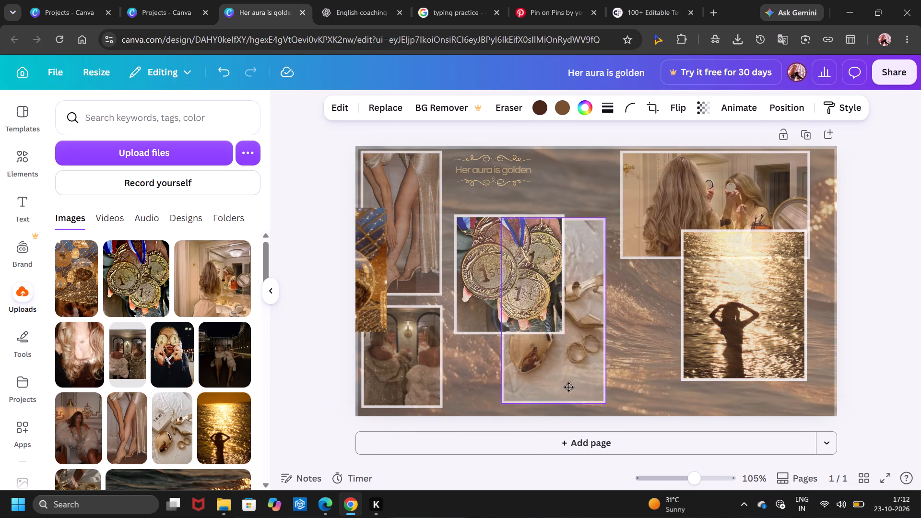
pyautogui.moveTo(568, 387); pyautogui.dragTo(569, 386)
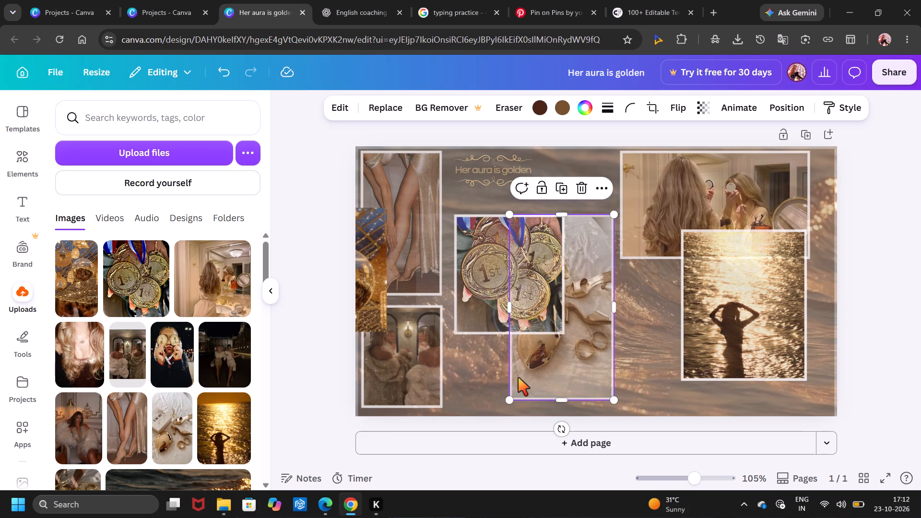
pyautogui.moveTo(484, 313); pyautogui.dragTo(477, 330)
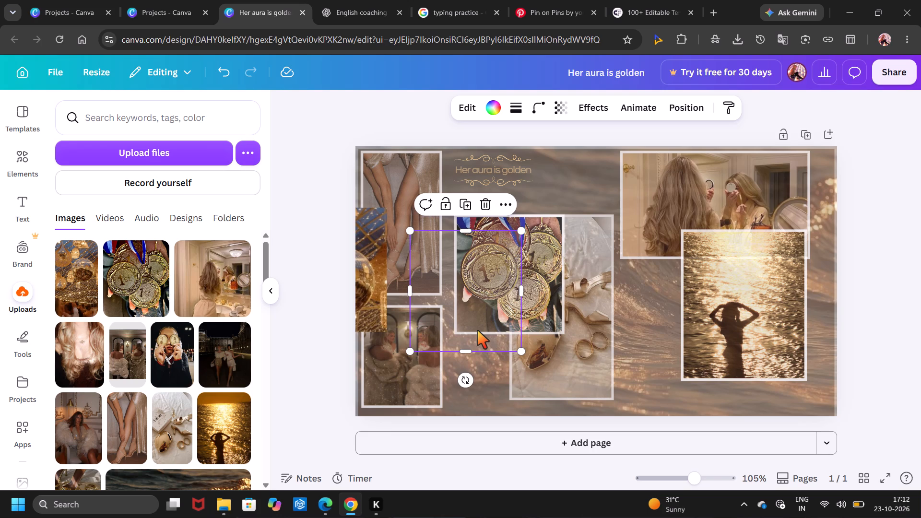
pyautogui.moveTo(550, 290); pyautogui.dragTo(495, 315)
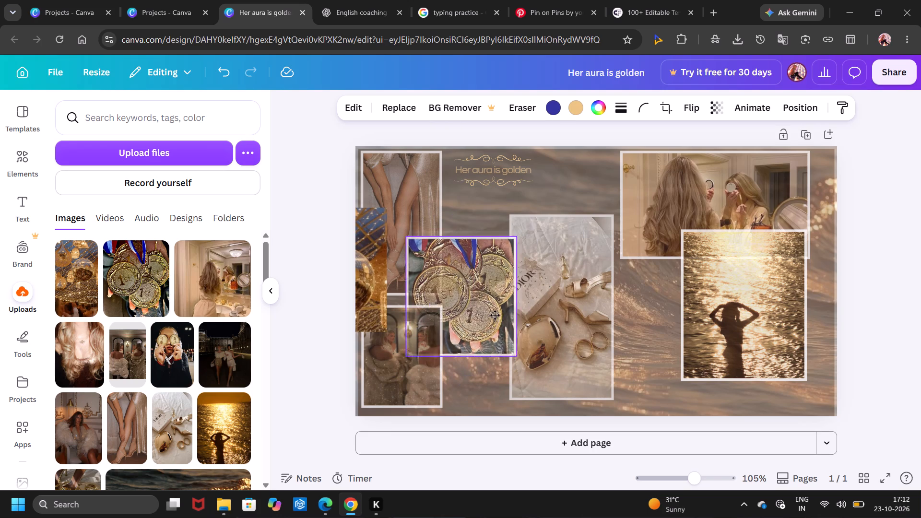
pyautogui.moveTo(495, 315); pyautogui.dragTo(501, 319)
pyautogui.moveTo(565, 333); pyautogui.dragTo(585, 340)
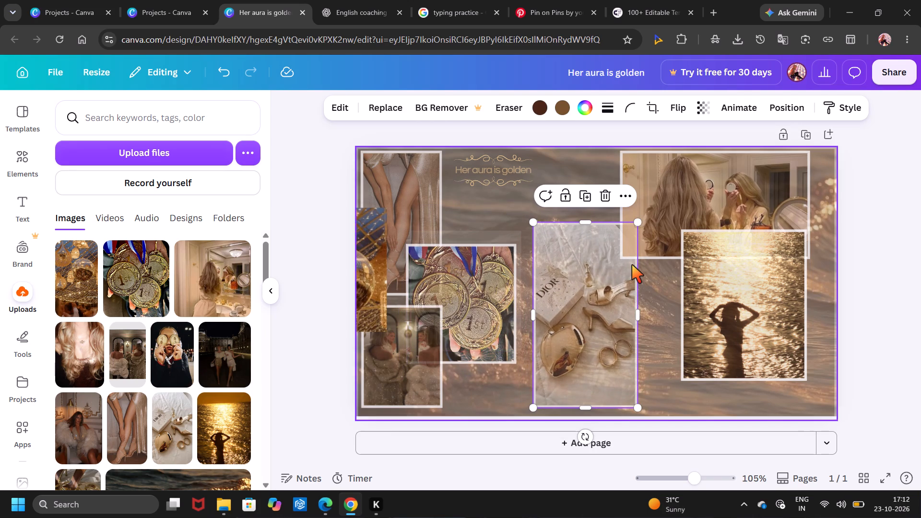
# Move the mirror photo toward the page's upper-right corner.
pyautogui.moveTo(682, 190); pyautogui.dragTo(698, 187)
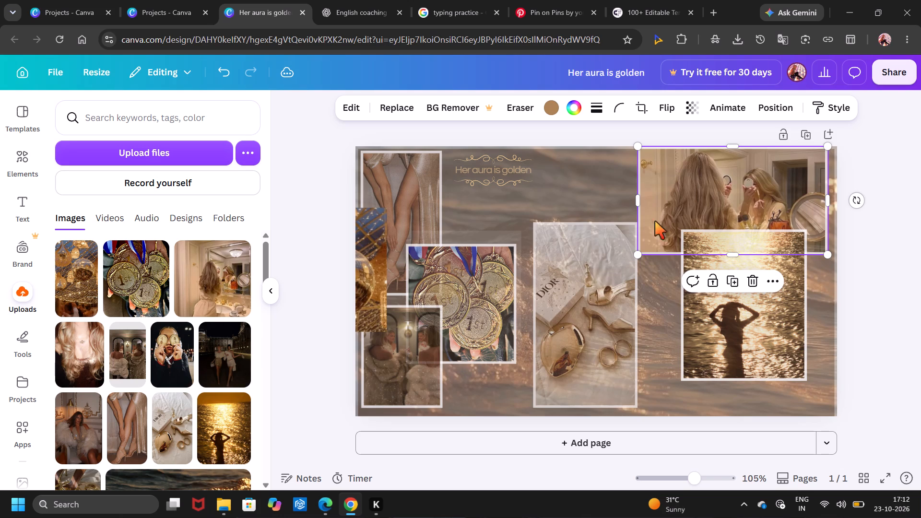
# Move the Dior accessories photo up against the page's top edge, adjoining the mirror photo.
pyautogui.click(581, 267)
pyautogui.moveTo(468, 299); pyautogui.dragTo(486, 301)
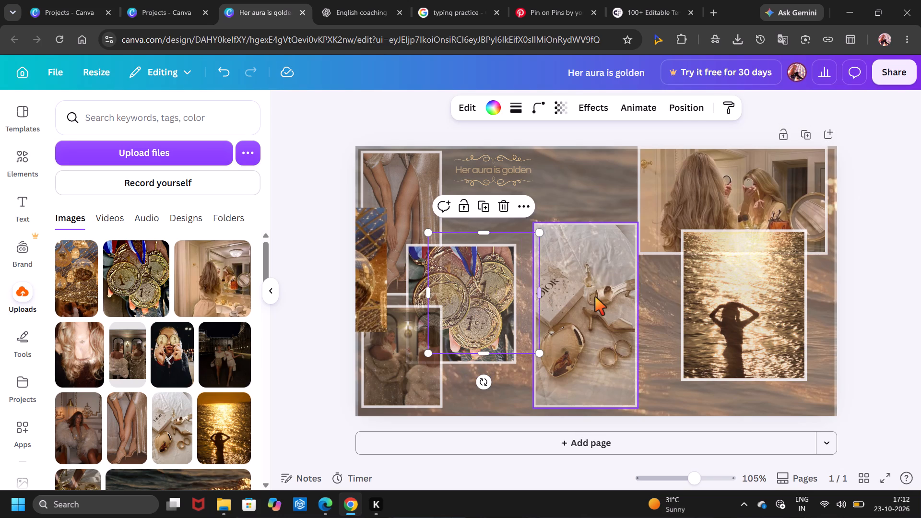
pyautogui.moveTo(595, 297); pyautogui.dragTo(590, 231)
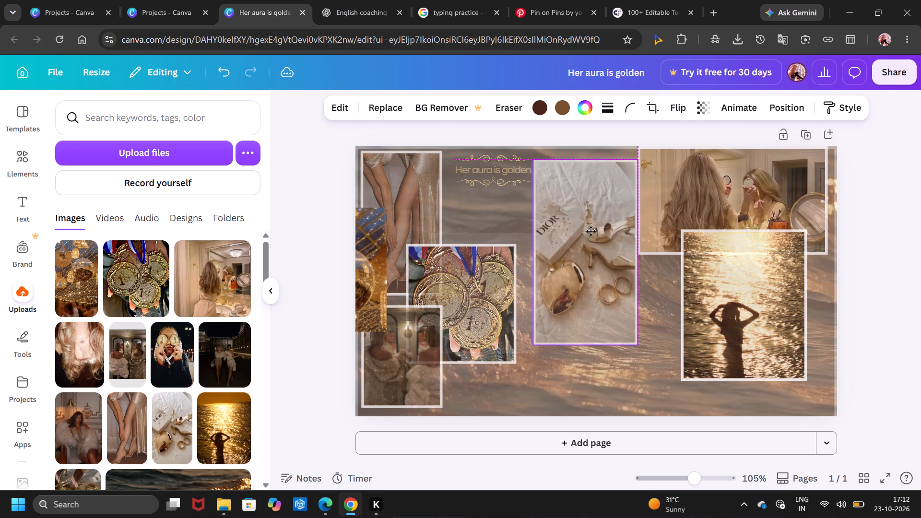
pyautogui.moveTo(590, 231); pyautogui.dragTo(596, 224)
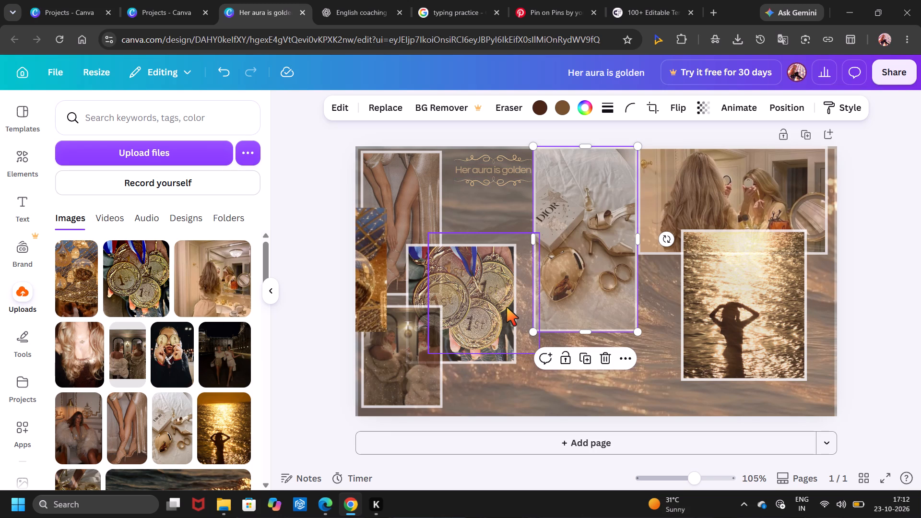
# Move the fur-coat photo from the page's lower-left corner to its top edge, between the legs and Dior photos.
pyautogui.click(475, 331)
pyautogui.click(435, 342)
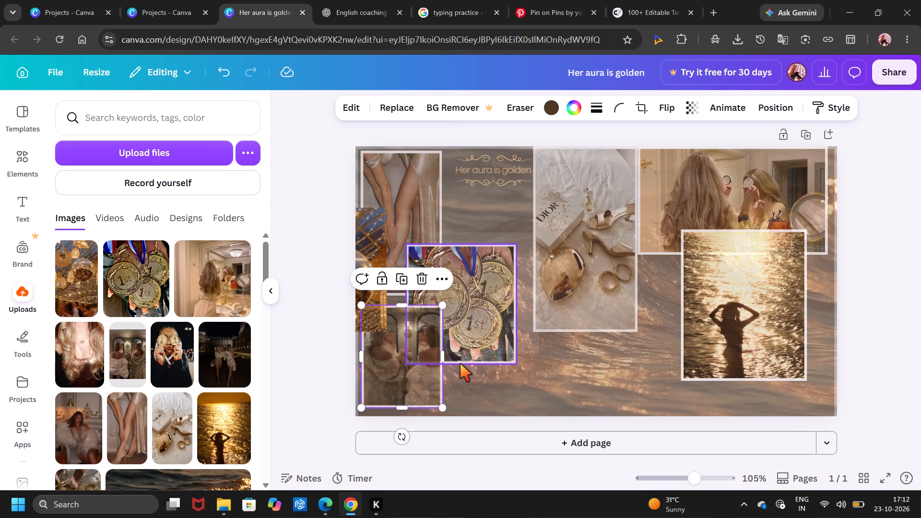
pyautogui.click(473, 362)
pyautogui.click(473, 362)
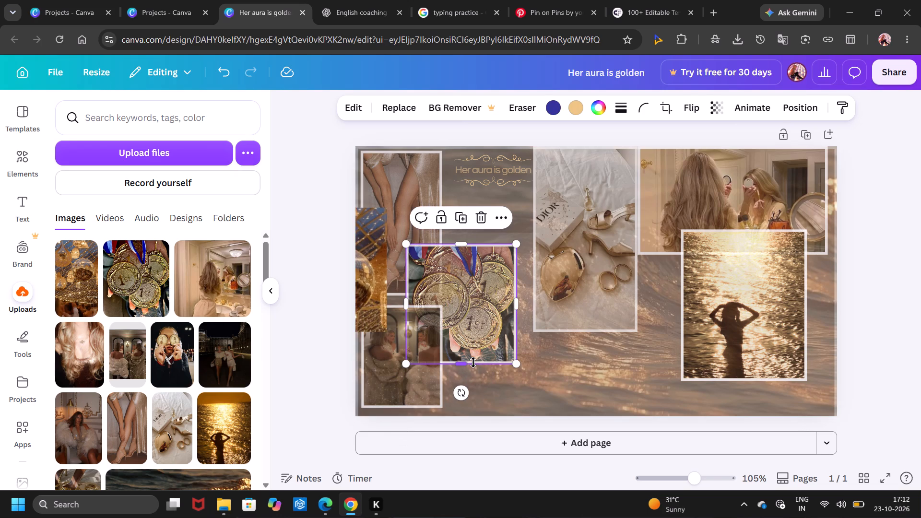
pyautogui.click(473, 362)
pyautogui.moveTo(425, 392); pyautogui.dragTo(526, 193)
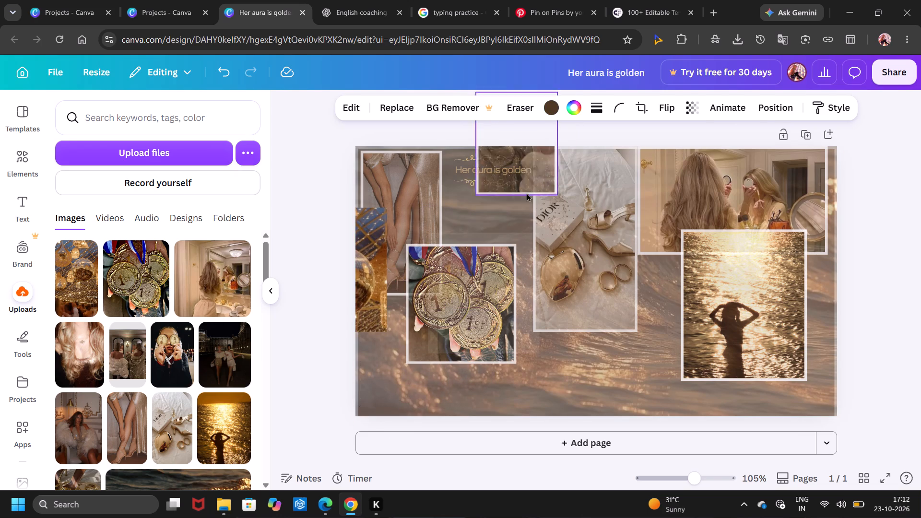
pyautogui.moveTo(526, 193); pyautogui.dragTo(525, 197)
# Place the medals photo in the page's lower-left corner beneath the legs photo and shorten it to about 169 by 166.
pyautogui.click(478, 330)
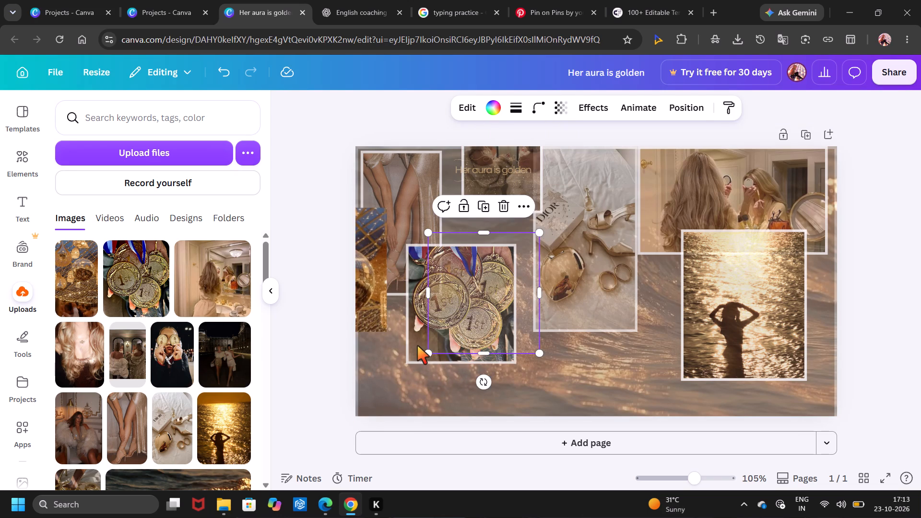
pyautogui.moveTo(417, 346); pyautogui.dragTo(376, 401)
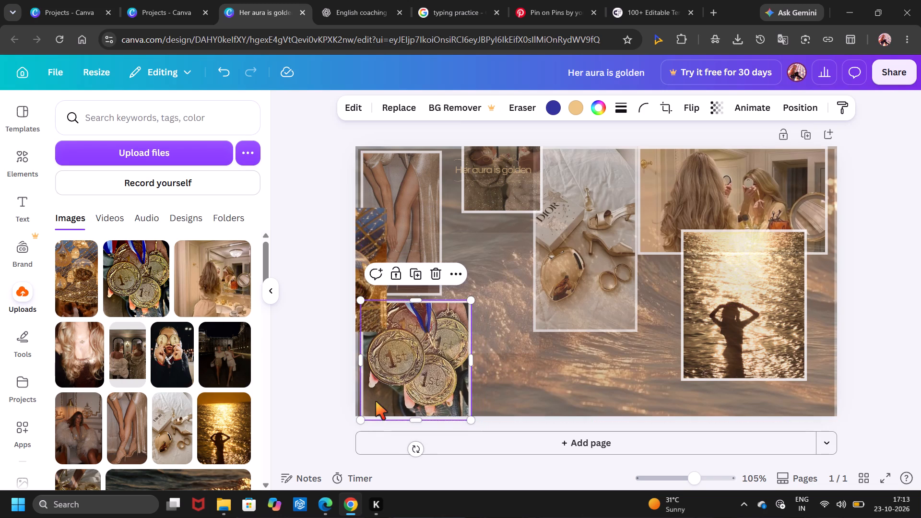
pyautogui.moveTo(413, 417); pyautogui.dragTo(414, 410)
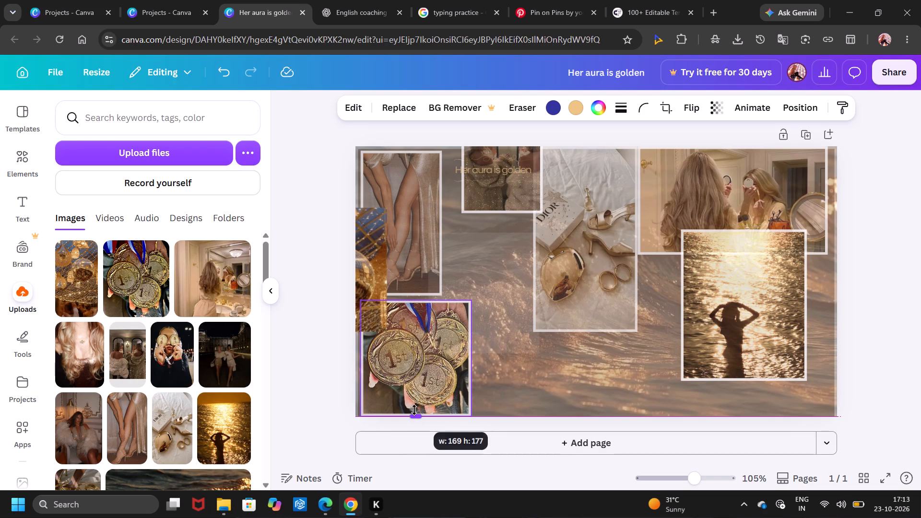
pyautogui.moveTo(414, 410); pyautogui.dragTo(420, 405)
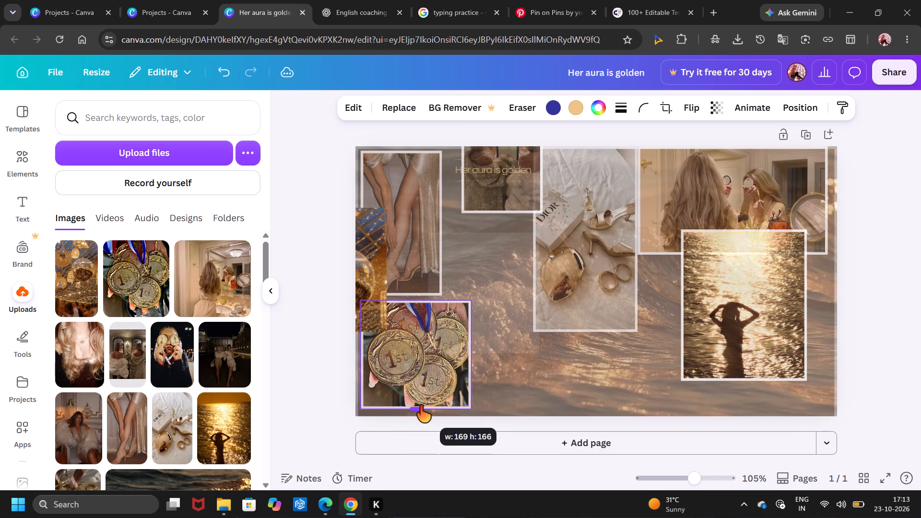
pyautogui.moveTo(420, 405); pyautogui.dragTo(422, 405)
pyautogui.click(430, 381)
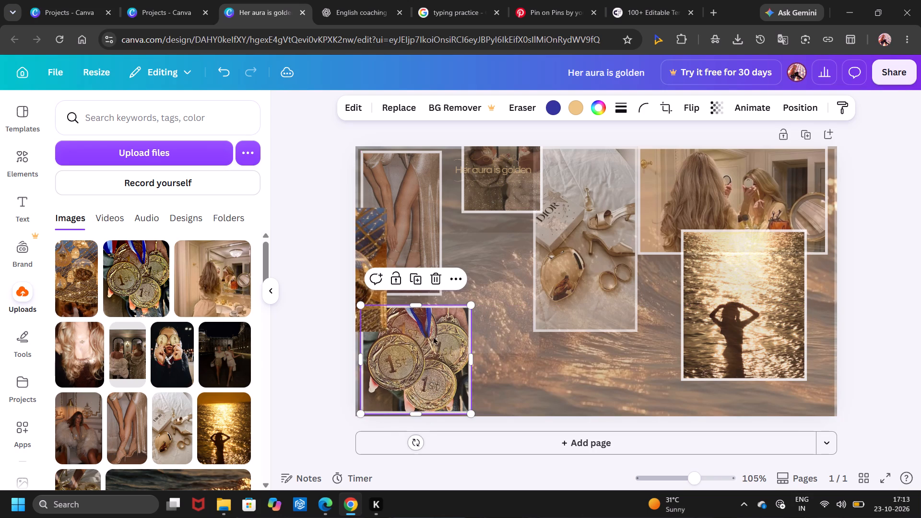
# Nudge the legs photo slightly down and right, closer to the medals photo.
pyautogui.moveTo(403, 251); pyautogui.dragTo(408, 253)
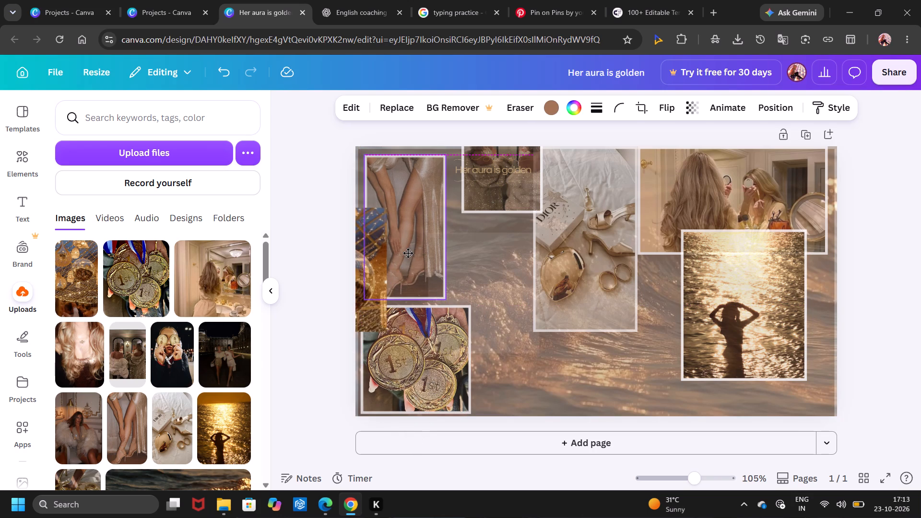
pyautogui.moveTo(408, 253); pyautogui.dragTo(408, 253)
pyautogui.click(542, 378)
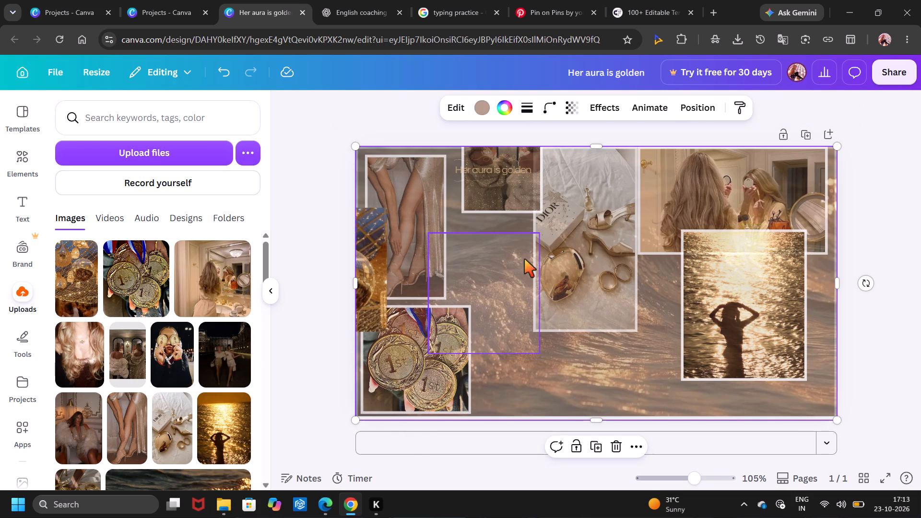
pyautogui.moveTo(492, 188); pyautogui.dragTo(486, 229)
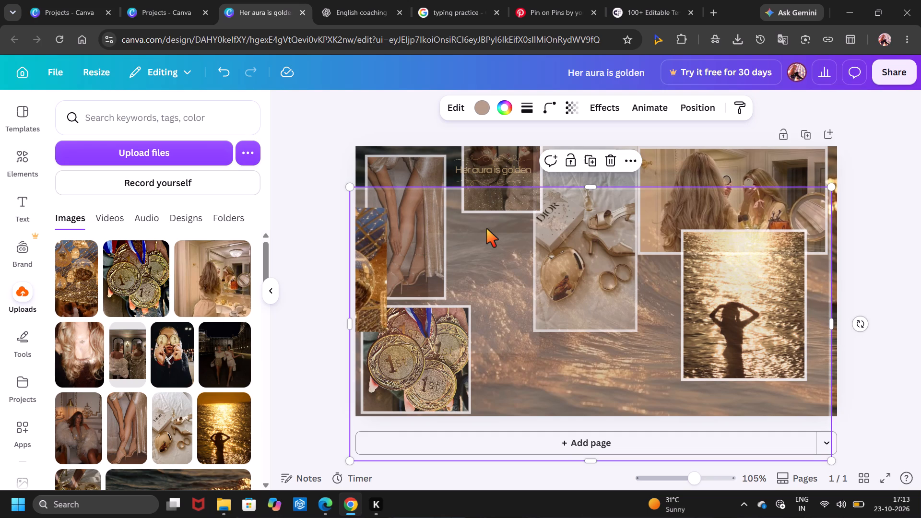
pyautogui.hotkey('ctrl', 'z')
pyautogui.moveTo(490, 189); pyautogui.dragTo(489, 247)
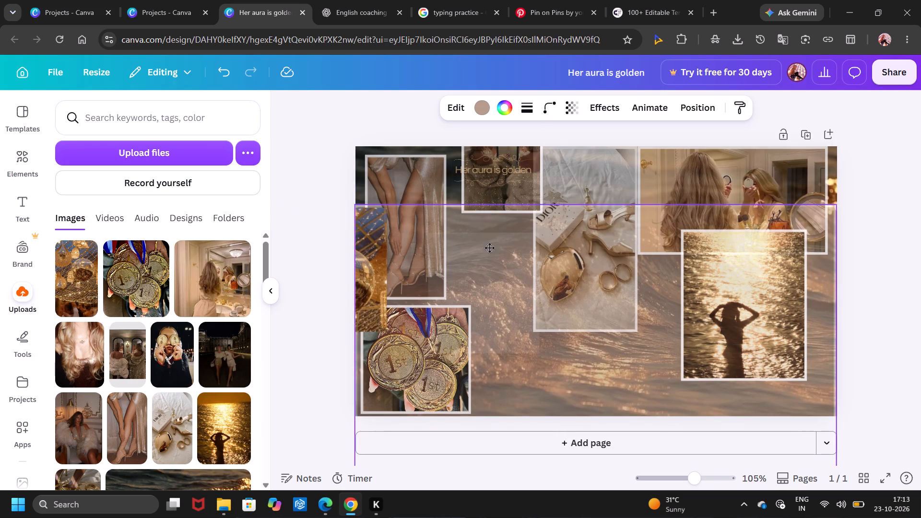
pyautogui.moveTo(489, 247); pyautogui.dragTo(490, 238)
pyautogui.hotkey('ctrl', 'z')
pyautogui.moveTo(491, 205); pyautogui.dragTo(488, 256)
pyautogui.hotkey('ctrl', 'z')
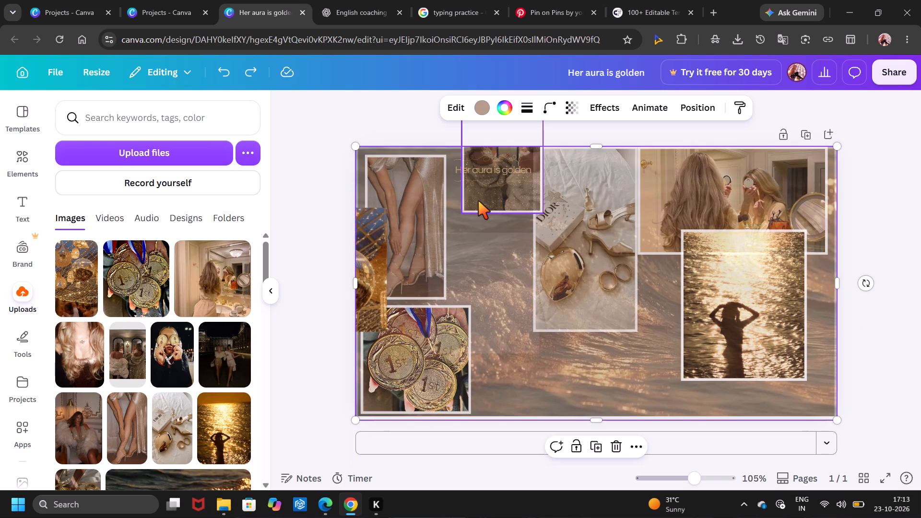
# Move the fur-coat photo below the "Her aura is golden" title, aligning its bottom edge with the legs photo.
pyautogui.click(478, 201)
pyautogui.moveTo(478, 201); pyautogui.dragTo(465, 291)
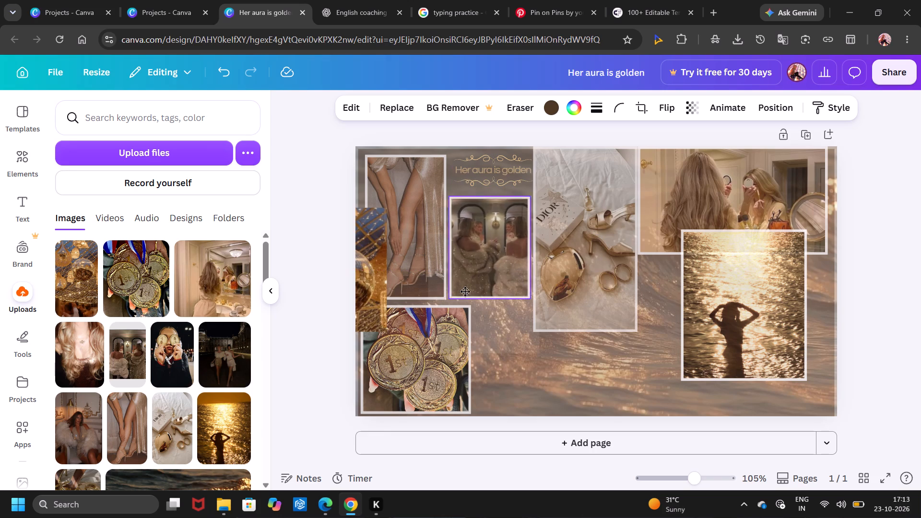
pyautogui.moveTo(465, 291); pyautogui.dragTo(467, 287)
# Move the Dior accessories photo down near the page's bottom edge, beside the fur-coat photo.
pyautogui.moveTo(593, 234); pyautogui.dragTo(598, 250)
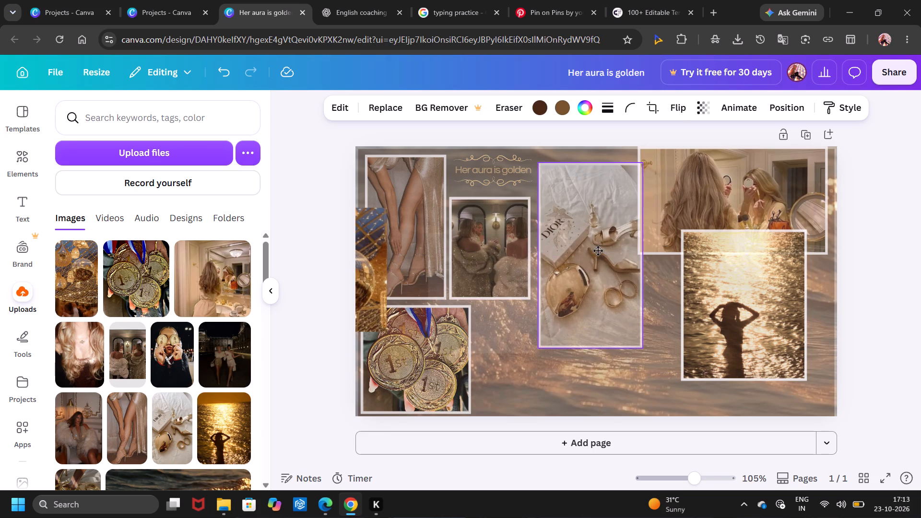
pyautogui.moveTo(598, 250); pyautogui.dragTo(594, 315)
# Shift the mirror photo slightly right and down so its top edge lines up with the legs photo.
pyautogui.moveTo(661, 189); pyautogui.dragTo(666, 192)
pyautogui.click(840, 274)
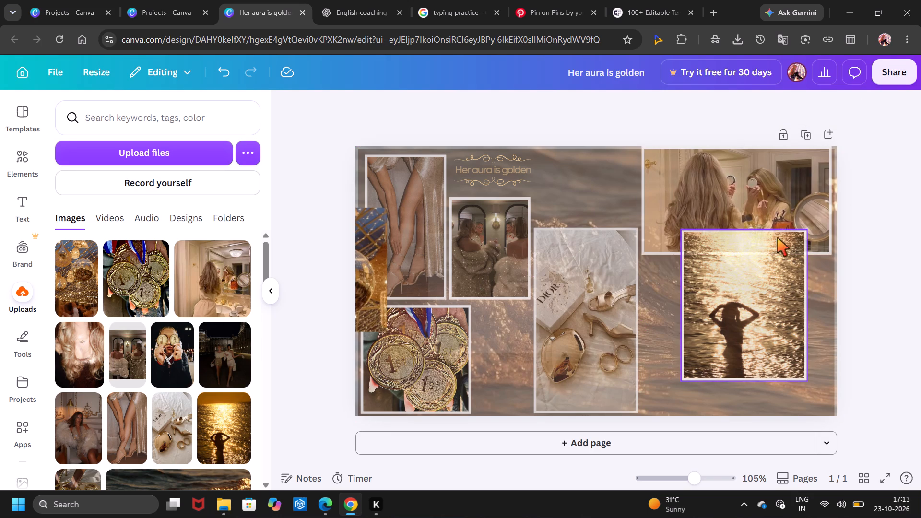
pyautogui.moveTo(767, 209); pyautogui.dragTo(767, 221)
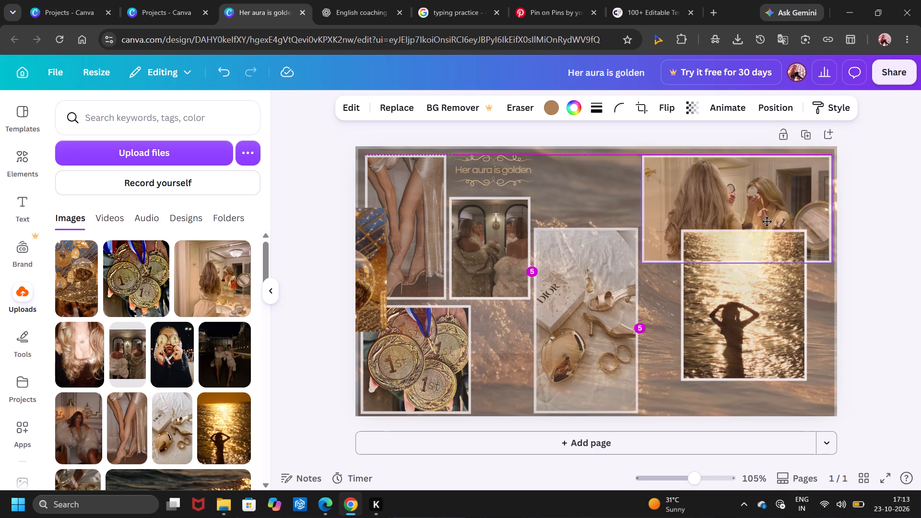
pyautogui.moveTo(767, 221); pyautogui.dragTo(767, 219)
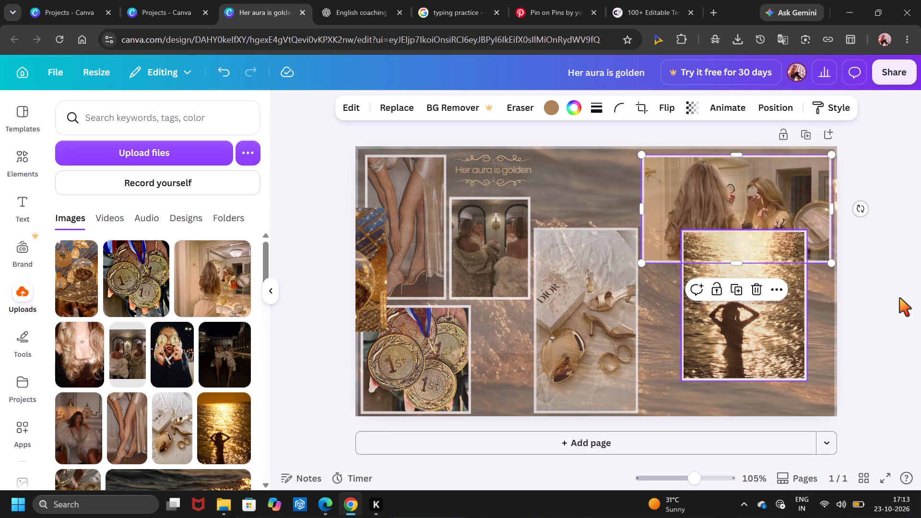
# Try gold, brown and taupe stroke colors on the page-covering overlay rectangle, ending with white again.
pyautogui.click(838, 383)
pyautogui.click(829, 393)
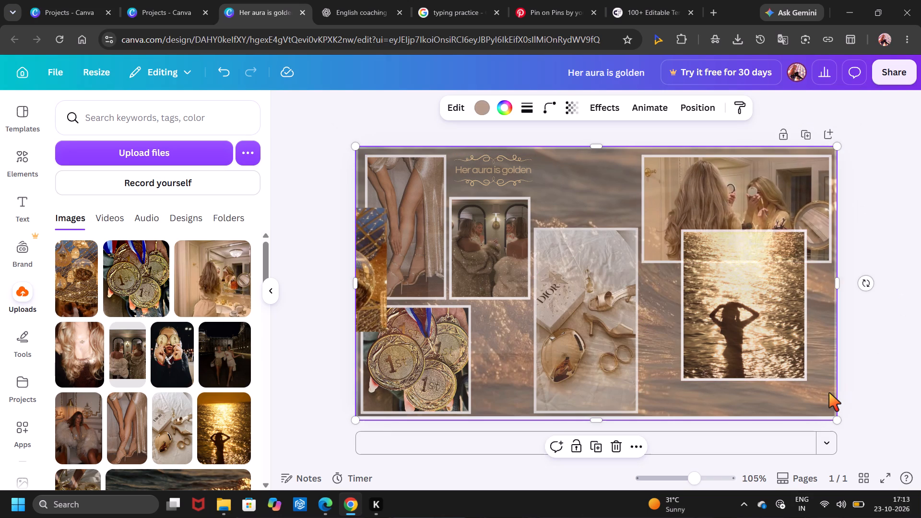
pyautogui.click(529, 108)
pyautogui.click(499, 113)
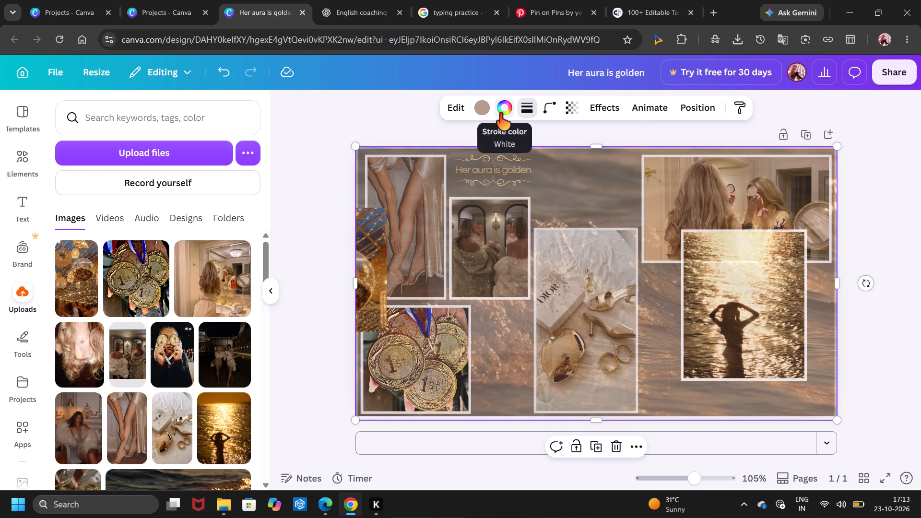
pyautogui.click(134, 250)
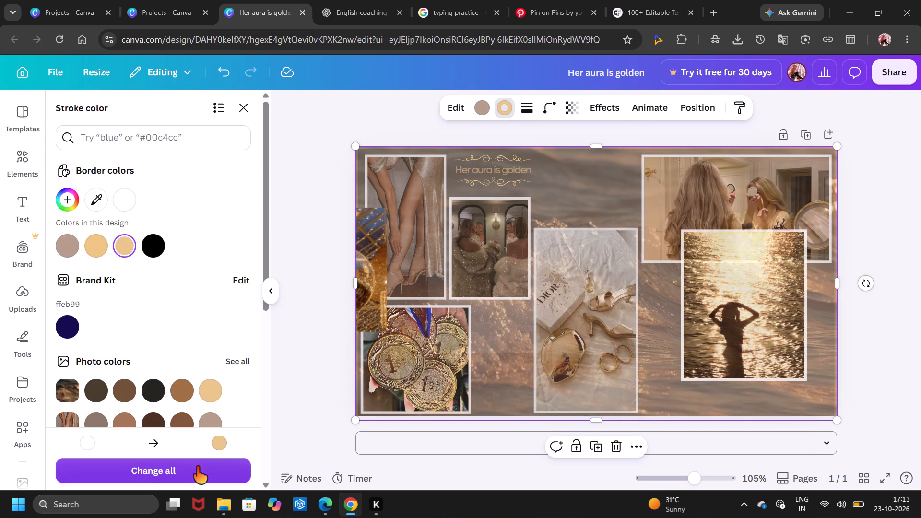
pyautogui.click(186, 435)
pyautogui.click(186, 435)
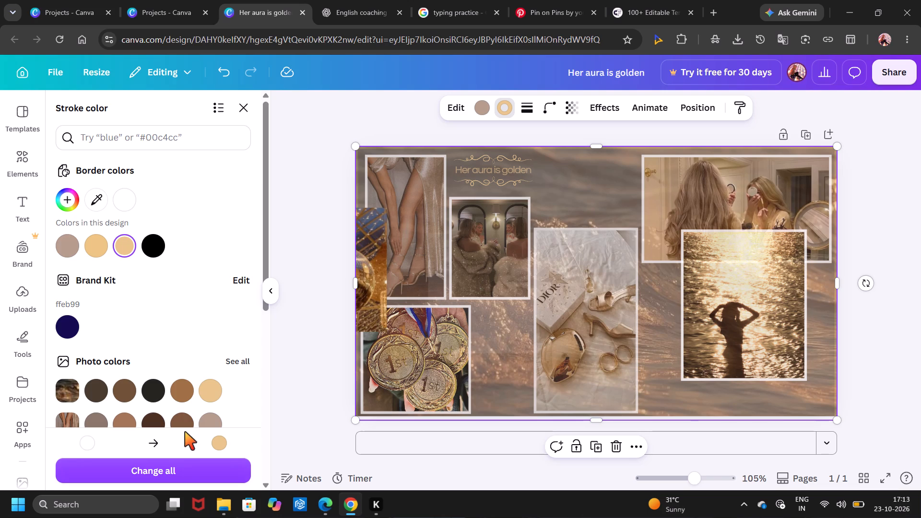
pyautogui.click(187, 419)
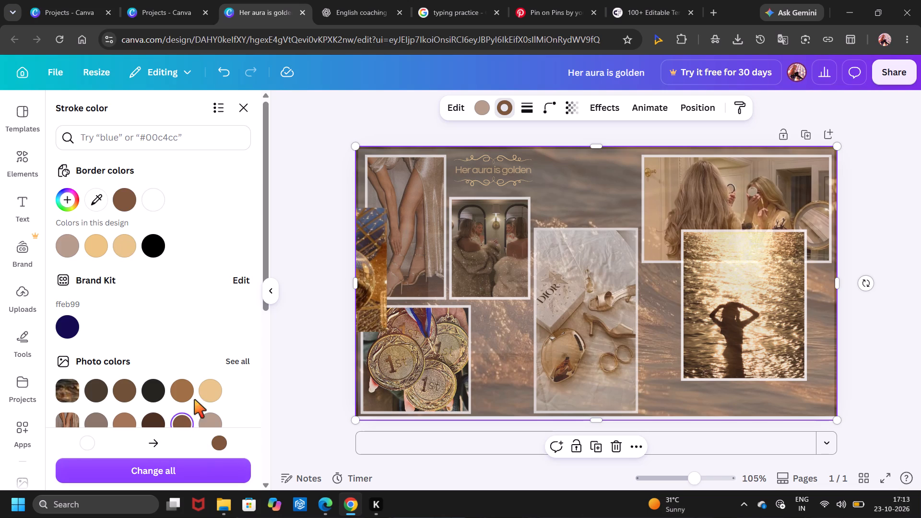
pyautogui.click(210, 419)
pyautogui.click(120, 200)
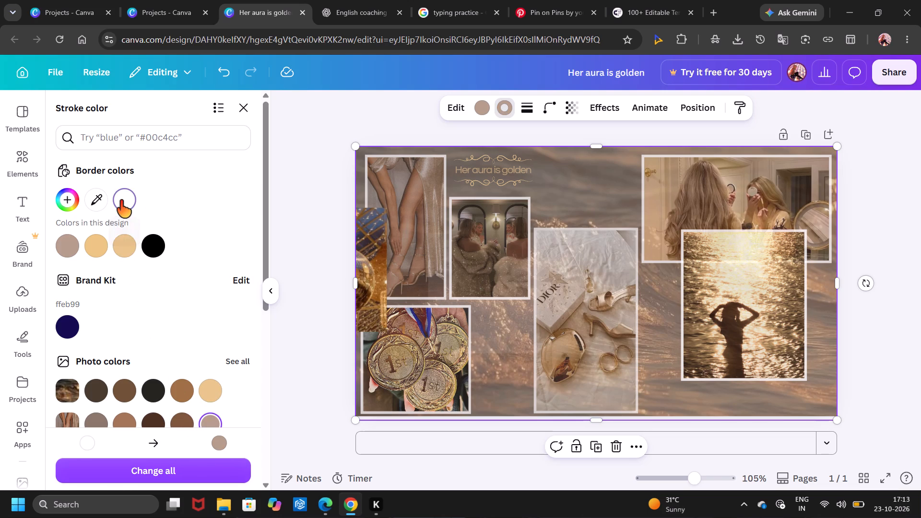
# Move the sunset silhouette photo below the mirror photo, next to the Dior accessories photo.
pyautogui.click(698, 254)
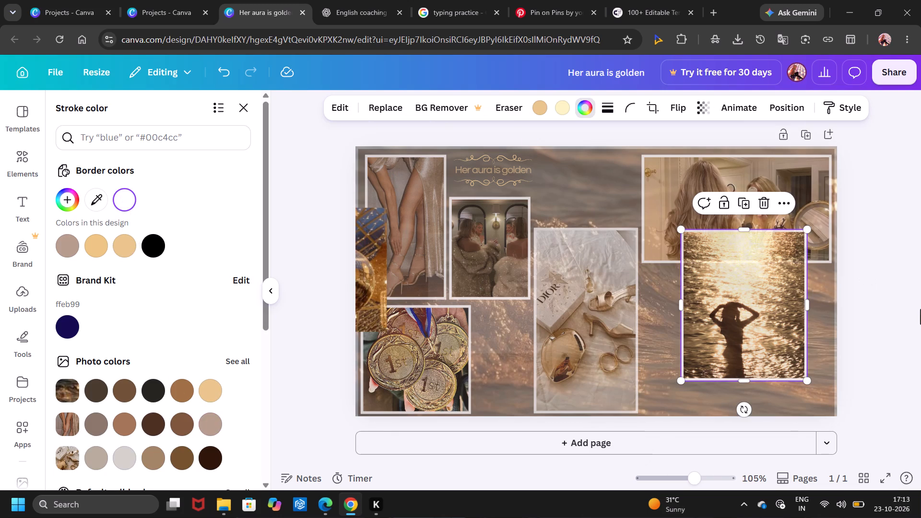
pyautogui.click(920, 309)
pyautogui.click(896, 345)
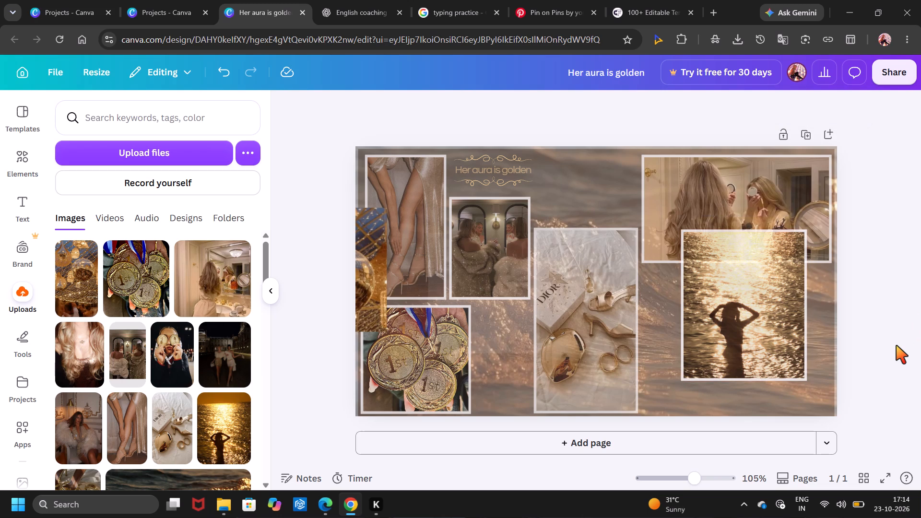
pyautogui.moveTo(896, 345); pyautogui.dragTo(890, 383)
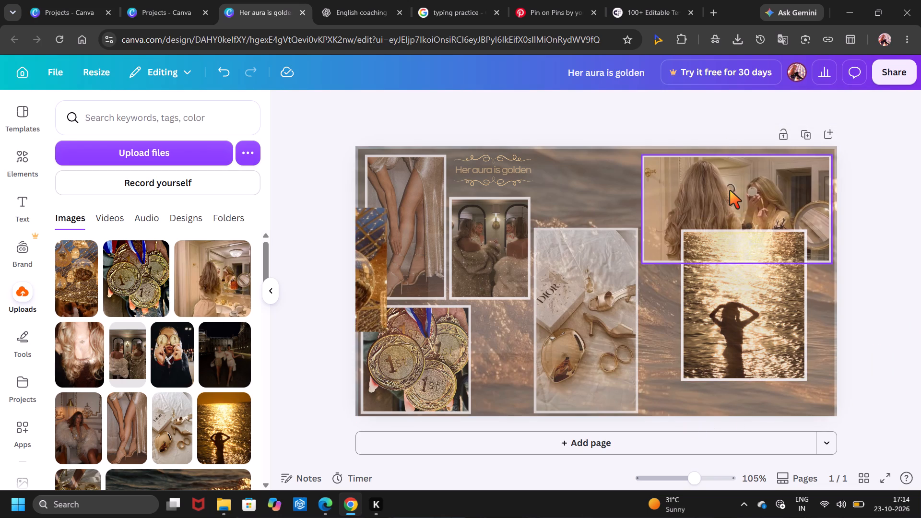
pyautogui.click(732, 329)
pyautogui.moveTo(732, 329); pyautogui.dragTo(697, 367)
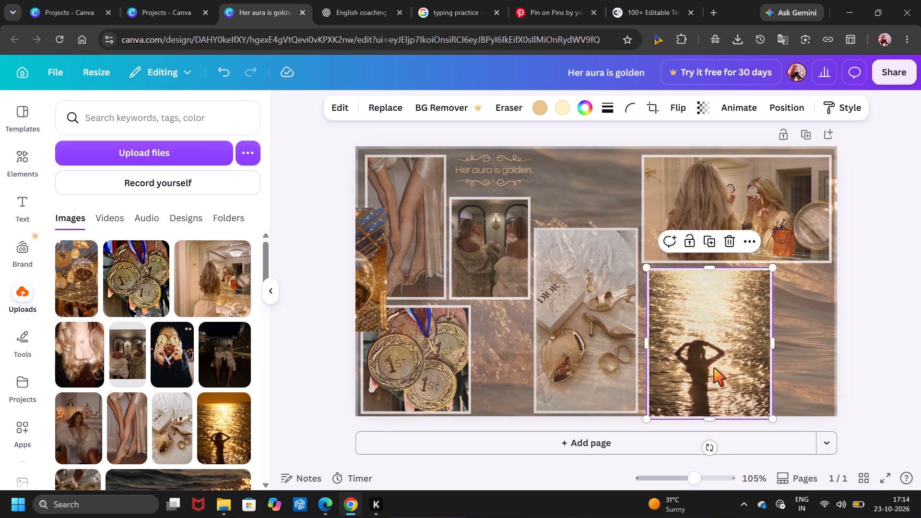
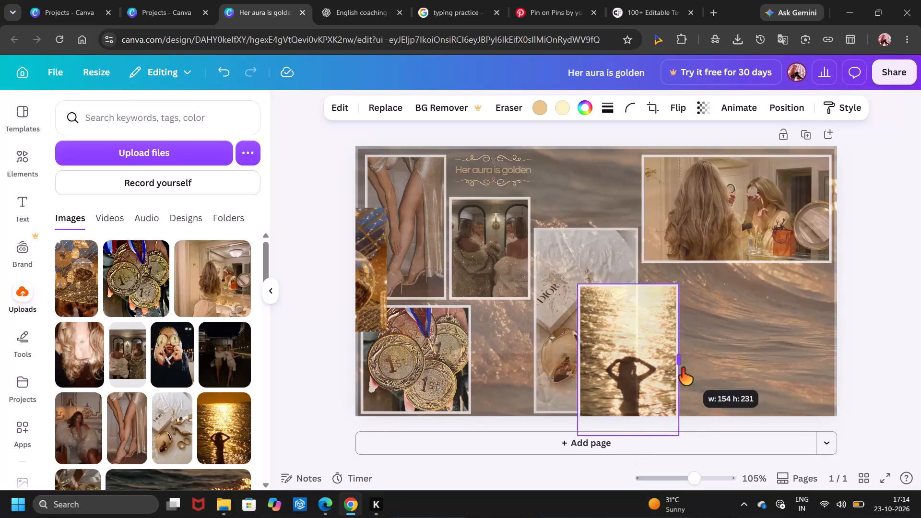
# Crop the sunset silhouette photo to about 111 wide and place it over the Dior accessories photo's lower right corner.
pyautogui.moveTo(575, 358); pyautogui.dragTo(592, 358)
pyautogui.moveTo(635, 437); pyautogui.dragTo(639, 405)
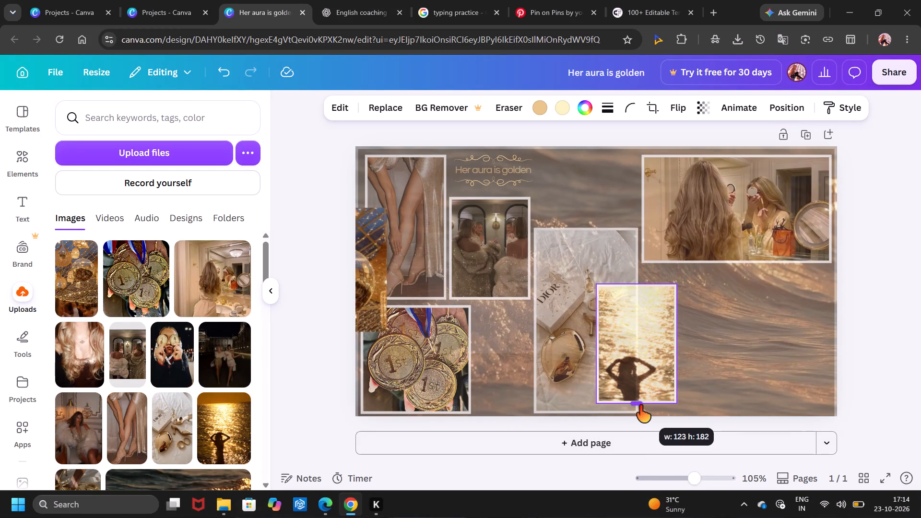
pyautogui.moveTo(639, 405); pyautogui.dragTo(638, 426)
pyautogui.moveTo(640, 387); pyautogui.dragTo(645, 354)
pyautogui.moveTo(641, 391); pyautogui.dragTo(644, 414)
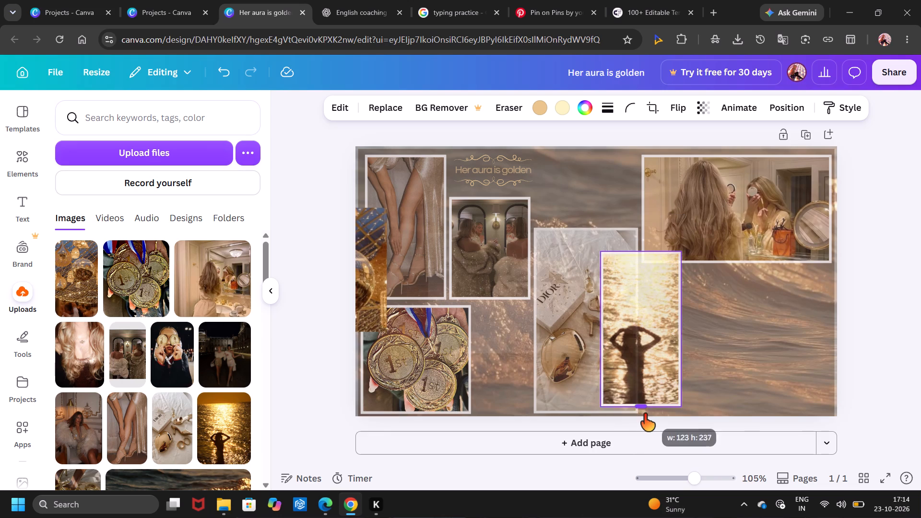
pyautogui.moveTo(644, 414); pyautogui.dragTo(645, 406)
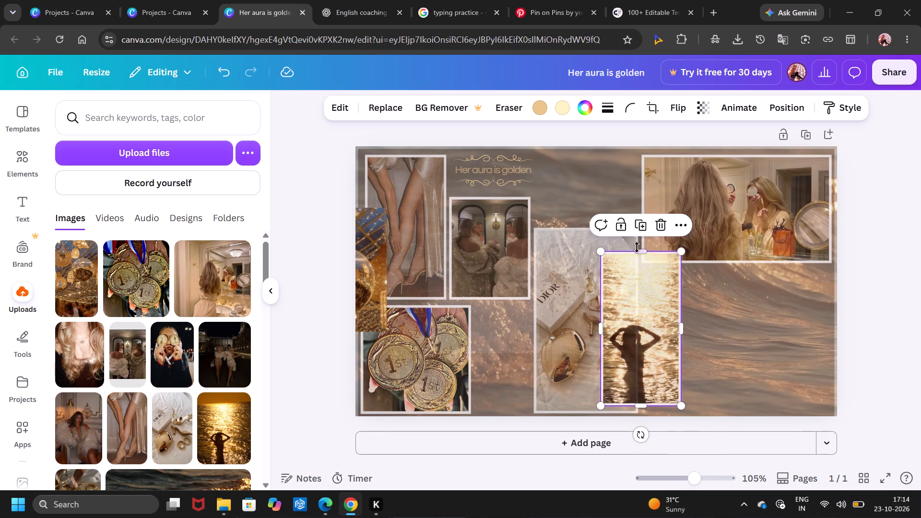
pyautogui.moveTo(641, 251); pyautogui.dragTo(646, 271)
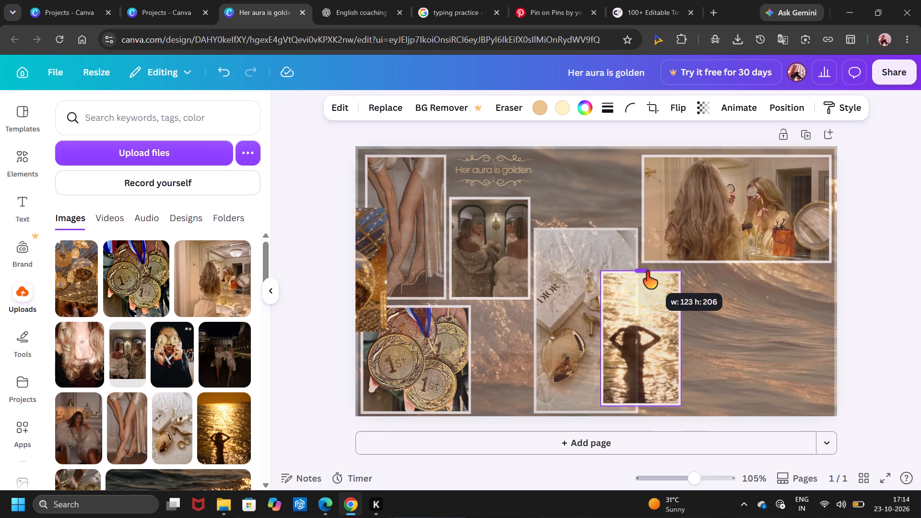
pyautogui.moveTo(646, 271); pyautogui.dragTo(649, 289)
pyautogui.moveTo(680, 346); pyautogui.dragTo(673, 346)
pyautogui.moveTo(618, 365); pyautogui.dragTo(626, 362)
pyautogui.moveTo(631, 362); pyautogui.dragTo(548, 379)
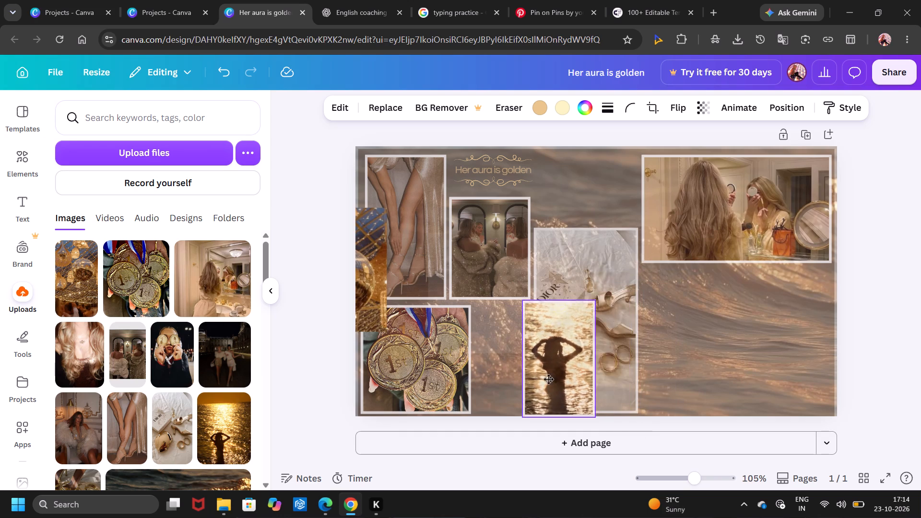
pyautogui.moveTo(548, 379); pyautogui.dragTo(592, 359)
# Crop the mirror photo narrower from its right side and move it back toward the page's right edge.
pyautogui.click(803, 227)
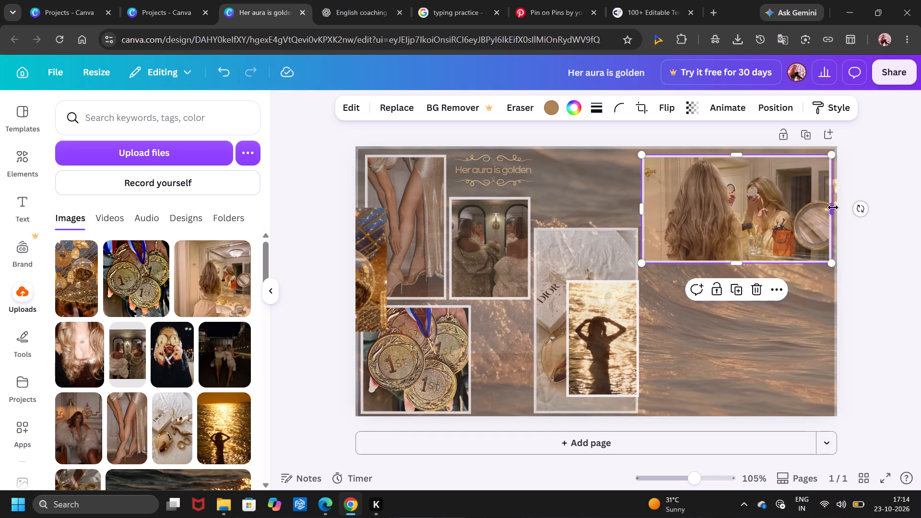
pyautogui.moveTo(830, 217); pyautogui.dragTo(799, 226)
pyautogui.moveTo(763, 235); pyautogui.dragTo(792, 239)
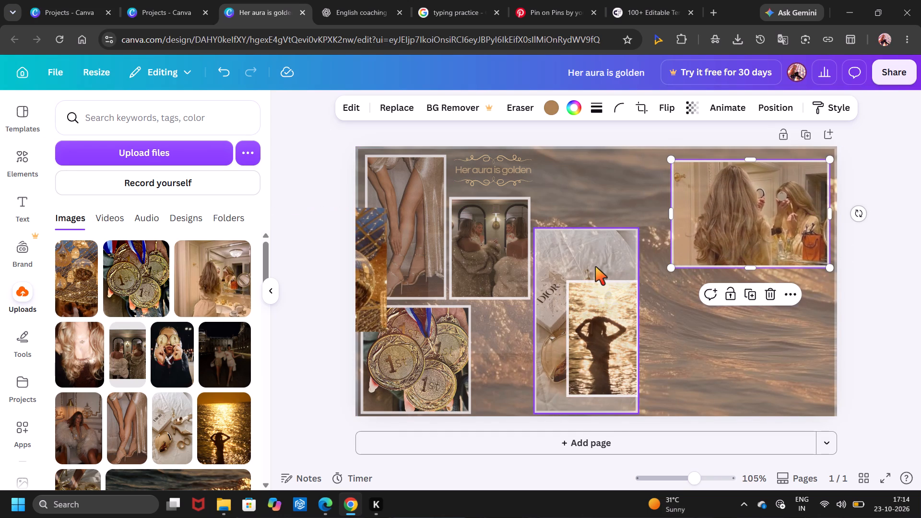
# Move the Dior accessories photo up beside the mirror photo so their top edges align.
pyautogui.moveTo(595, 267); pyautogui.dragTo(620, 206)
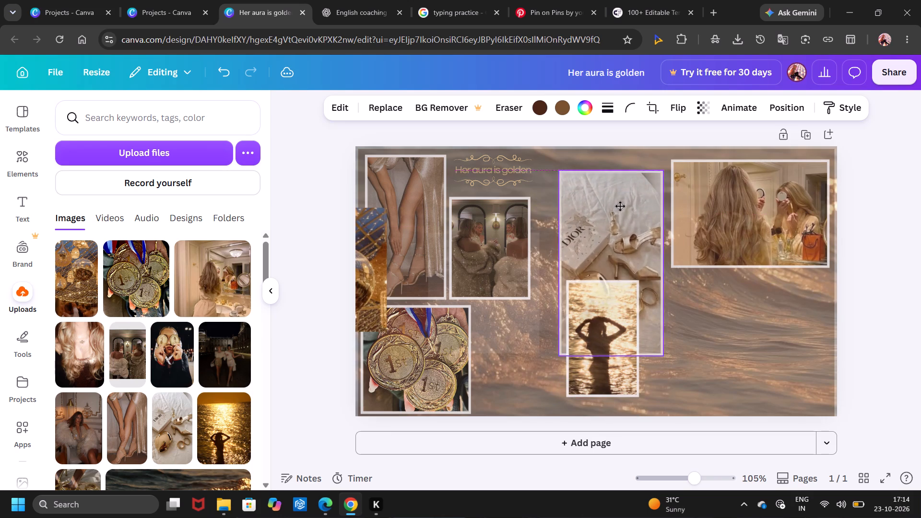
pyautogui.moveTo(620, 206); pyautogui.dragTo(626, 199)
pyautogui.click(766, 347)
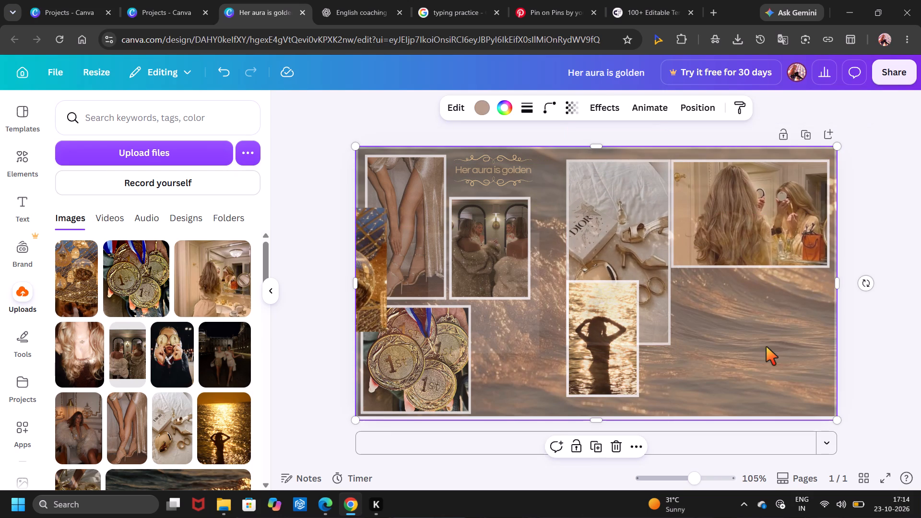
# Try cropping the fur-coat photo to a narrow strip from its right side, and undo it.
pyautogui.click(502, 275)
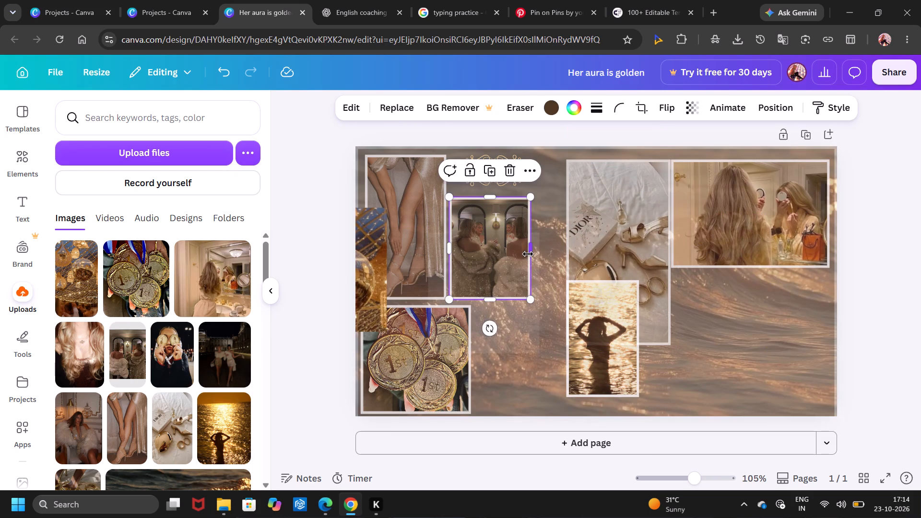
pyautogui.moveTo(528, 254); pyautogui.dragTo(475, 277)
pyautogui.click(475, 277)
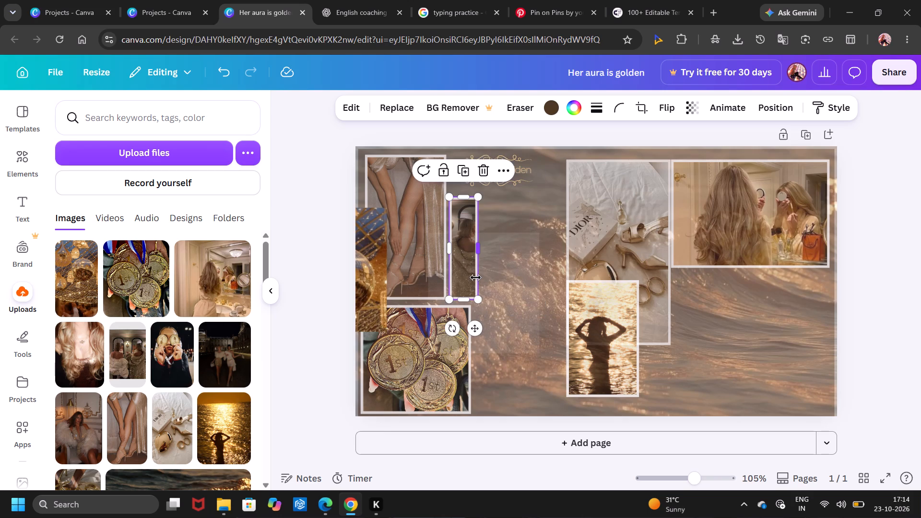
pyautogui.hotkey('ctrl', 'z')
# Widen the fur-coat photo to fill the space between the legs photo and the Dior accessories photo, leaving small gaps.
pyautogui.moveTo(474, 263); pyautogui.dragTo(481, 265)
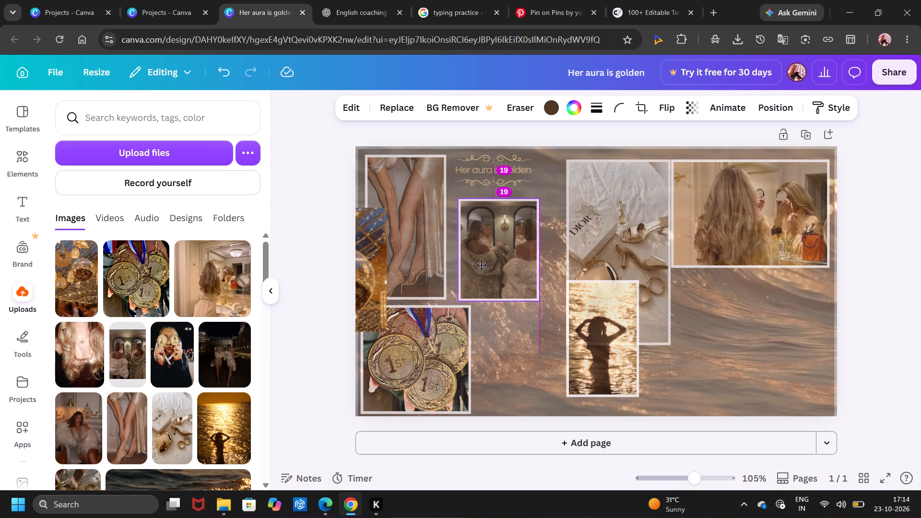
pyautogui.moveTo(481, 265); pyautogui.dragTo(482, 266)
pyautogui.click(448, 246)
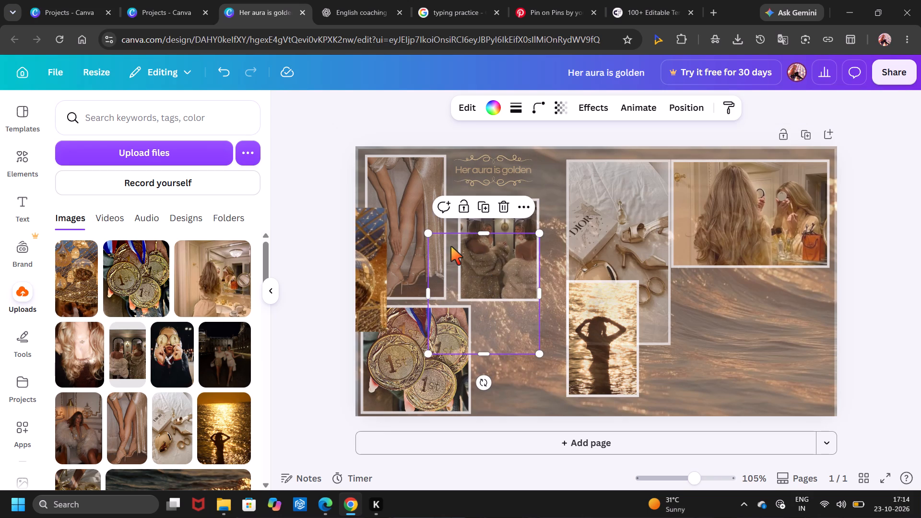
pyautogui.click(520, 222)
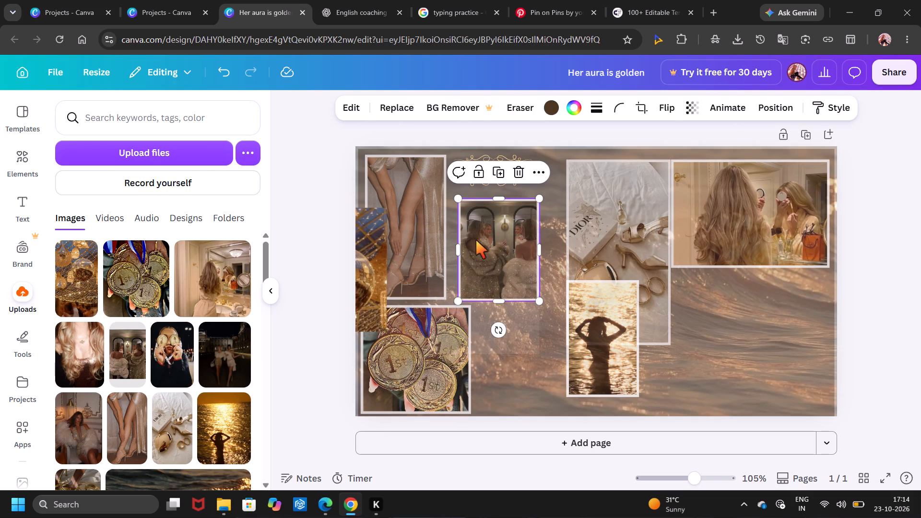
pyautogui.moveTo(459, 247); pyautogui.dragTo(455, 250)
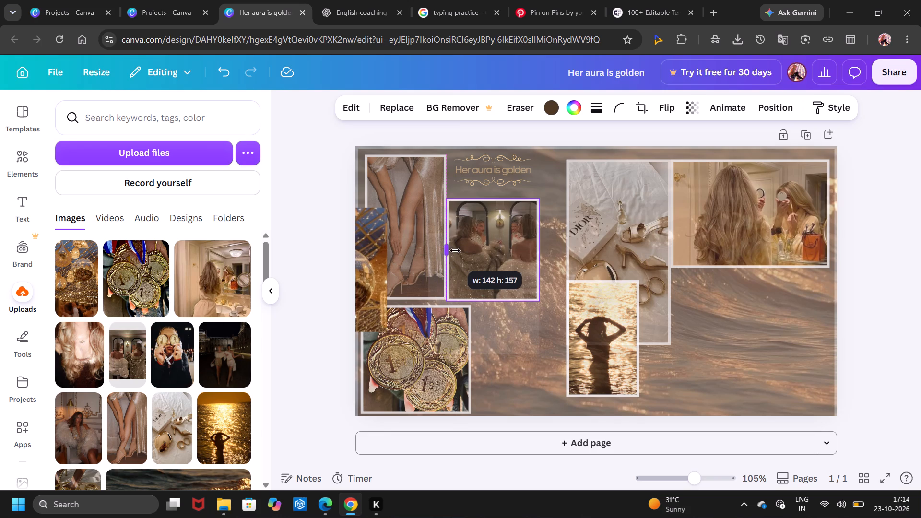
pyautogui.moveTo(455, 250); pyautogui.dragTo(451, 254)
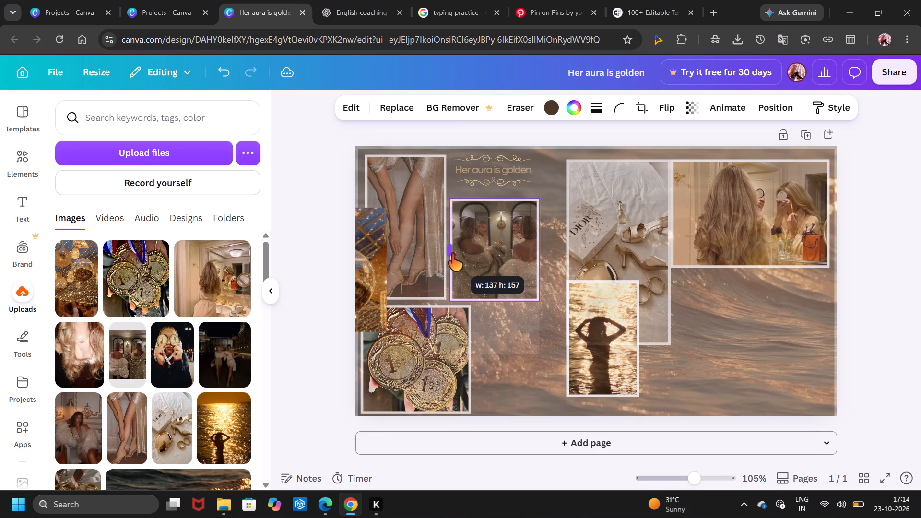
pyautogui.moveTo(451, 254); pyautogui.dragTo(454, 254)
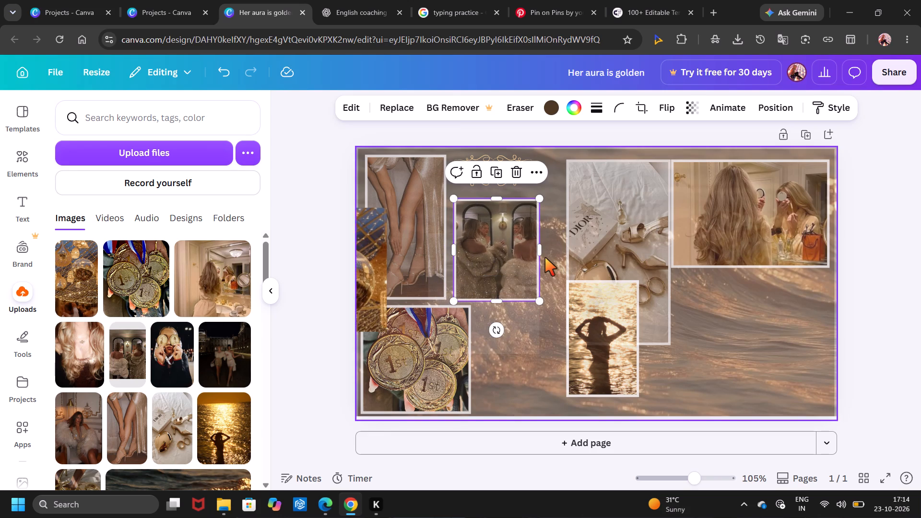
pyautogui.moveTo(538, 250); pyautogui.dragTo(558, 244)
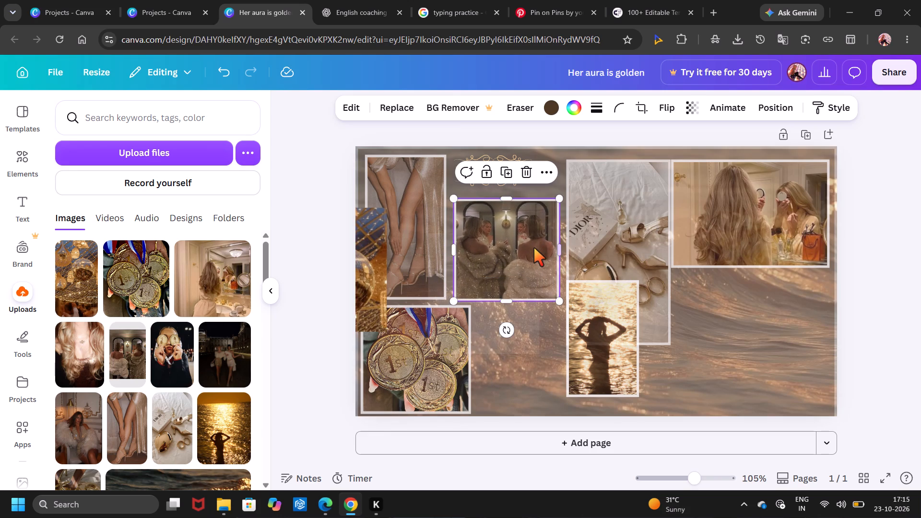
pyautogui.click(534, 248)
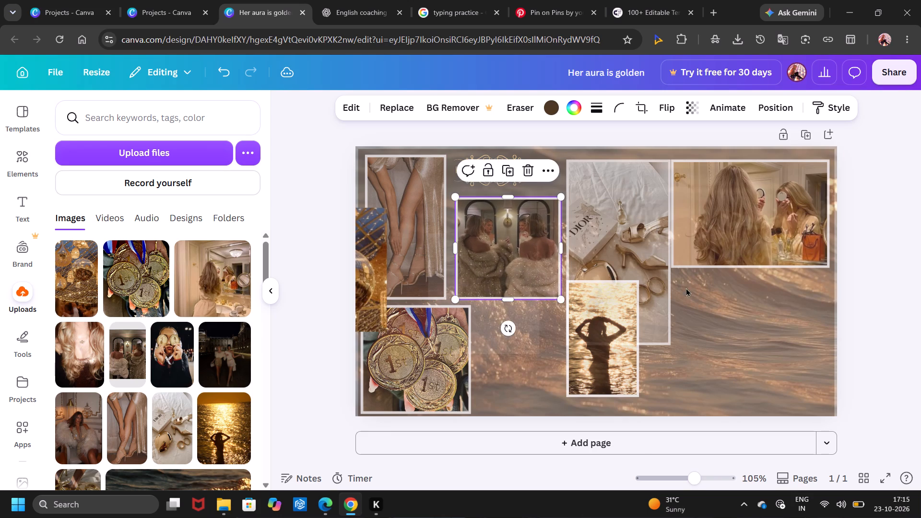
pyautogui.click(716, 304)
pyautogui.moveTo(527, 277); pyautogui.dragTo(522, 277)
pyautogui.click(736, 356)
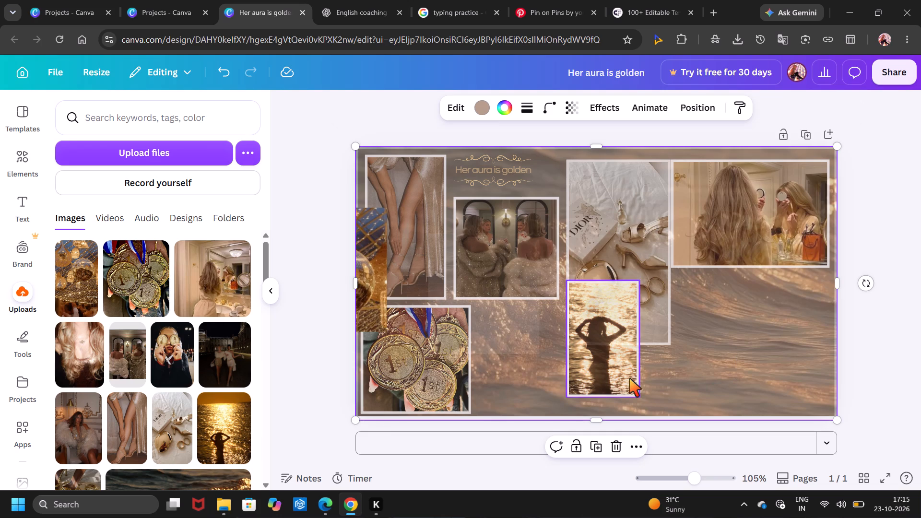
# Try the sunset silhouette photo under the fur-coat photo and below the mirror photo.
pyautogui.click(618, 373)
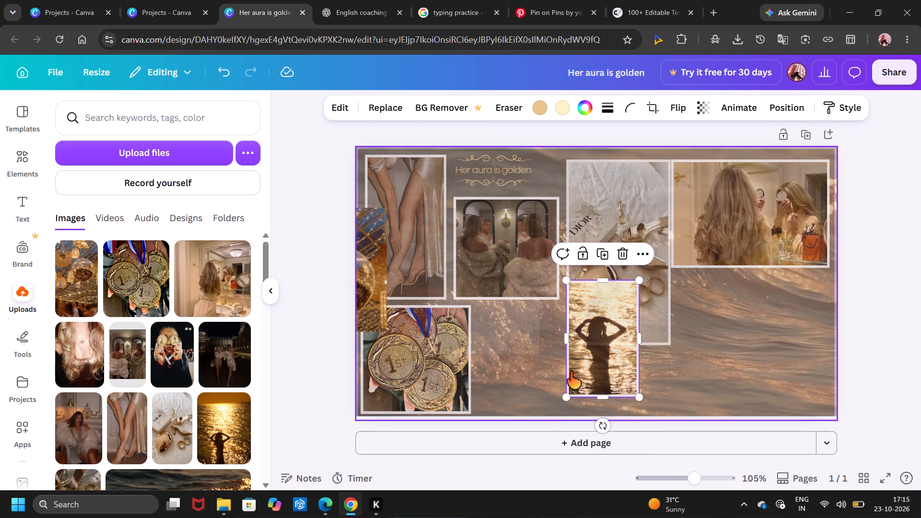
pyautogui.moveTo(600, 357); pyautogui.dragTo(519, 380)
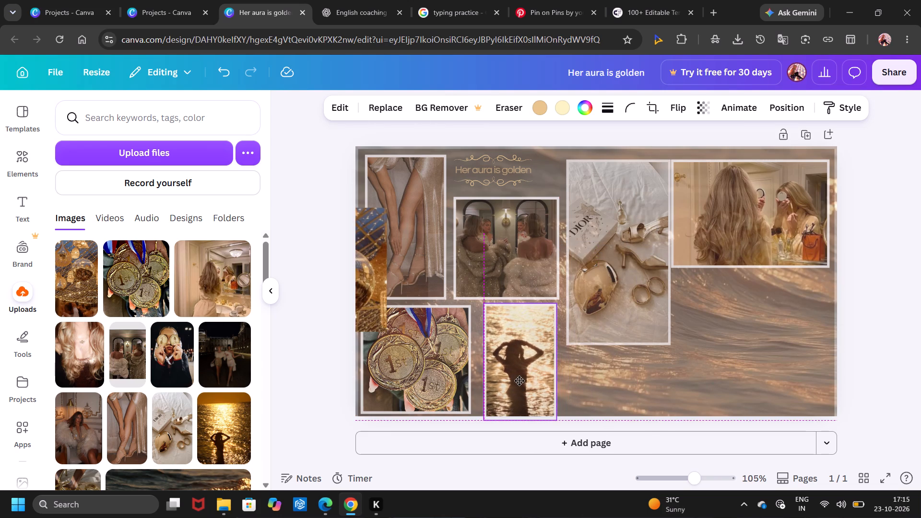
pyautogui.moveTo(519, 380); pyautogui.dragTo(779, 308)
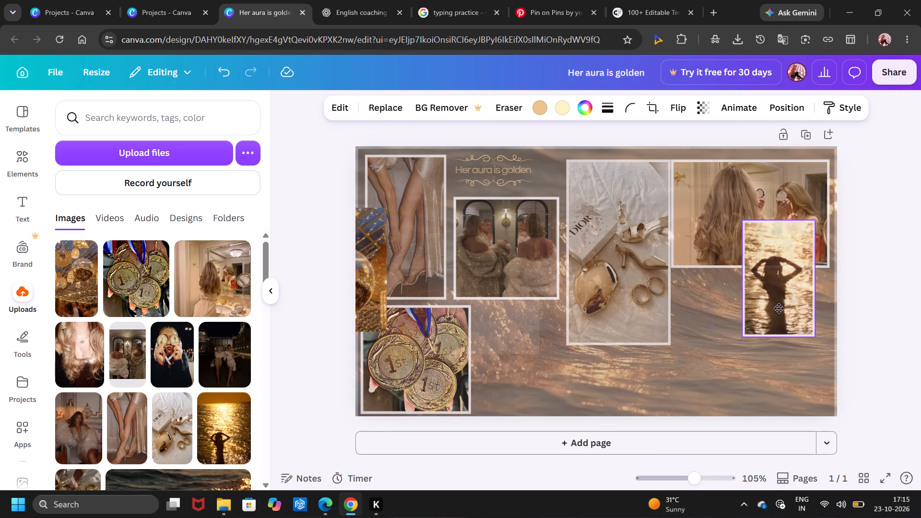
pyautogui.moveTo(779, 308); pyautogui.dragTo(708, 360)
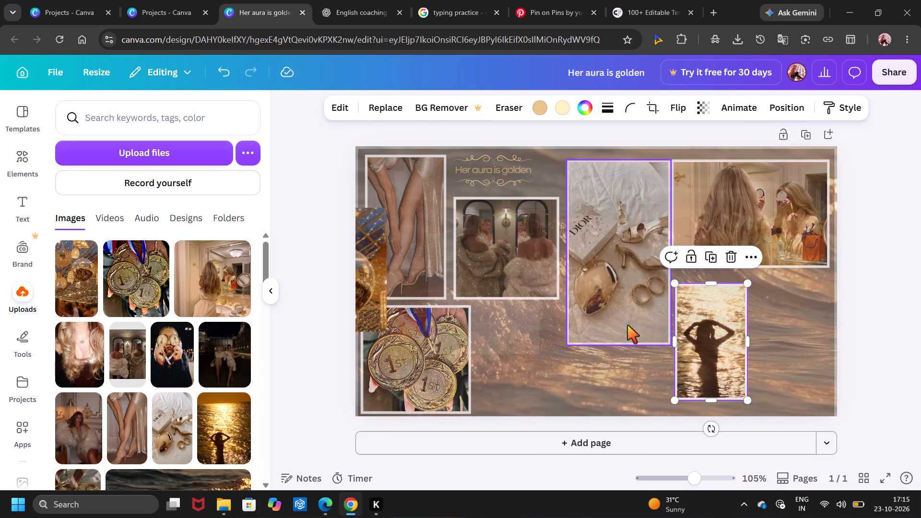
# Crop the fur-coat photo slightly narrower from its right side and nudge it up closer to the title ornament.
pyautogui.click(506, 274)
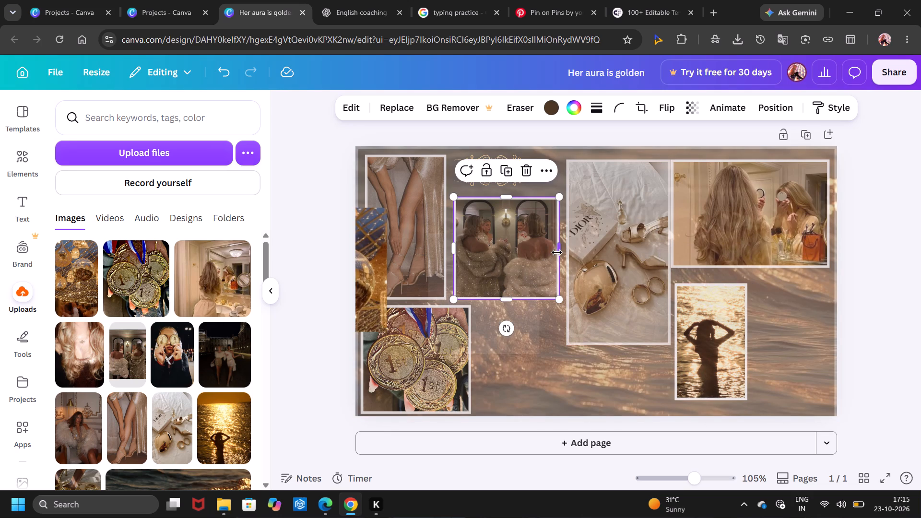
pyautogui.moveTo(556, 252); pyautogui.dragTo(549, 254)
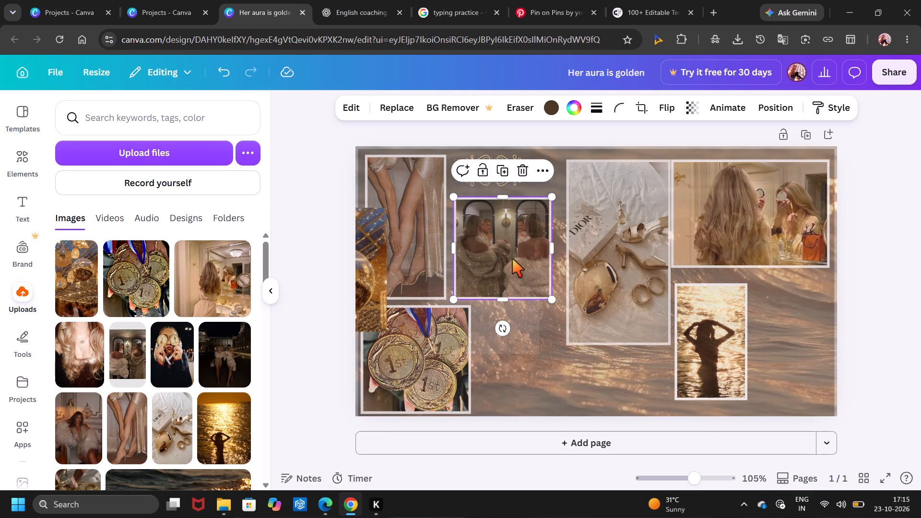
pyautogui.click(512, 259)
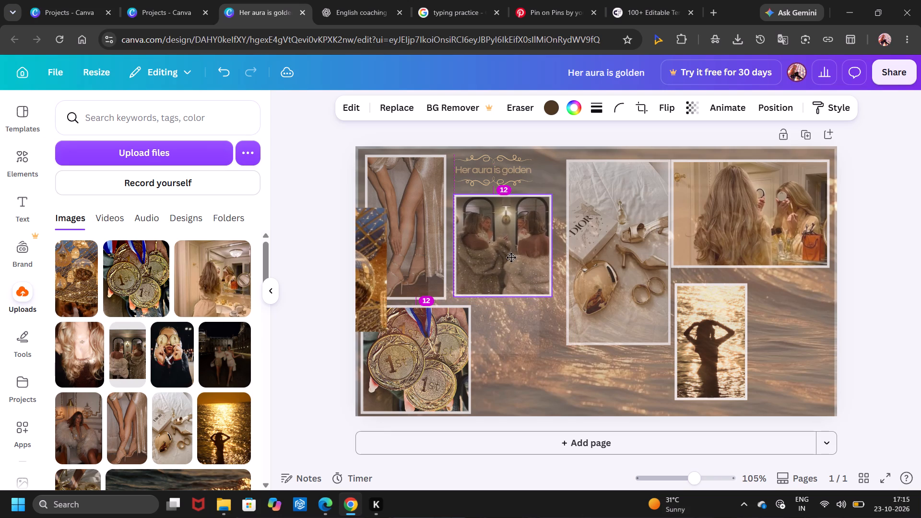
# Shift the Dior accessories photo left and slightly up, leaving small gaps to the fur-coat and mirror photos.
pyautogui.moveTo(587, 256); pyautogui.dragTo(584, 257)
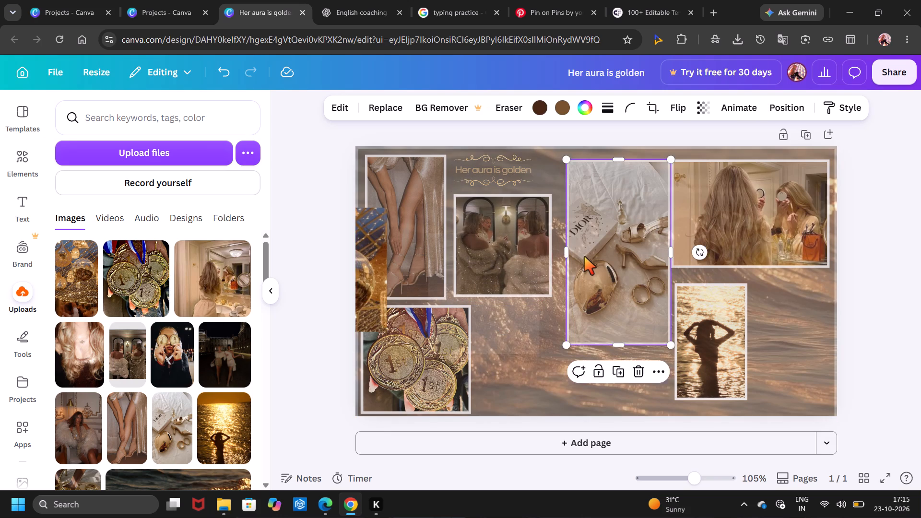
pyautogui.moveTo(584, 257); pyautogui.dragTo(574, 254)
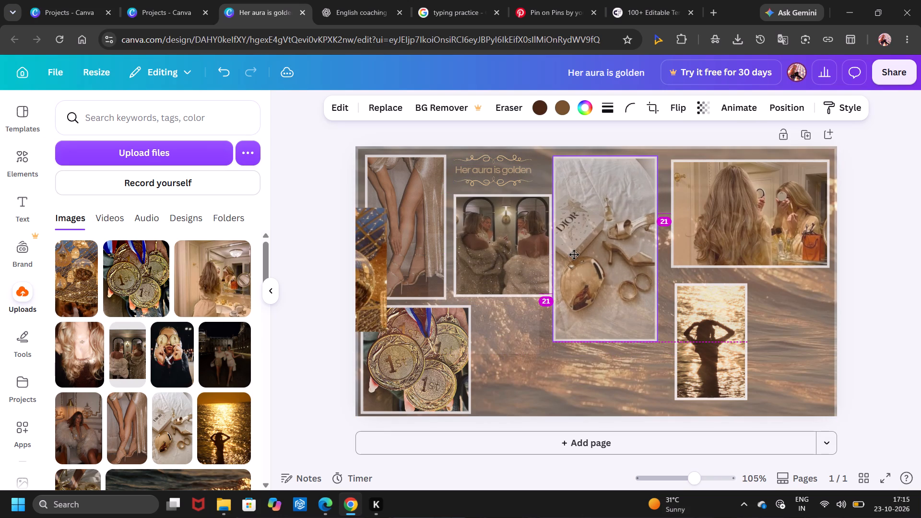
pyautogui.moveTo(574, 254); pyautogui.dragTo(579, 253)
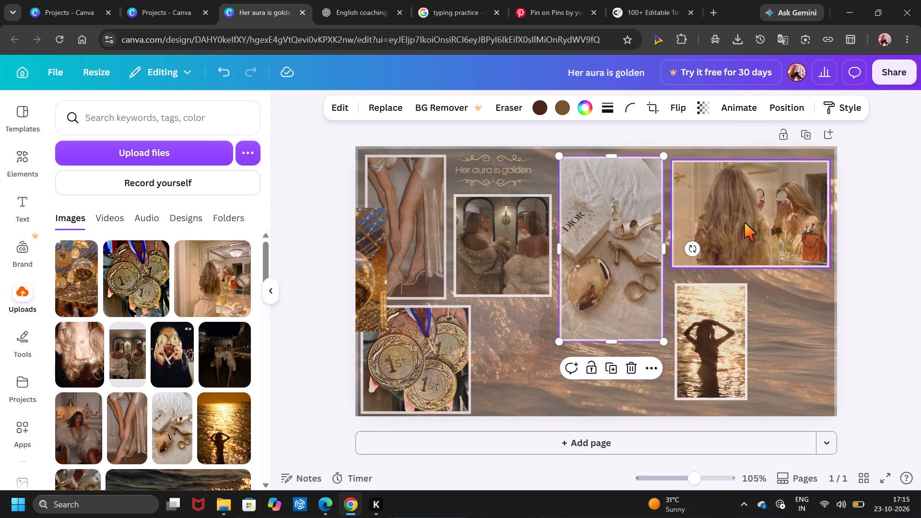
# Move the sunset silhouette photo beside the medals photo and crop its bottom to line up with the medals photo.
pyautogui.moveTo(707, 351); pyautogui.dragTo(512, 375)
pyautogui.moveTo(517, 424); pyautogui.dragTo(520, 406)
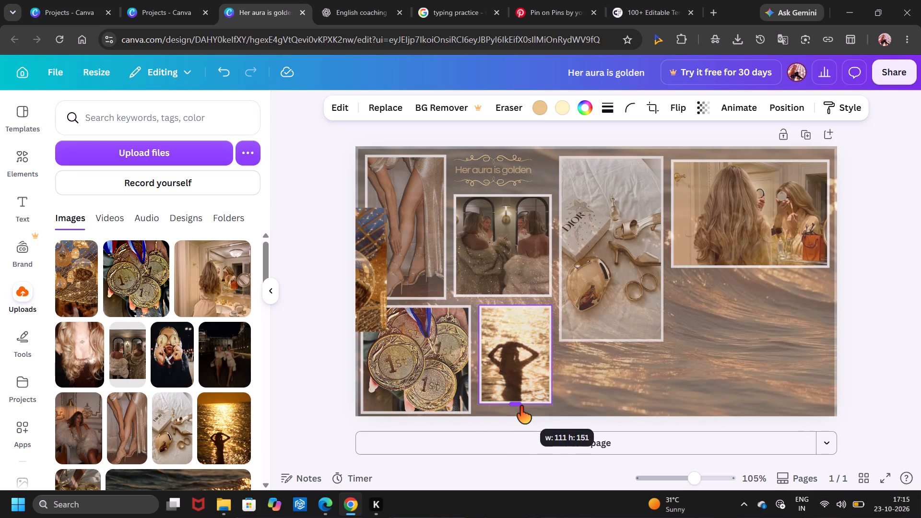
pyautogui.moveTo(520, 406); pyautogui.dragTo(520, 416)
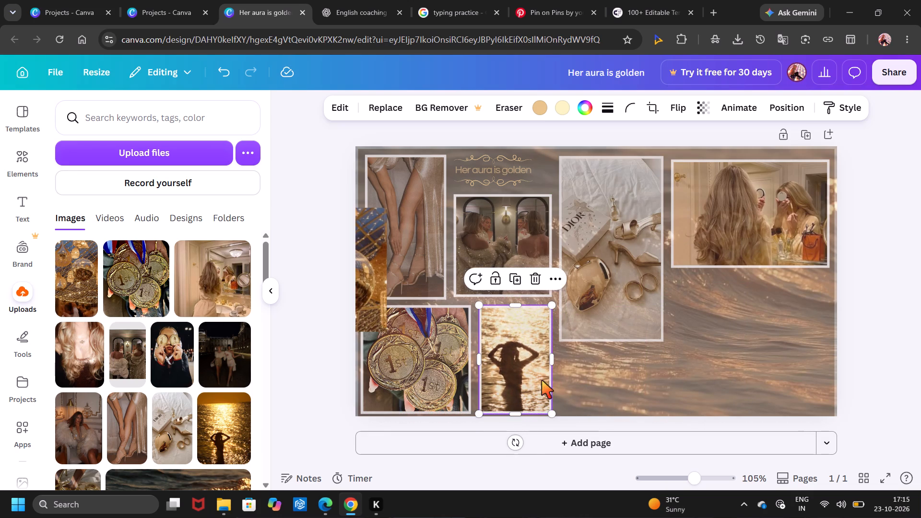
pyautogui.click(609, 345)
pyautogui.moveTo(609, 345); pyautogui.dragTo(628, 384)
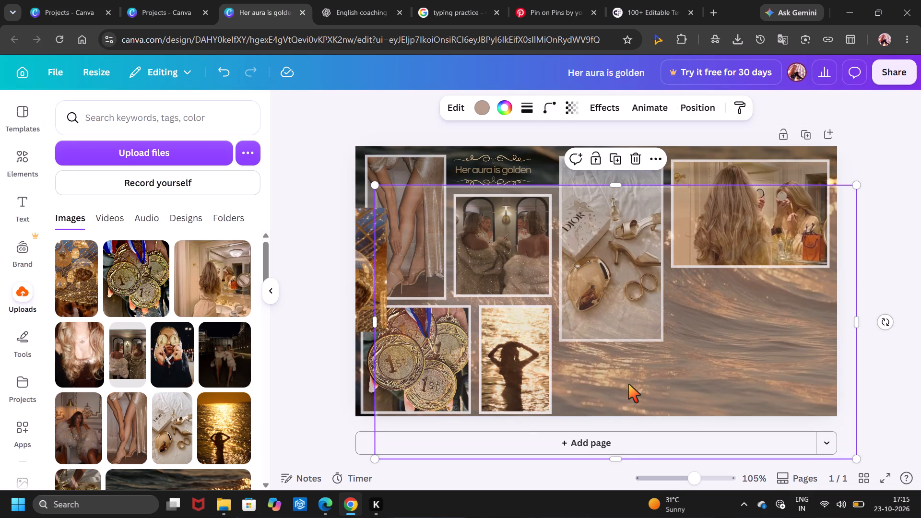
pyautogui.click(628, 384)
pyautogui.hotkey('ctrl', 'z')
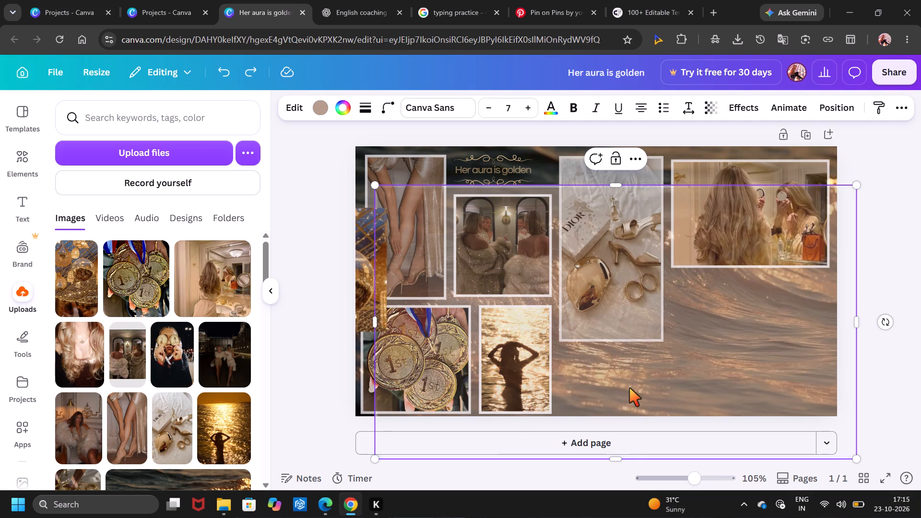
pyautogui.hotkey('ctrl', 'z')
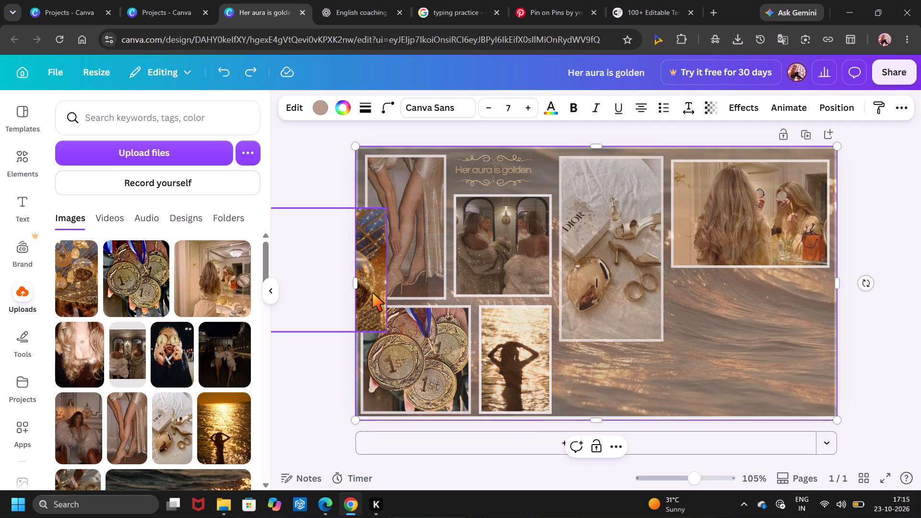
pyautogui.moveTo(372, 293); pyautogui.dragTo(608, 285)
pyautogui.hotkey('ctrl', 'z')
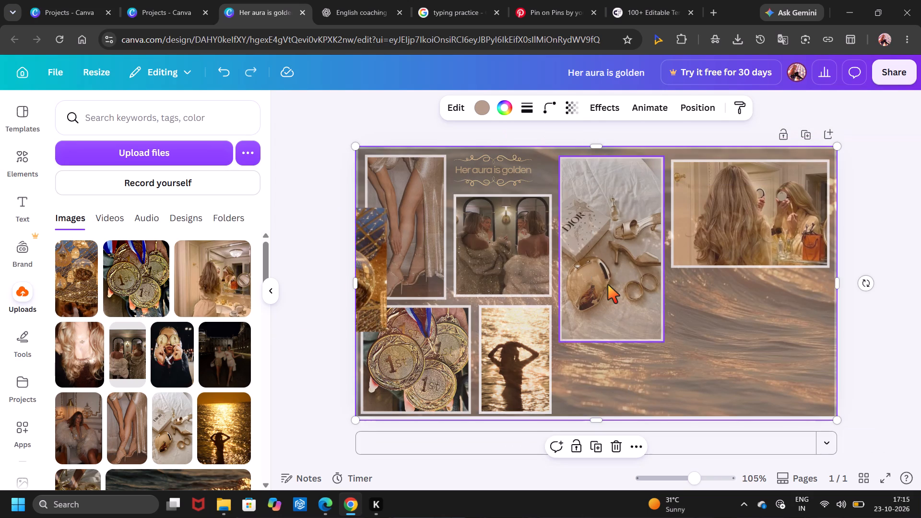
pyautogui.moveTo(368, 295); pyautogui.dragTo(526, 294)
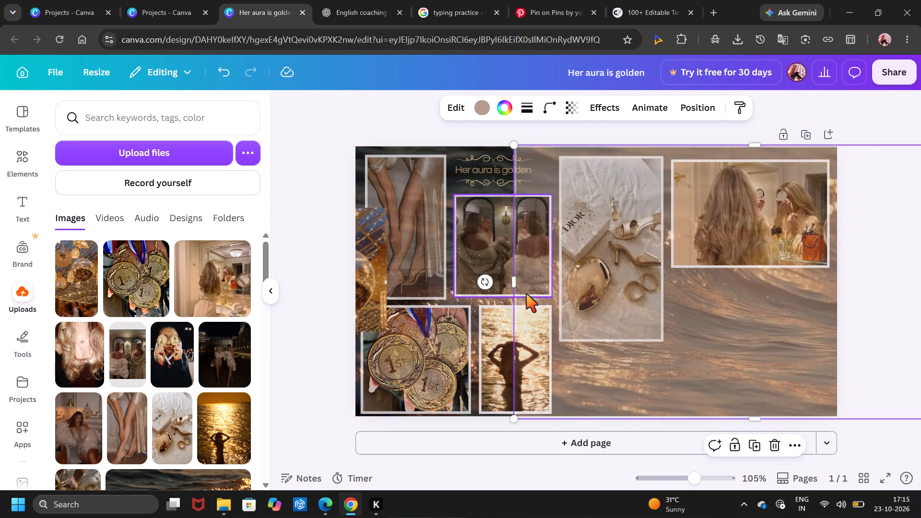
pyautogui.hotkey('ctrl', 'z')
# Move the disco-ball lantern photo under the long-haired mirror photo and widen it to match that photo's width.
pyautogui.click(373, 282)
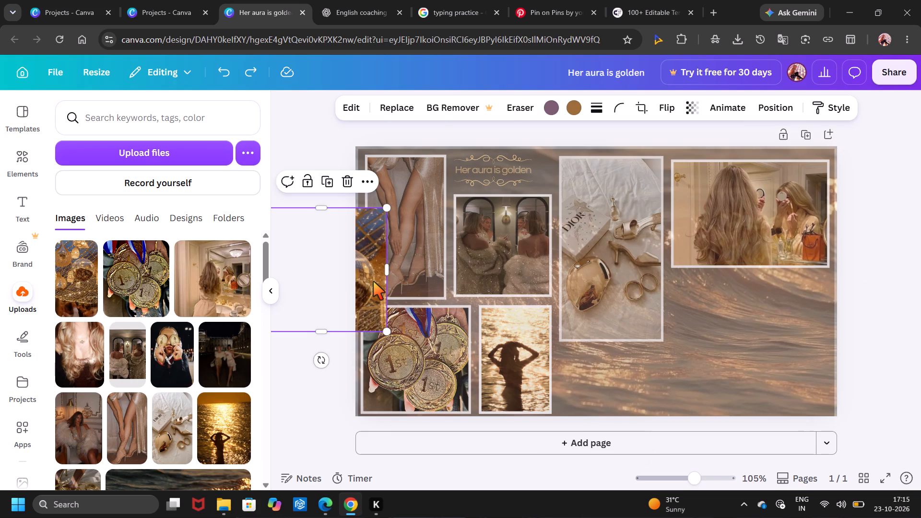
pyautogui.moveTo(373, 282); pyautogui.dragTo(774, 330)
pyautogui.hscroll(5, 507, 350)
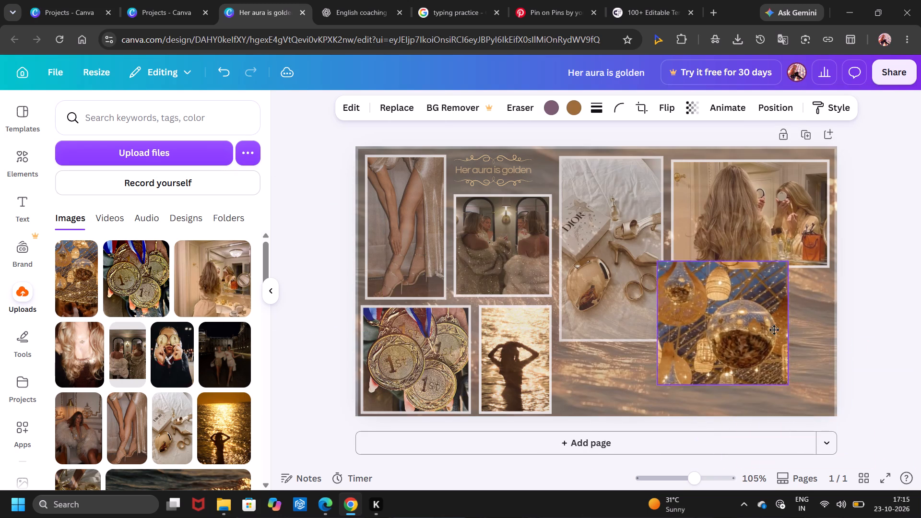
pyautogui.moveTo(774, 330); pyautogui.dragTo(785, 349)
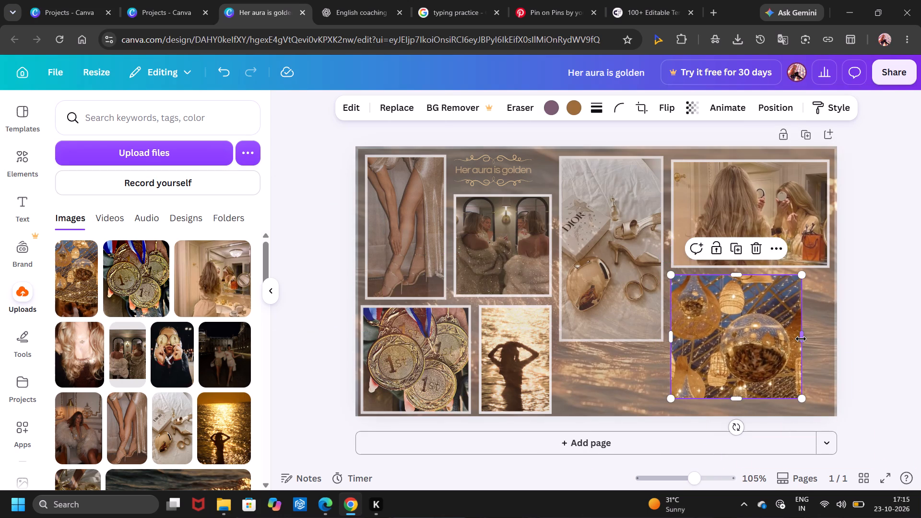
pyautogui.moveTo(801, 339); pyautogui.dragTo(799, 335)
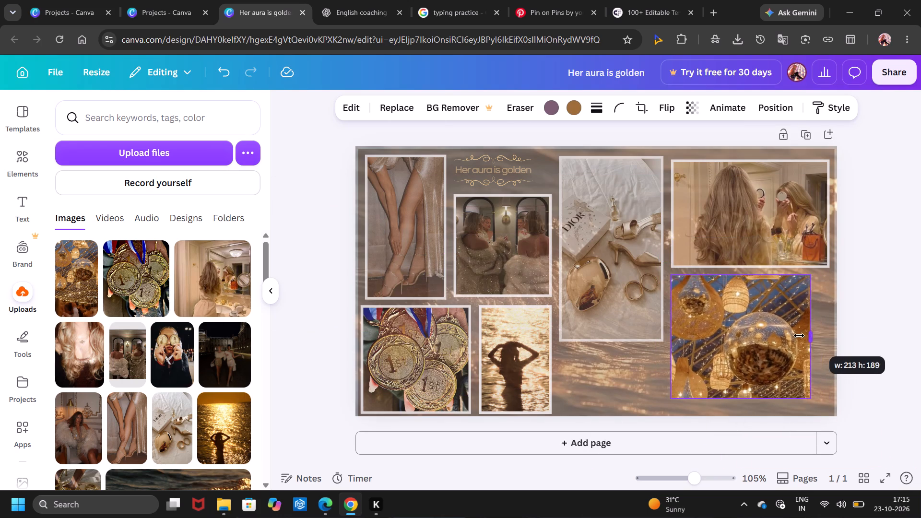
pyautogui.moveTo(799, 335); pyautogui.dragTo(830, 319)
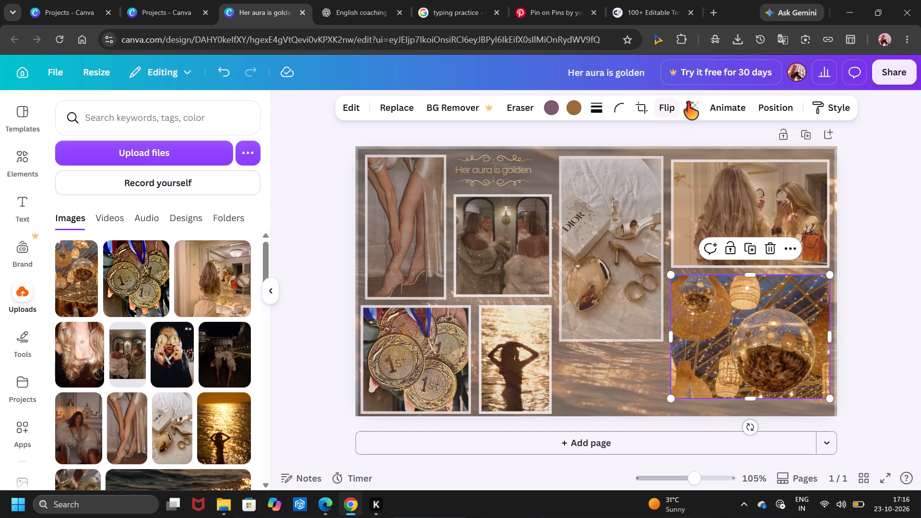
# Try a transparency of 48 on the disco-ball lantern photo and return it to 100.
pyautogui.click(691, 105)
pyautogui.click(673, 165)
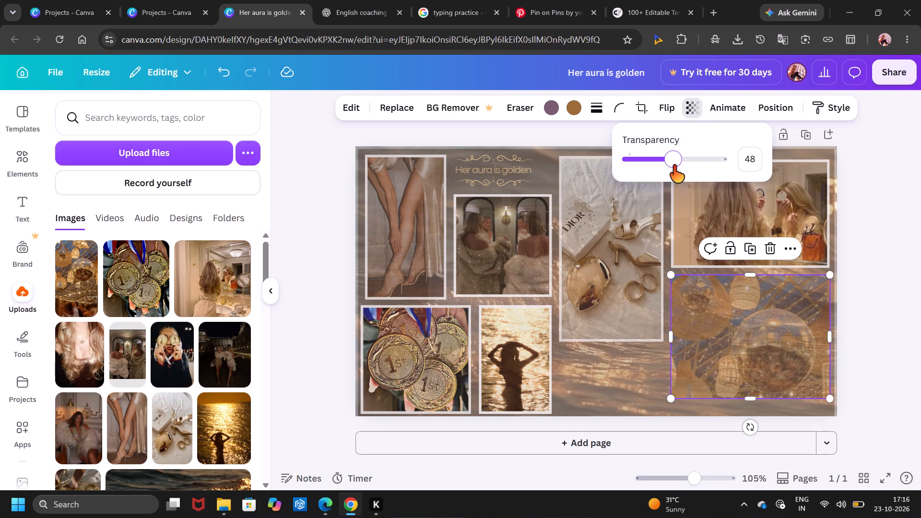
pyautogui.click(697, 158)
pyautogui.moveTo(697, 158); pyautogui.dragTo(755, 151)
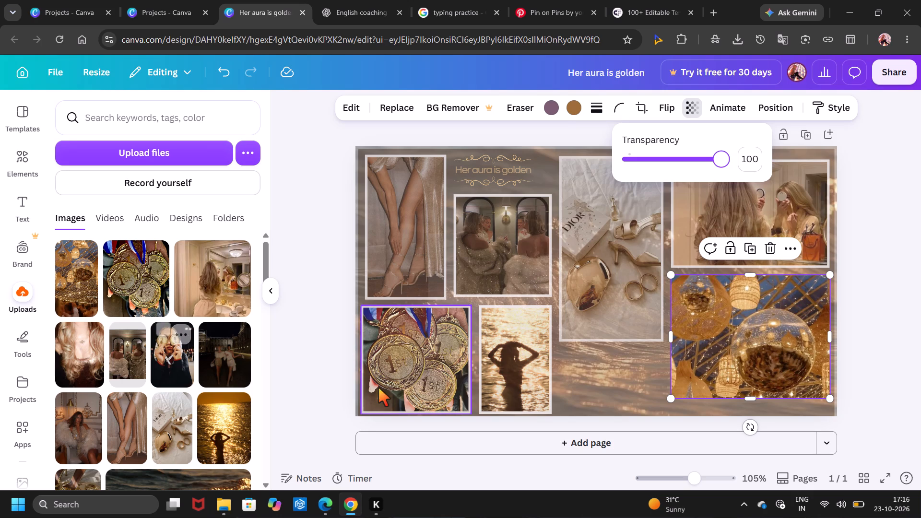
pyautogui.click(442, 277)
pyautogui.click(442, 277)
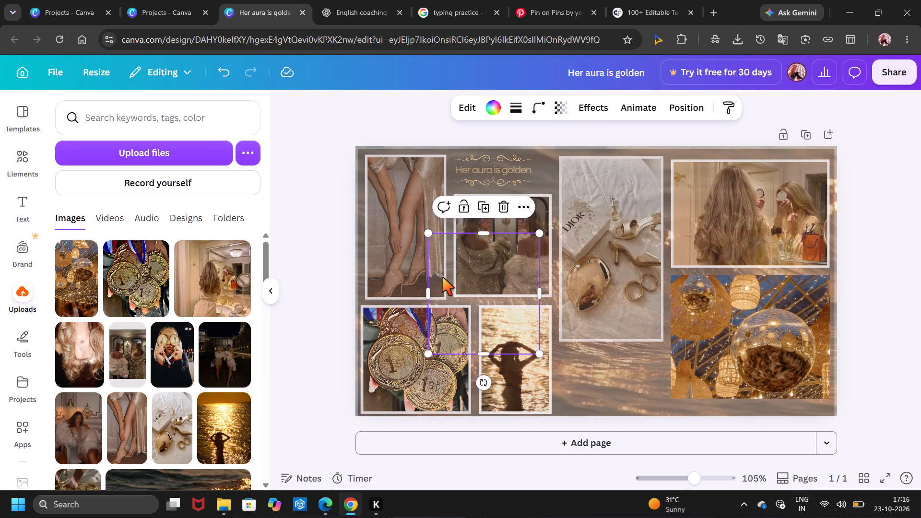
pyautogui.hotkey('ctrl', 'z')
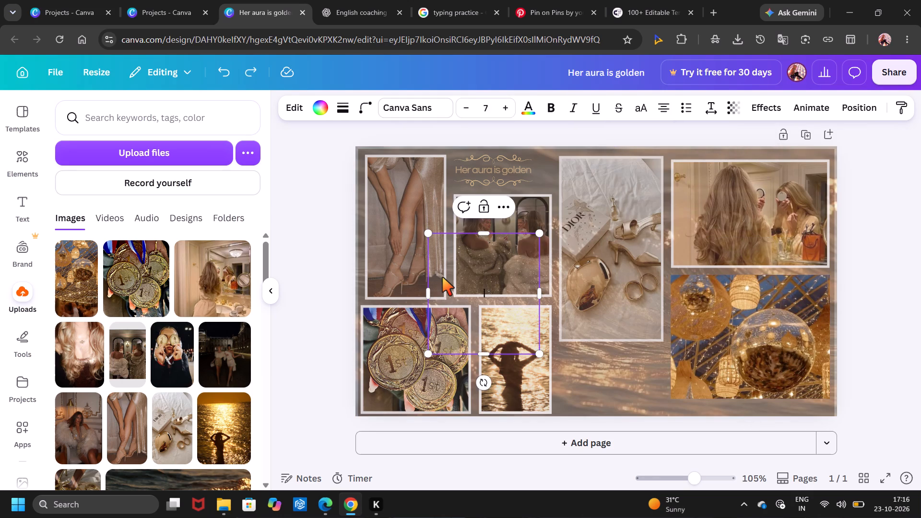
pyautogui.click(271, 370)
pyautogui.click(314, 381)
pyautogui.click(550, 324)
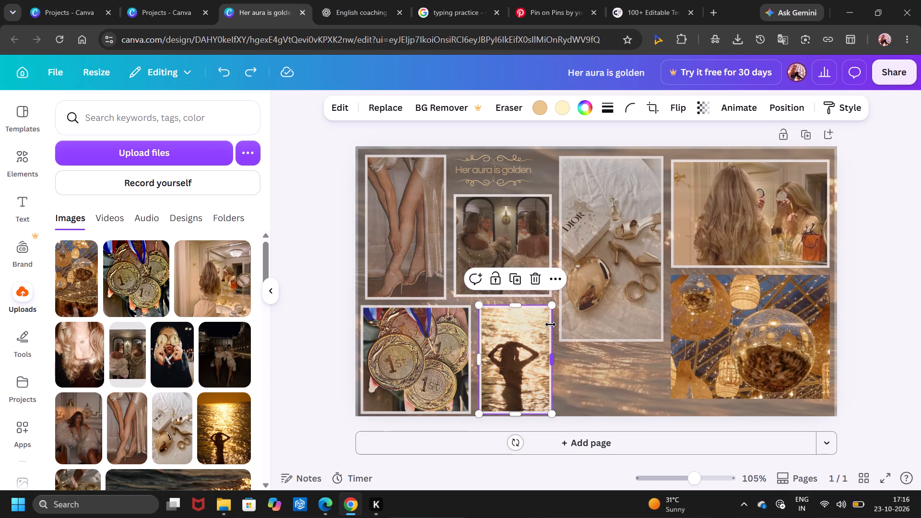
# Duplicate the translucent overlay square, place one over the disco-ball lantern photo and stretch it to about 243 wide to cover the photo.
pyautogui.click(467, 328)
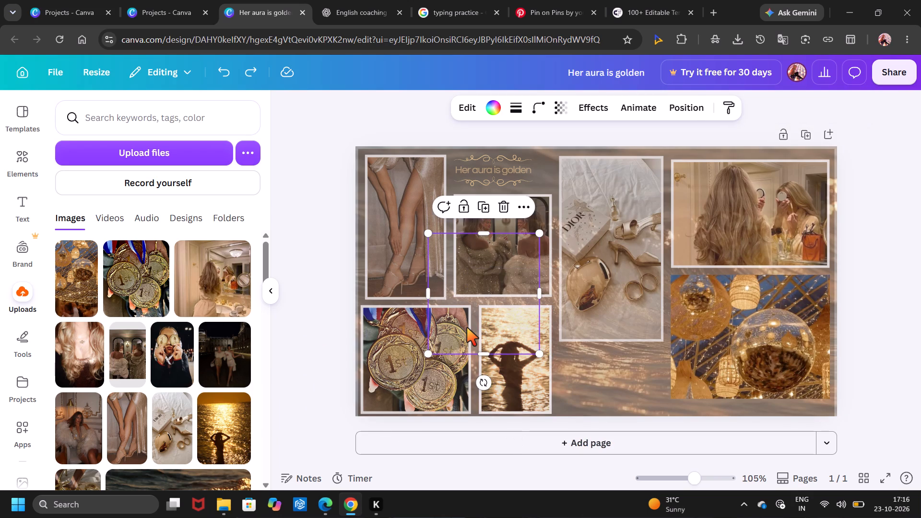
pyautogui.hotkey('ctrl', 'c')
pyautogui.hotkey('ctrl', 'v')
pyautogui.click(467, 328)
pyautogui.moveTo(467, 328); pyautogui.dragTo(602, 329)
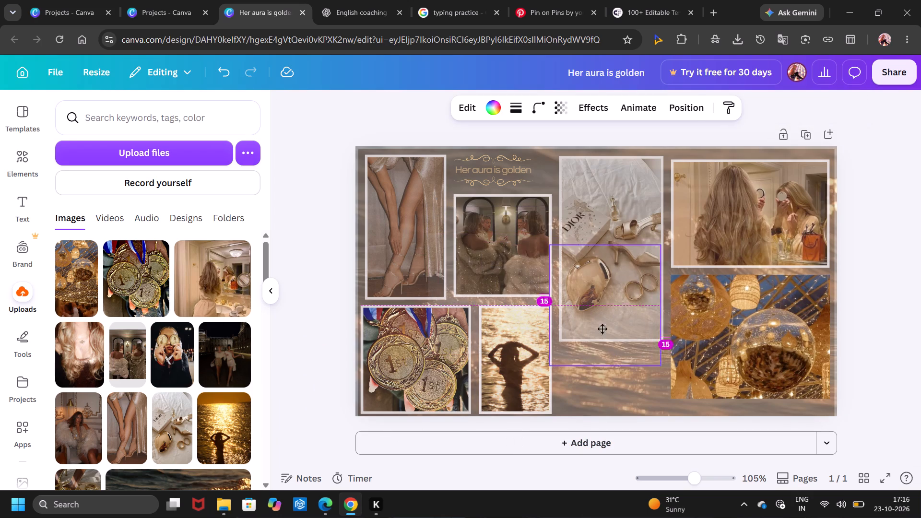
pyautogui.moveTo(602, 329); pyautogui.dragTo(706, 358)
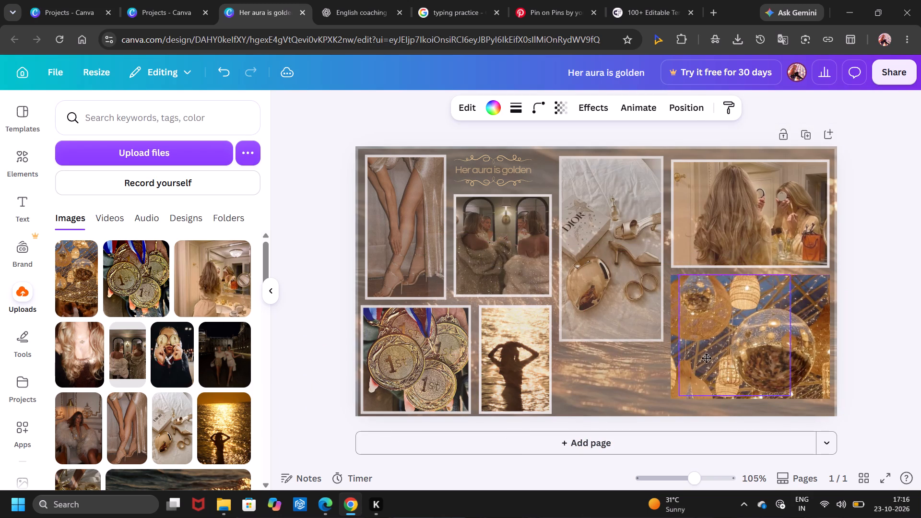
pyautogui.moveTo(706, 358); pyautogui.dragTo(698, 360)
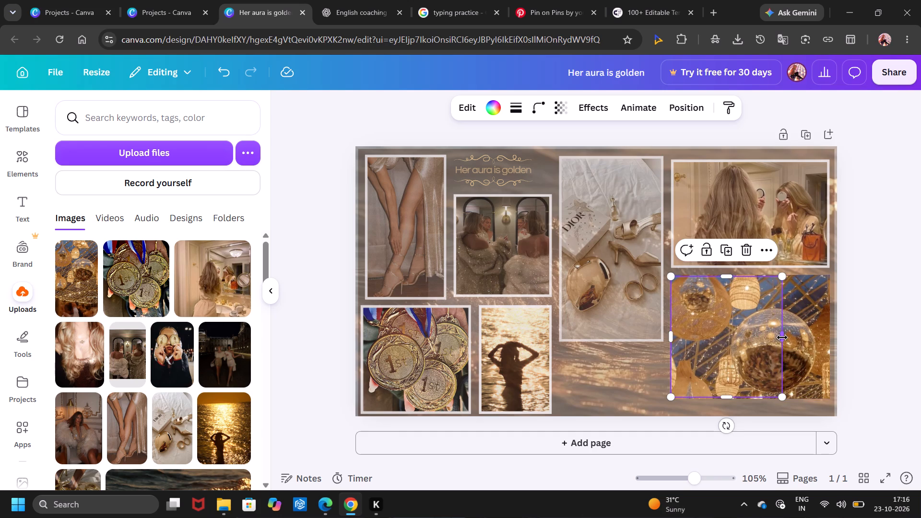
pyautogui.moveTo(781, 336); pyautogui.dragTo(827, 343)
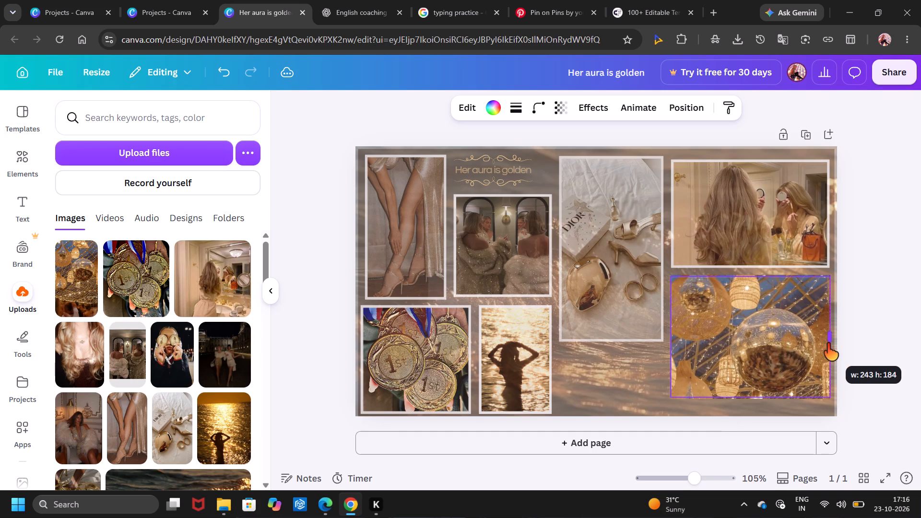
pyautogui.moveTo(827, 343); pyautogui.dragTo(829, 344)
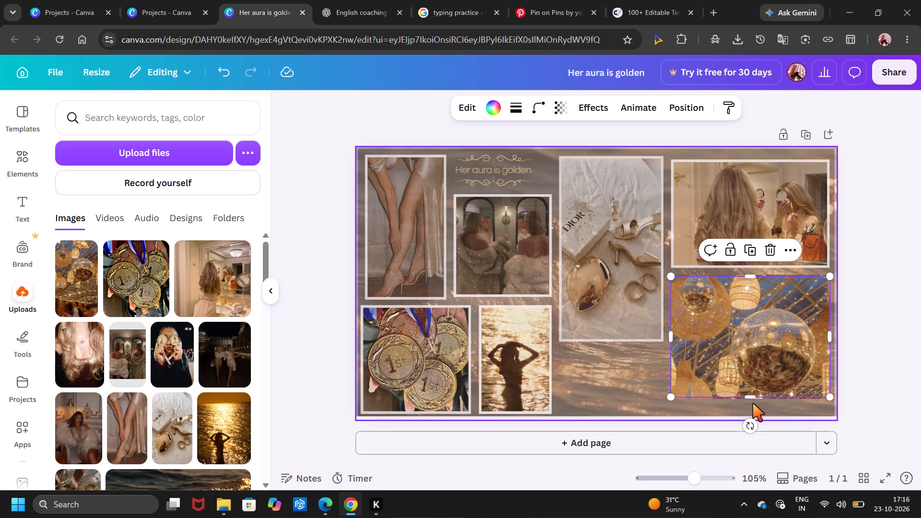
pyautogui.moveTo(749, 396); pyautogui.dragTo(749, 400)
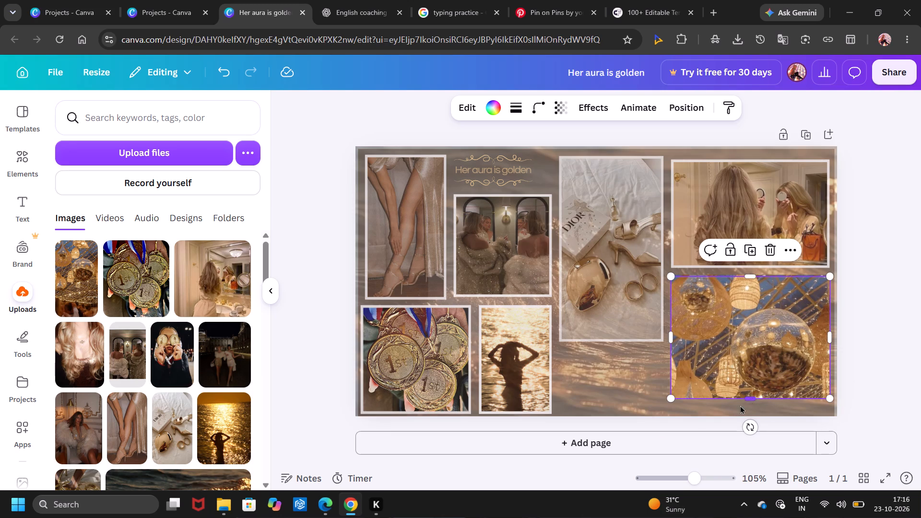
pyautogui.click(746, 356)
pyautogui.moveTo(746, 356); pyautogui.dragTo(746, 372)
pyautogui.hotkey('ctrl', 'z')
# Crop the bottom of the sunset silhouette photo slightly shorter.
pyautogui.click(531, 364)
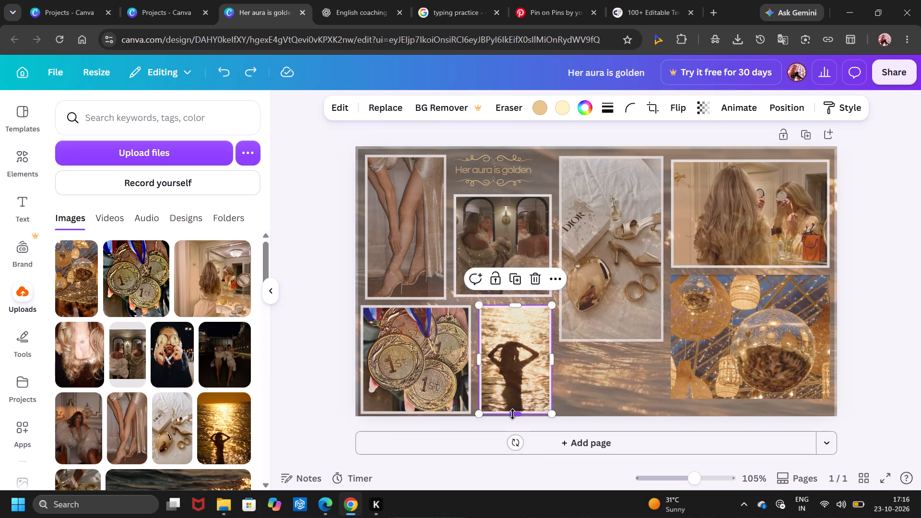
pyautogui.moveTo(512, 414); pyautogui.dragTo(516, 407)
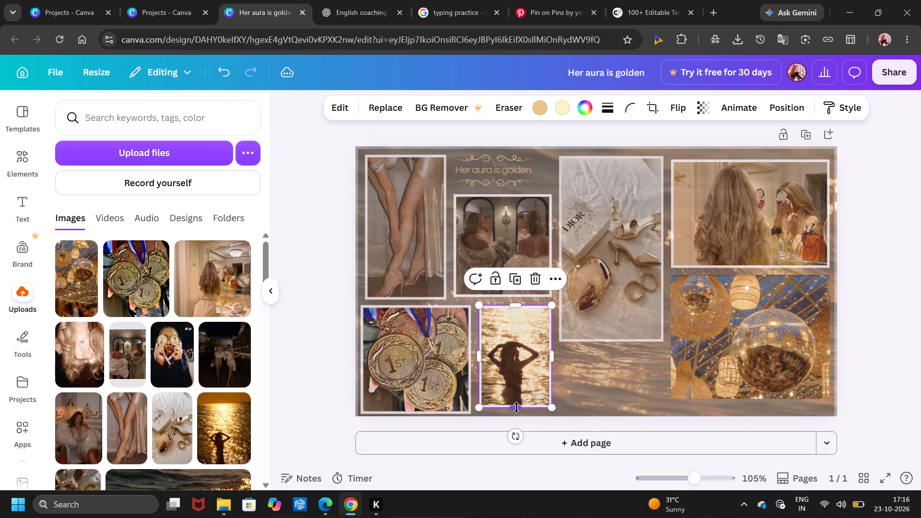
# Shrink the medals photo to line up with the legs photo's left edge and the sunset photo's bottom, and widen it slightly.
pyautogui.click(424, 408)
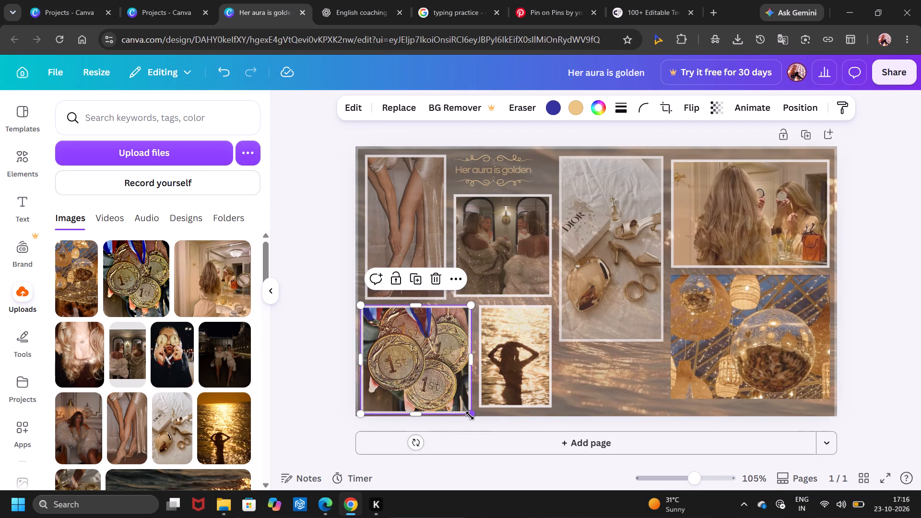
pyautogui.moveTo(468, 414); pyautogui.dragTo(465, 403)
pyautogui.click(424, 386)
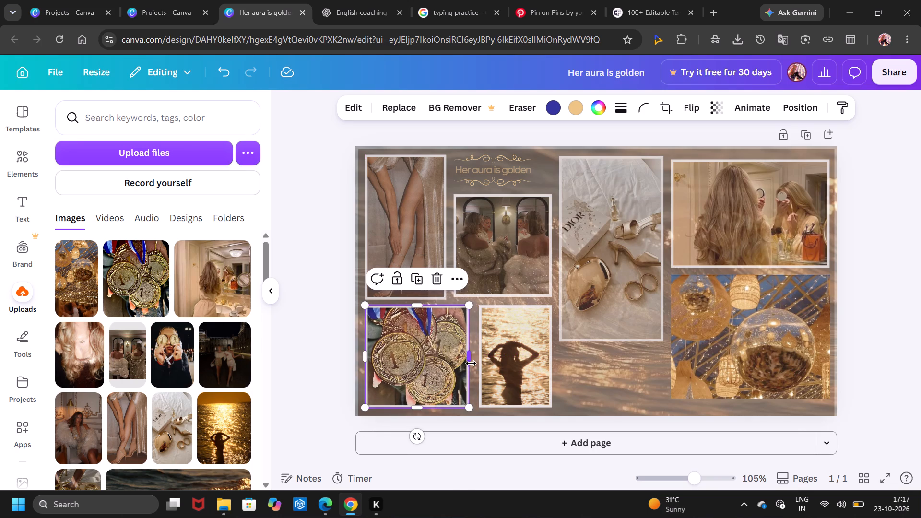
pyautogui.moveTo(468, 356); pyautogui.dragTo(475, 353)
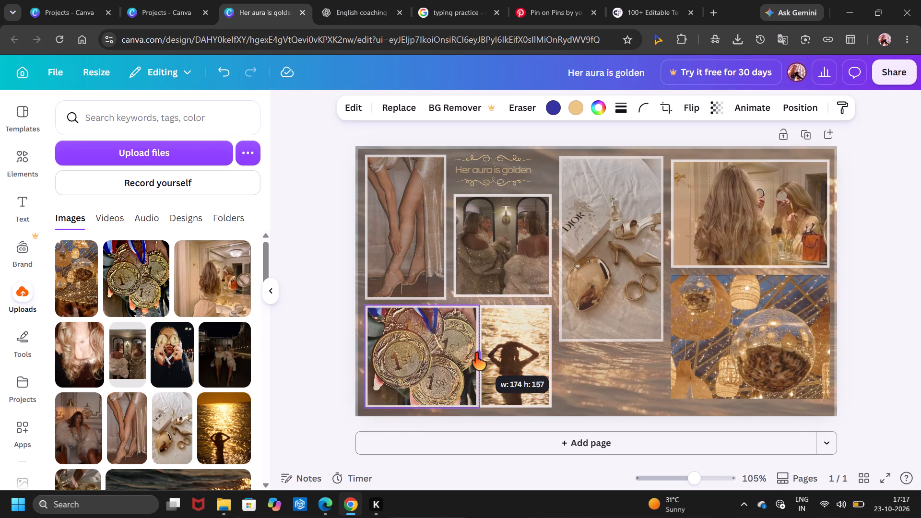
pyautogui.moveTo(475, 353); pyautogui.dragTo(472, 353)
# Place the other translucent overlay square over the medals photo and resize it to fit the photo's edges.
pyautogui.click(515, 306)
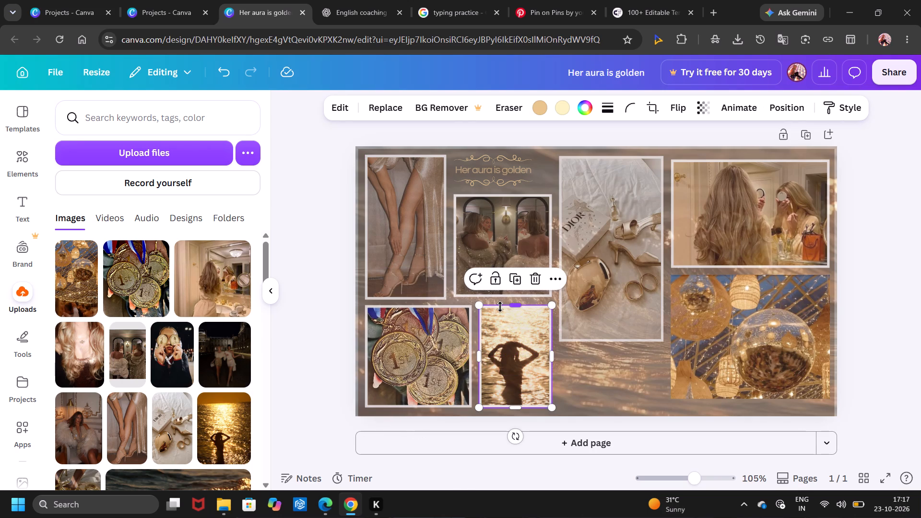
pyautogui.click(500, 306)
pyautogui.click(452, 301)
pyautogui.moveTo(452, 301); pyautogui.dragTo(387, 368)
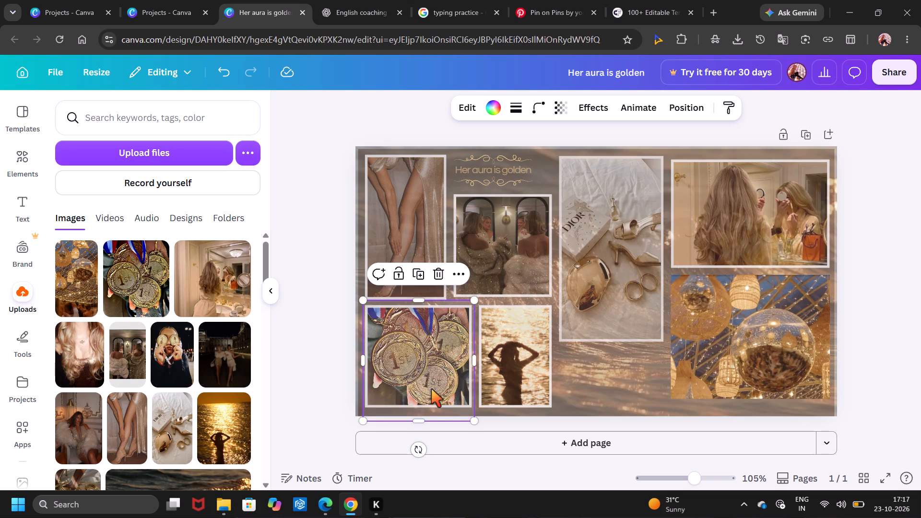
pyautogui.moveTo(473, 418); pyautogui.dragTo(473, 403)
pyautogui.click(614, 400)
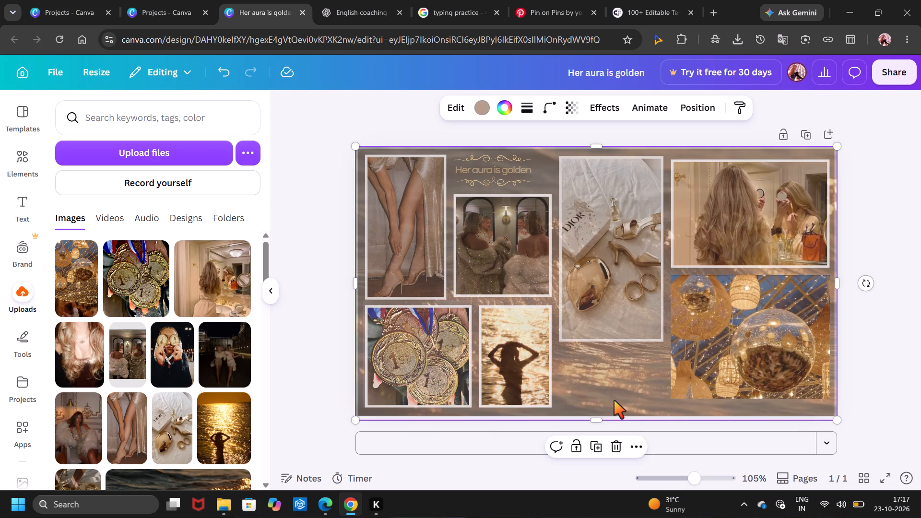
pyautogui.click(461, 383)
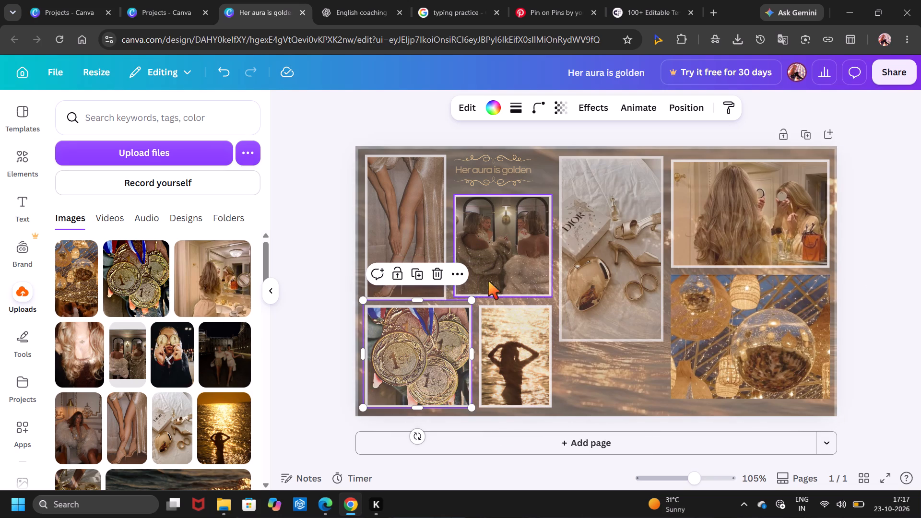
pyautogui.moveTo(416, 300); pyautogui.dragTo(417, 306)
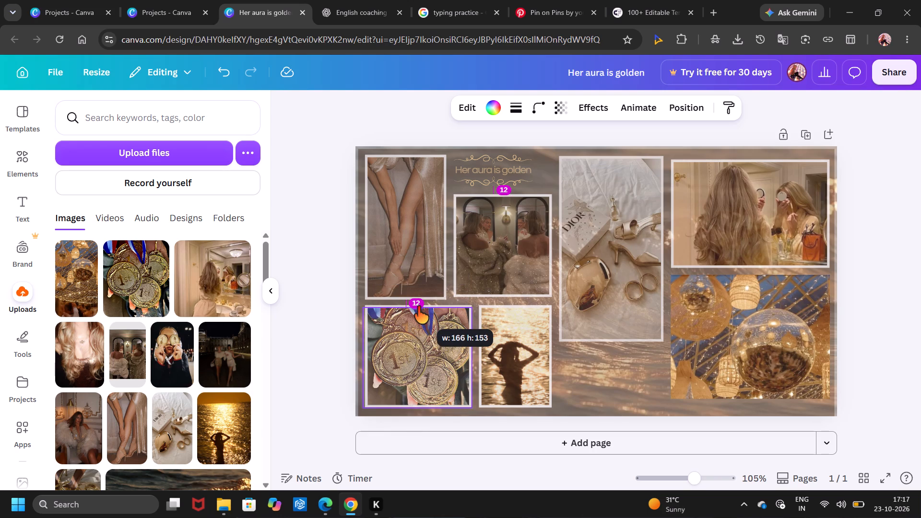
pyautogui.moveTo(417, 306); pyautogui.dragTo(418, 304)
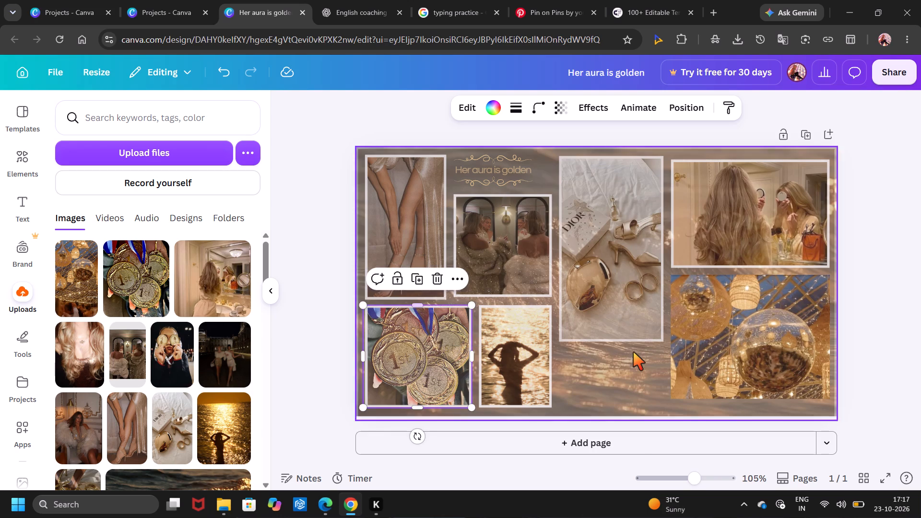
pyautogui.click(633, 352)
# Set the transparency of the overlay on the disco-ball lantern photo to 31.
pyautogui.click(675, 360)
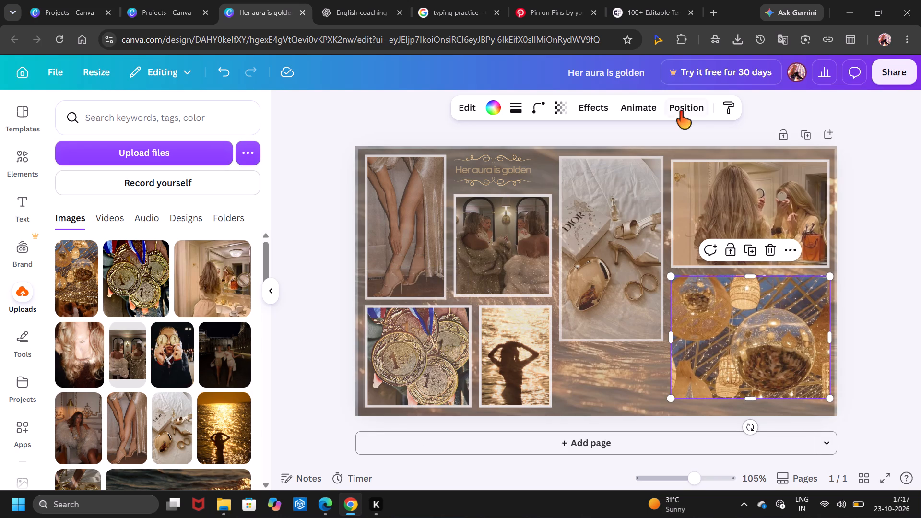
pyautogui.click(556, 109)
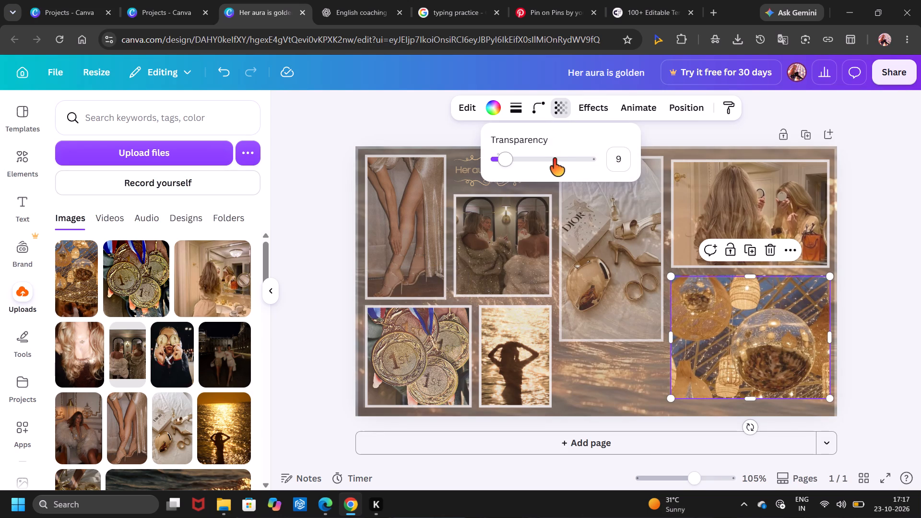
pyautogui.click(552, 159)
pyautogui.click(525, 160)
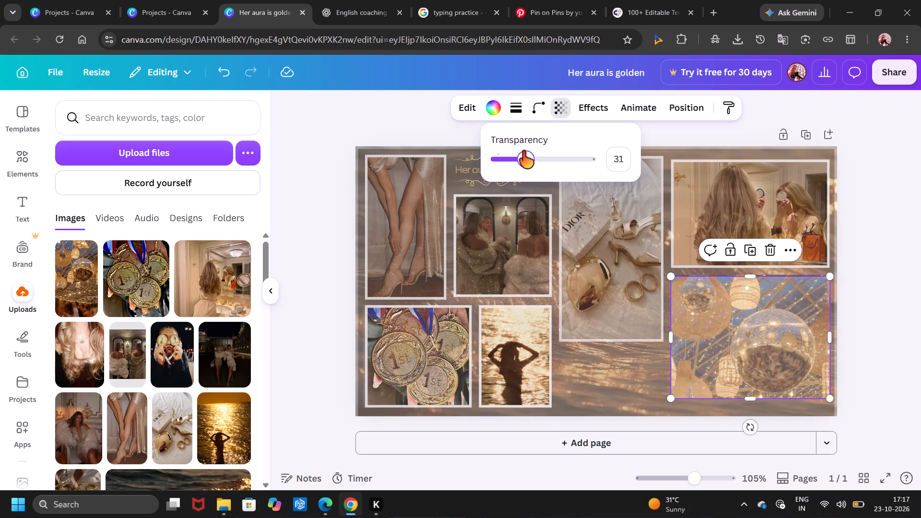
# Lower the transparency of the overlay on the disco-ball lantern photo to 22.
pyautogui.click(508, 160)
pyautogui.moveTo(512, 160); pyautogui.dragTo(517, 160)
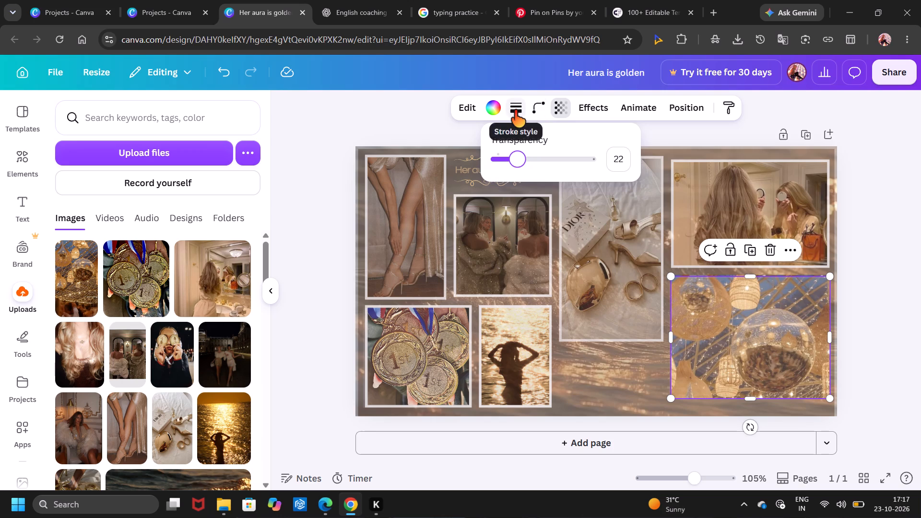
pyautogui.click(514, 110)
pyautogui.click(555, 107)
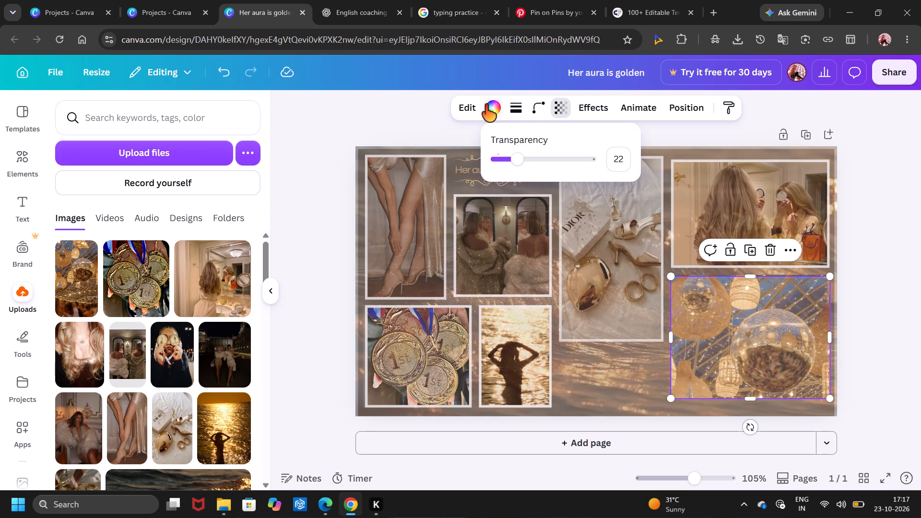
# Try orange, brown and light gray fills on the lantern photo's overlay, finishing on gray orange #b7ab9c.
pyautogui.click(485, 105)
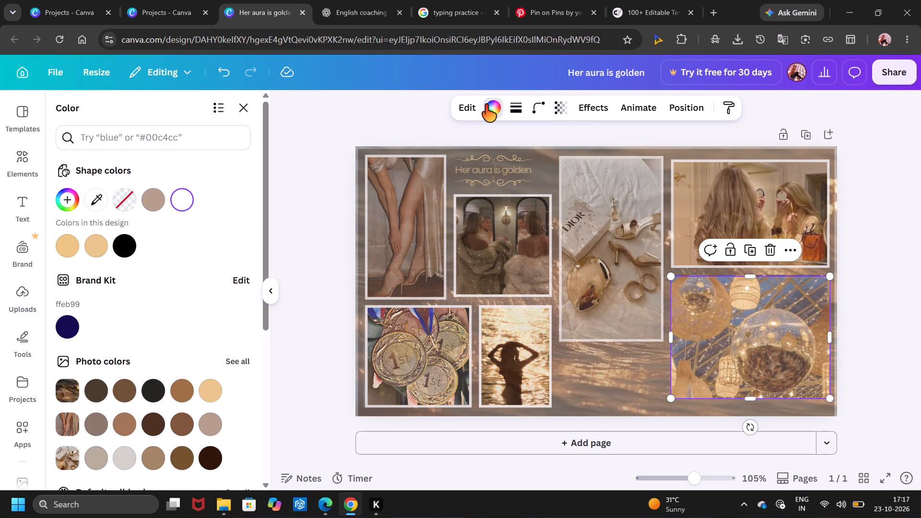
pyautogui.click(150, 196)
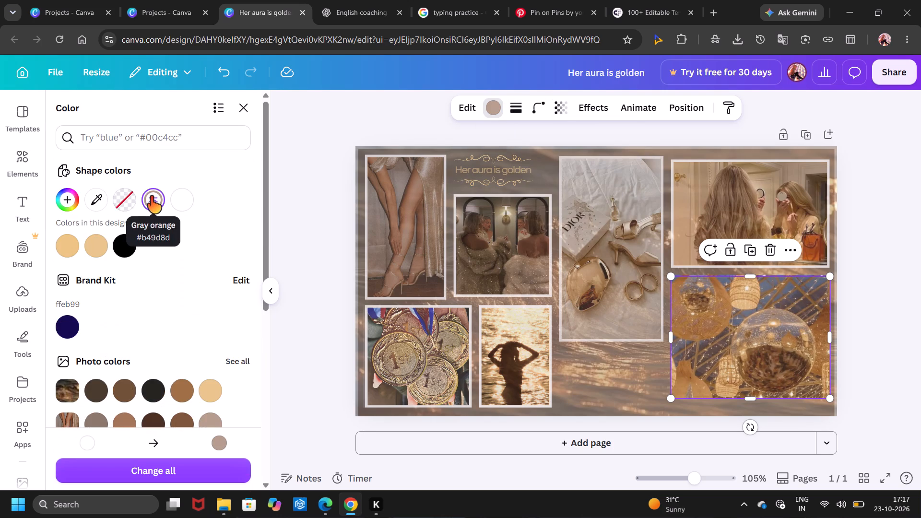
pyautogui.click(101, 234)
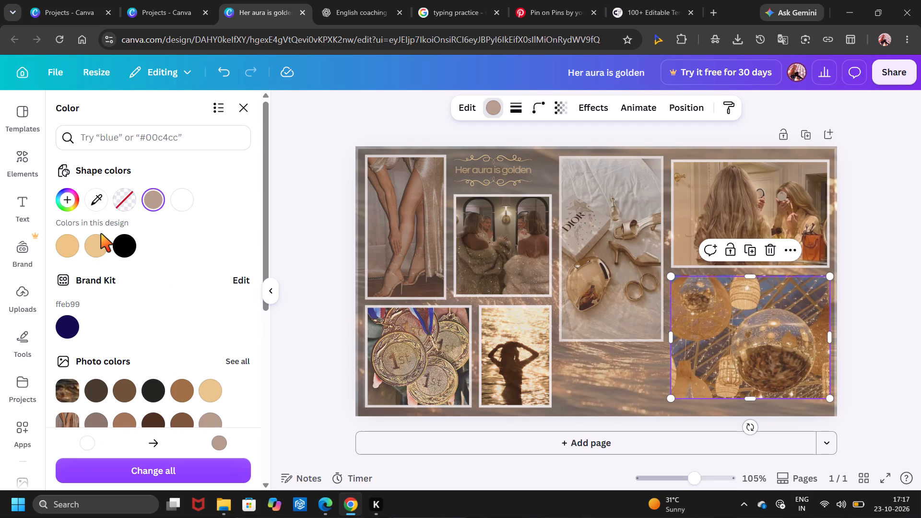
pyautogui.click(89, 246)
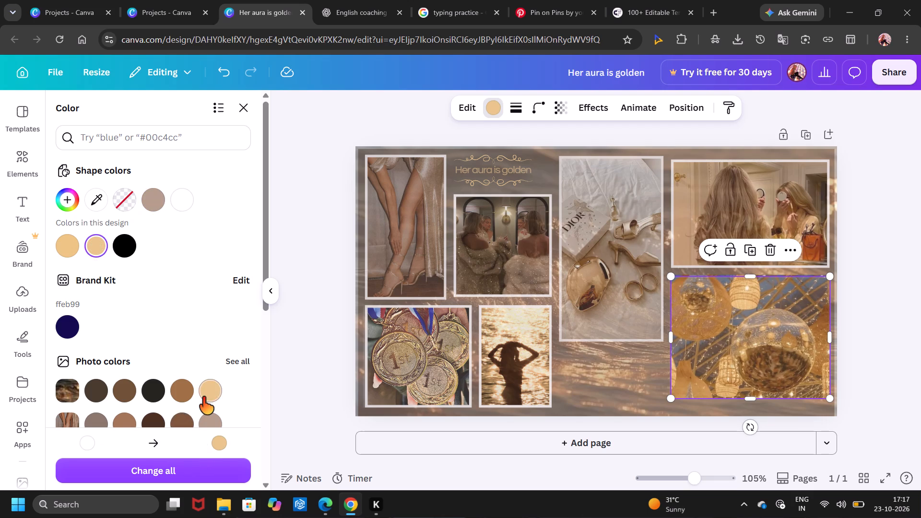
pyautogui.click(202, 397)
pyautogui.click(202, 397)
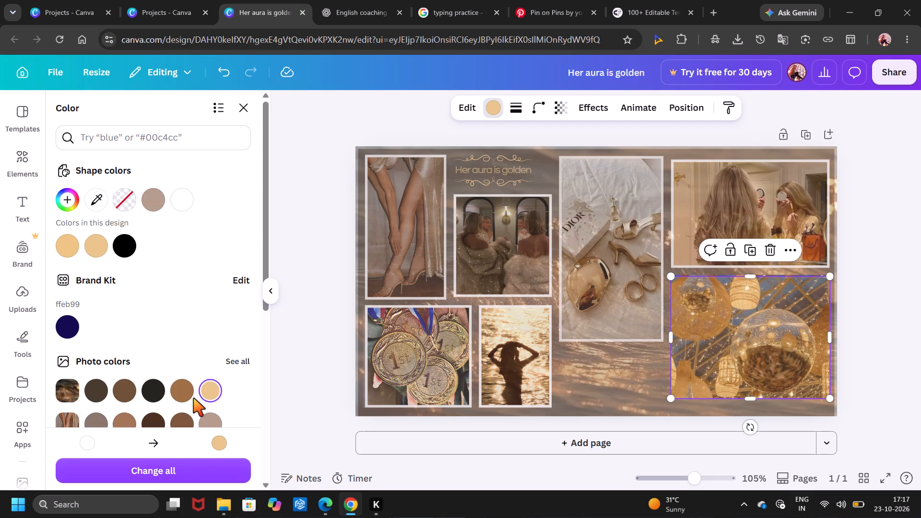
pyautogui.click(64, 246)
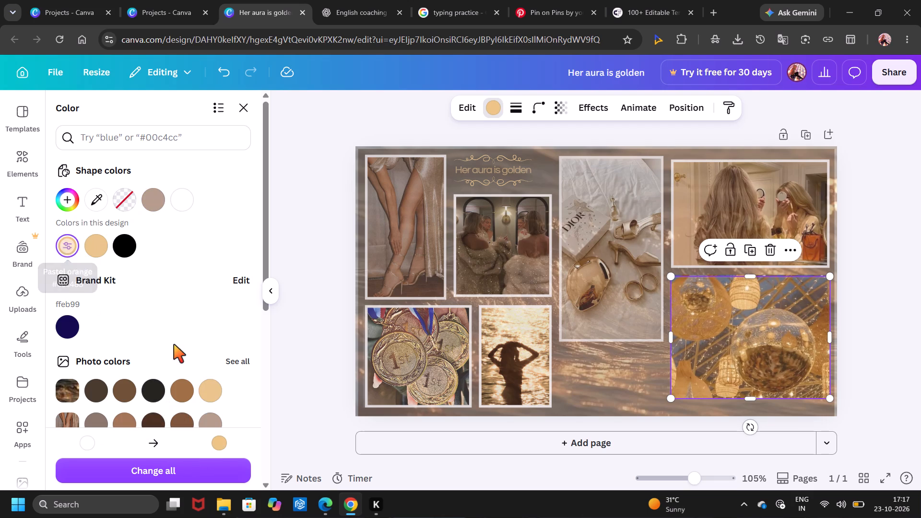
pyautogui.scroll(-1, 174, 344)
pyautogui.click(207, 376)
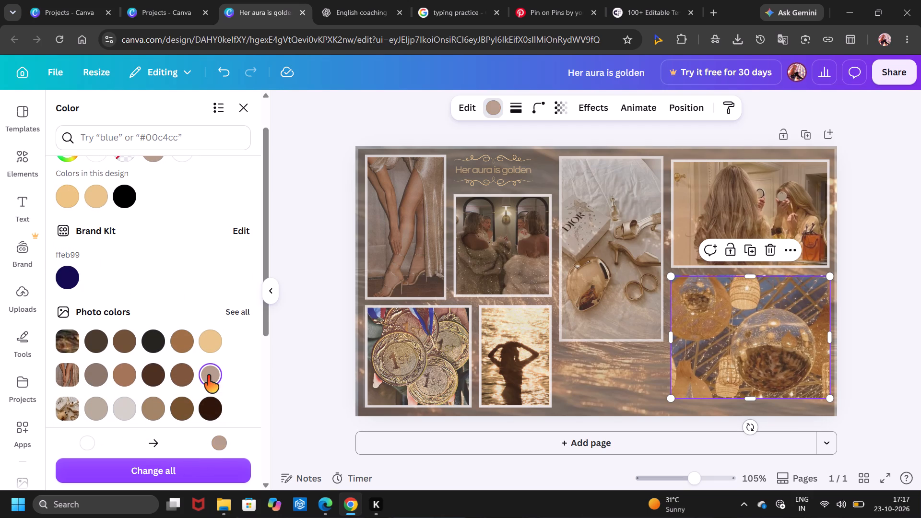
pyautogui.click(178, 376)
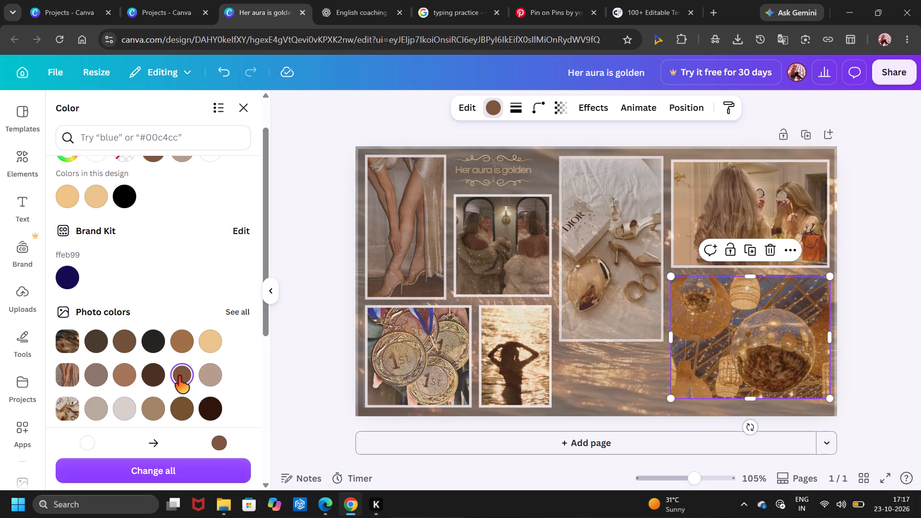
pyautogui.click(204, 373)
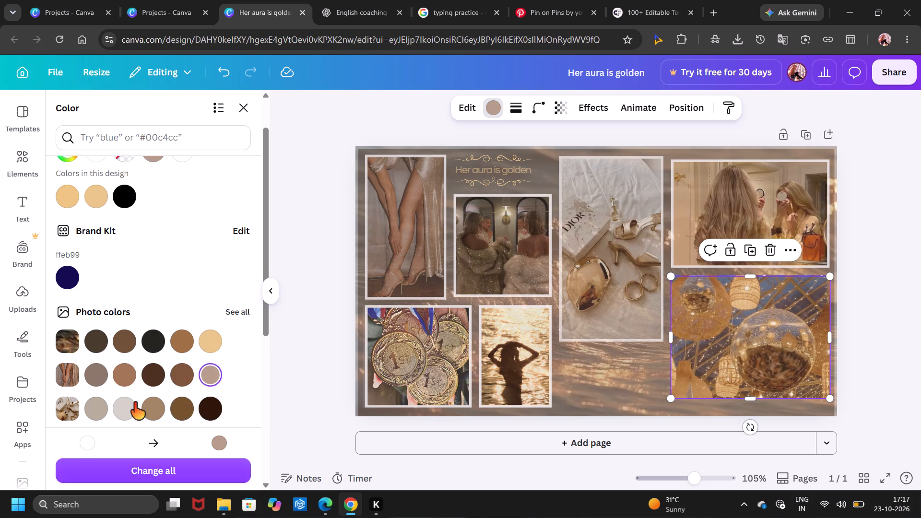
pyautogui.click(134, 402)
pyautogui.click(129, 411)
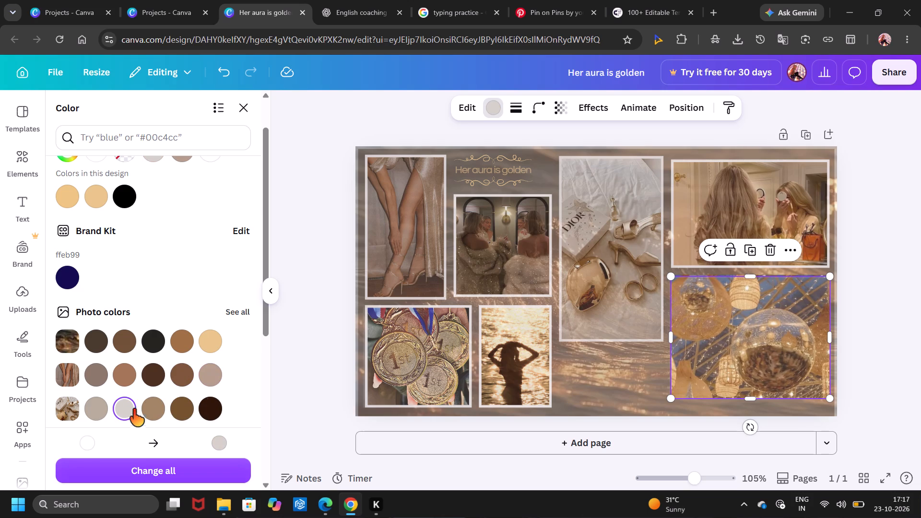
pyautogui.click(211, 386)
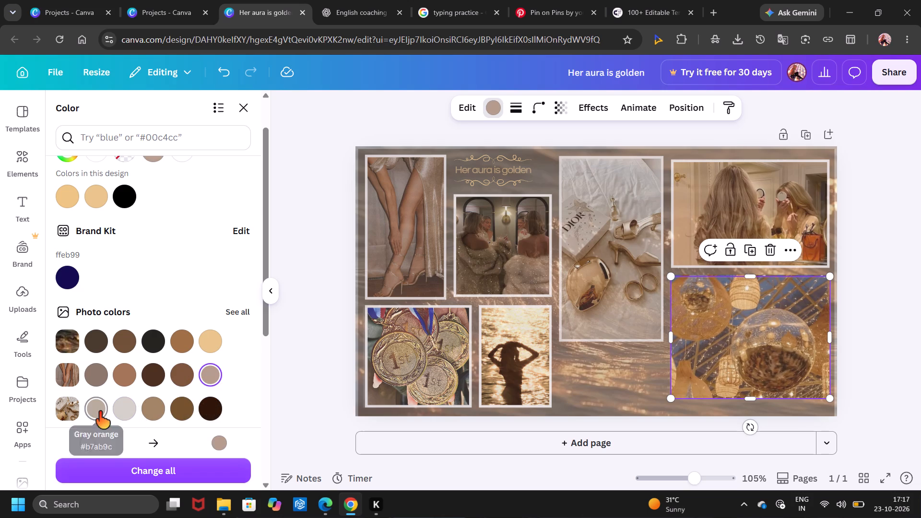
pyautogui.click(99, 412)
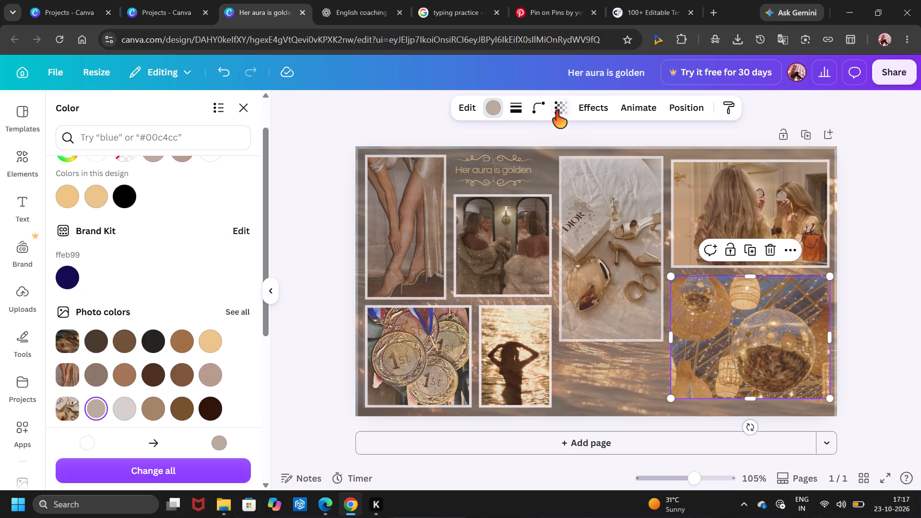
# Set the lantern photo overlay's transparency to 29 and fill it with the light gray-brown from the legs photo's colors.
pyautogui.click(555, 111)
pyautogui.moveTo(523, 154); pyautogui.dragTo(539, 156)
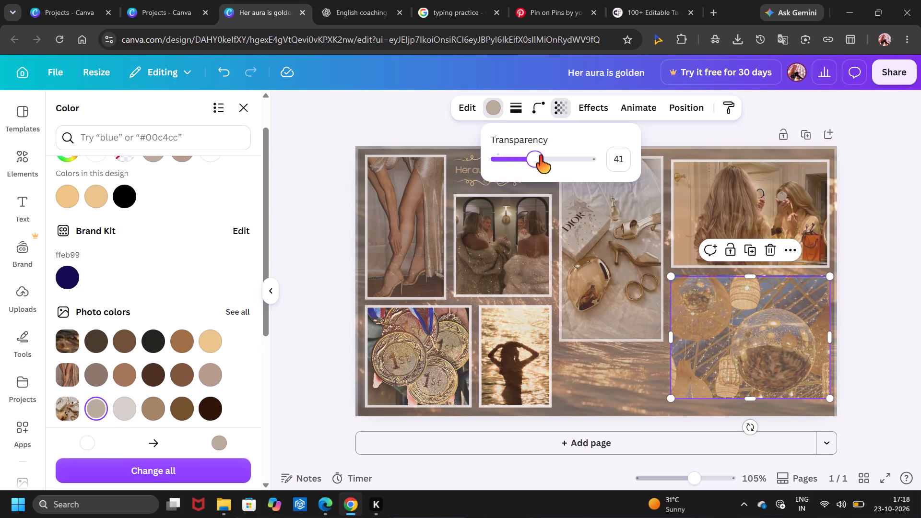
pyautogui.moveTo(539, 156); pyautogui.dragTo(523, 163)
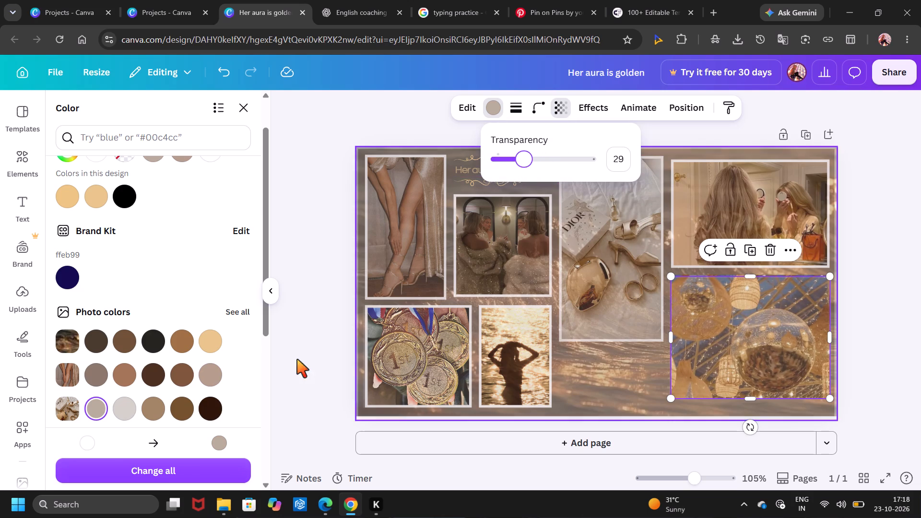
pyautogui.click(206, 373)
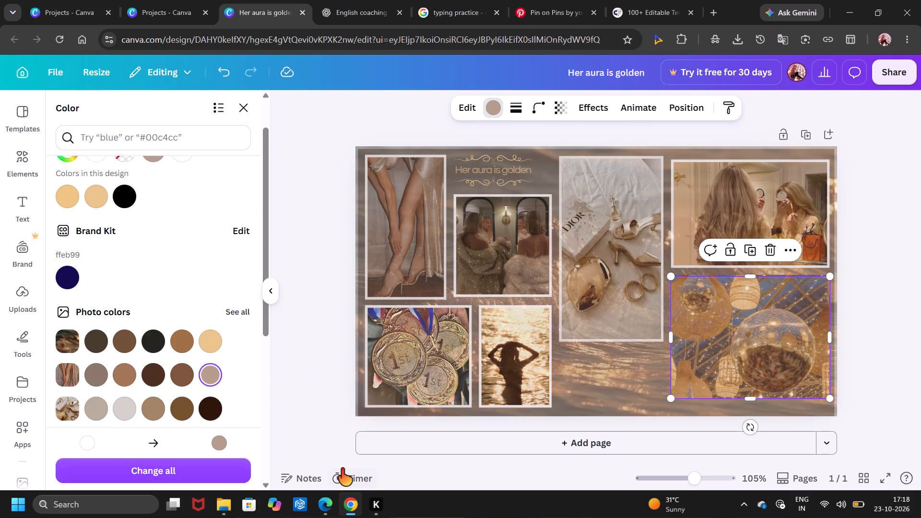
# Add a solid white #ffffff stroke of weight 4 around the lantern photo's overlay.
pyautogui.doubleClick(513, 115)
pyautogui.click(513, 115)
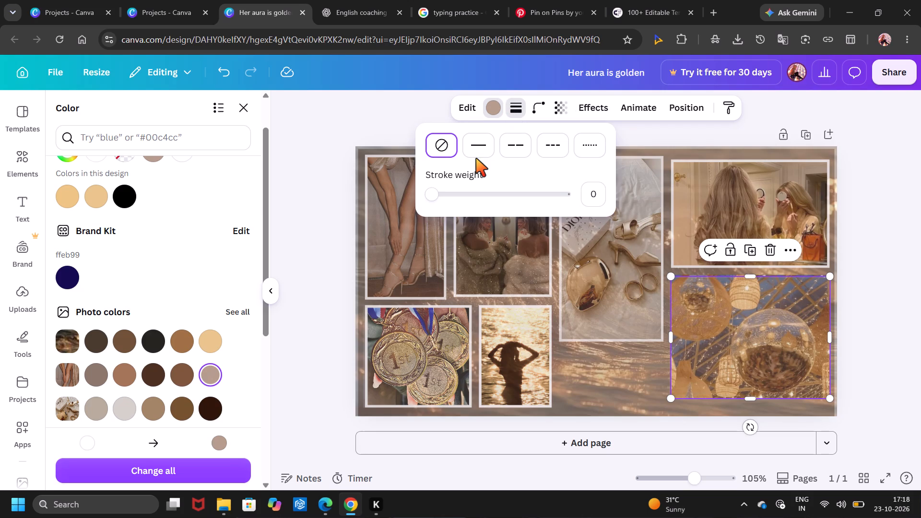
pyautogui.click(476, 158)
pyautogui.click(470, 147)
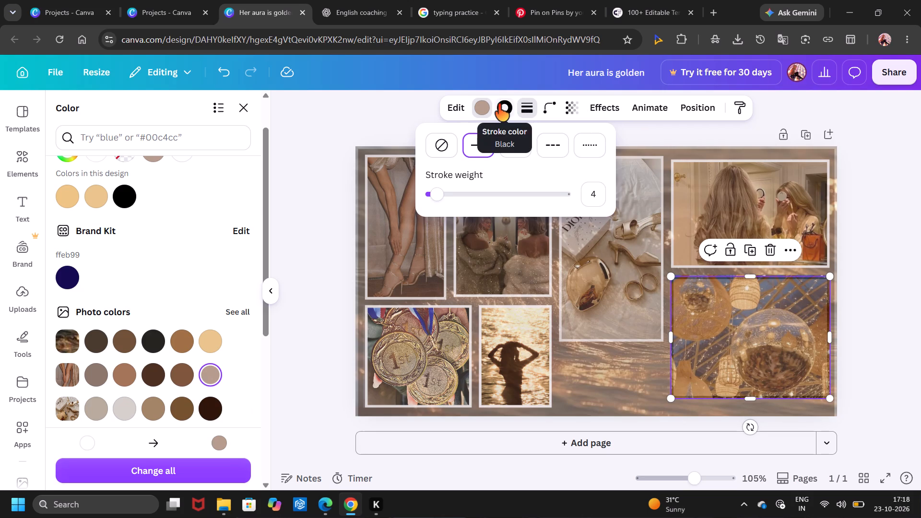
pyautogui.click(498, 104)
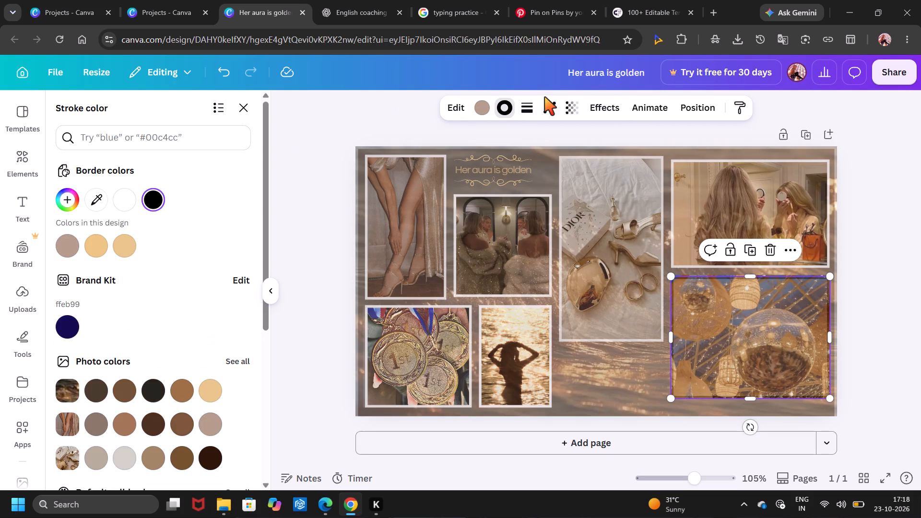
pyautogui.click(117, 195)
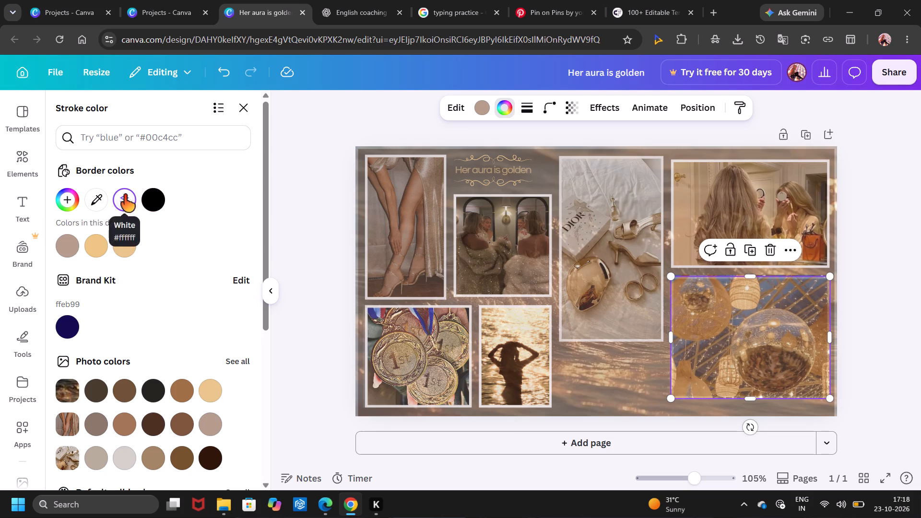
pyautogui.click(320, 333)
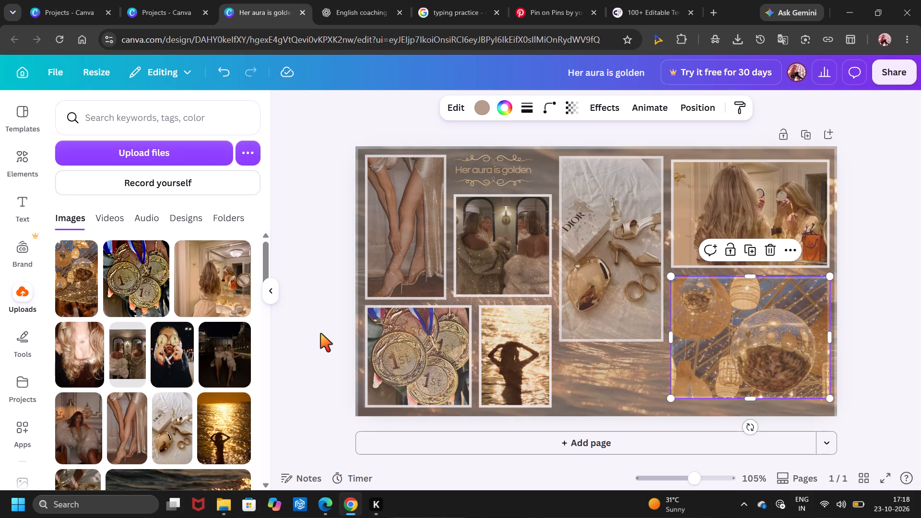
pyautogui.click(320, 333)
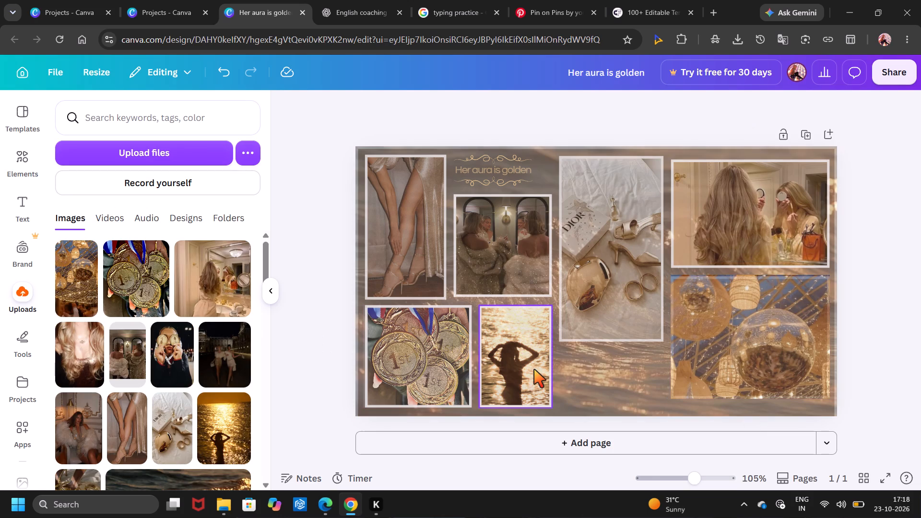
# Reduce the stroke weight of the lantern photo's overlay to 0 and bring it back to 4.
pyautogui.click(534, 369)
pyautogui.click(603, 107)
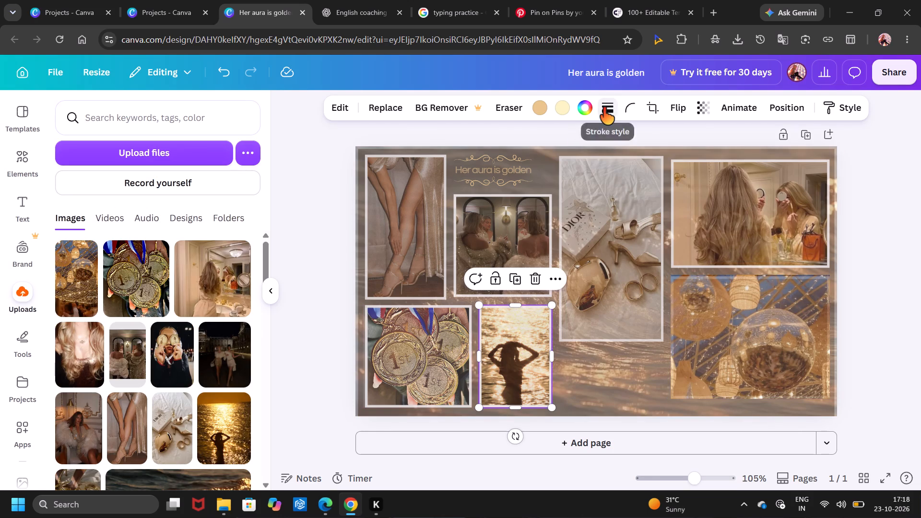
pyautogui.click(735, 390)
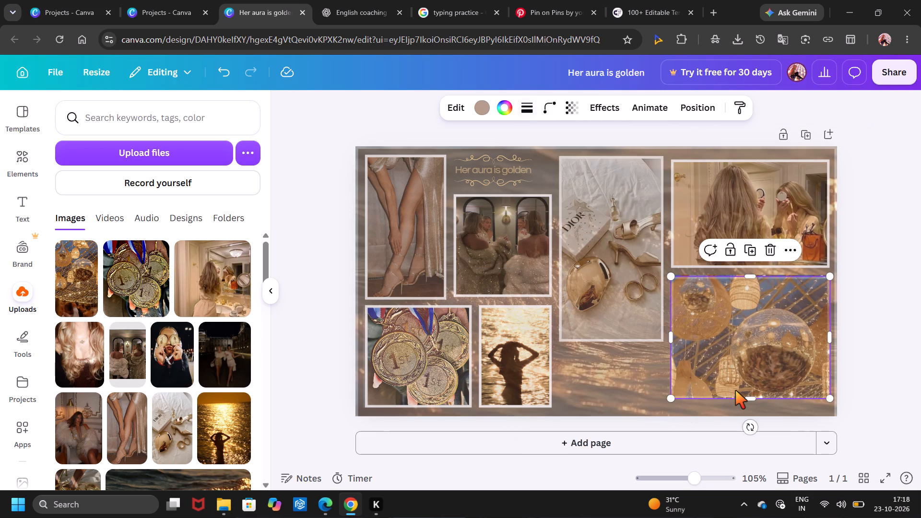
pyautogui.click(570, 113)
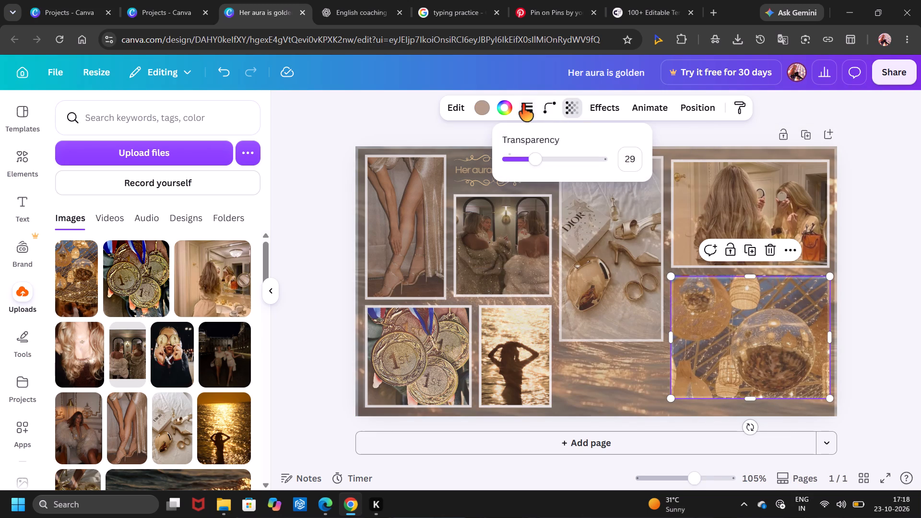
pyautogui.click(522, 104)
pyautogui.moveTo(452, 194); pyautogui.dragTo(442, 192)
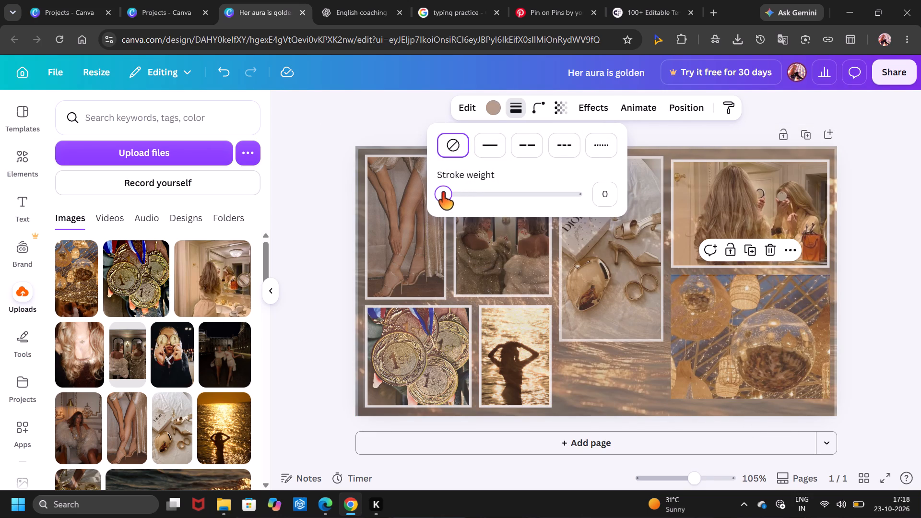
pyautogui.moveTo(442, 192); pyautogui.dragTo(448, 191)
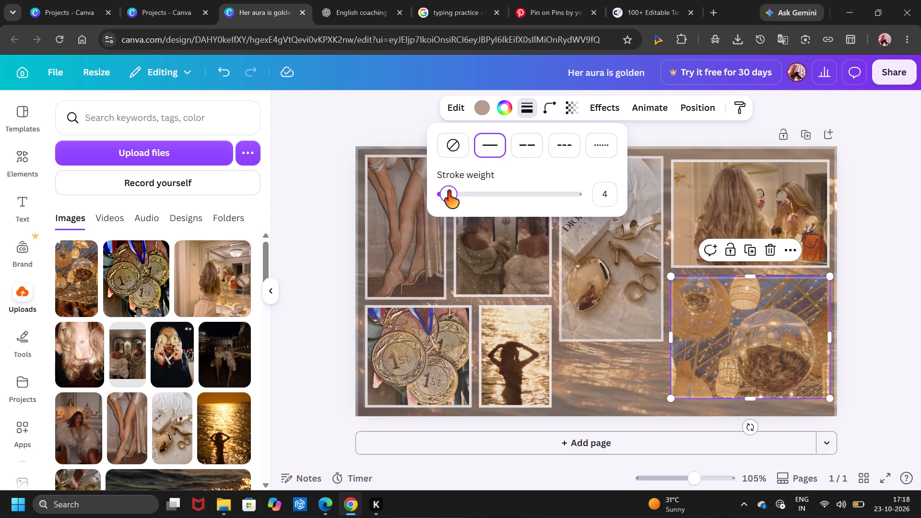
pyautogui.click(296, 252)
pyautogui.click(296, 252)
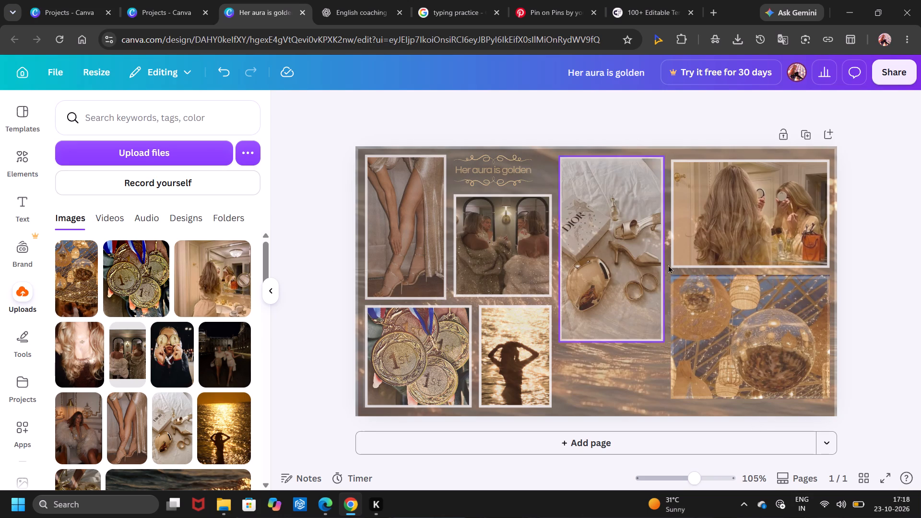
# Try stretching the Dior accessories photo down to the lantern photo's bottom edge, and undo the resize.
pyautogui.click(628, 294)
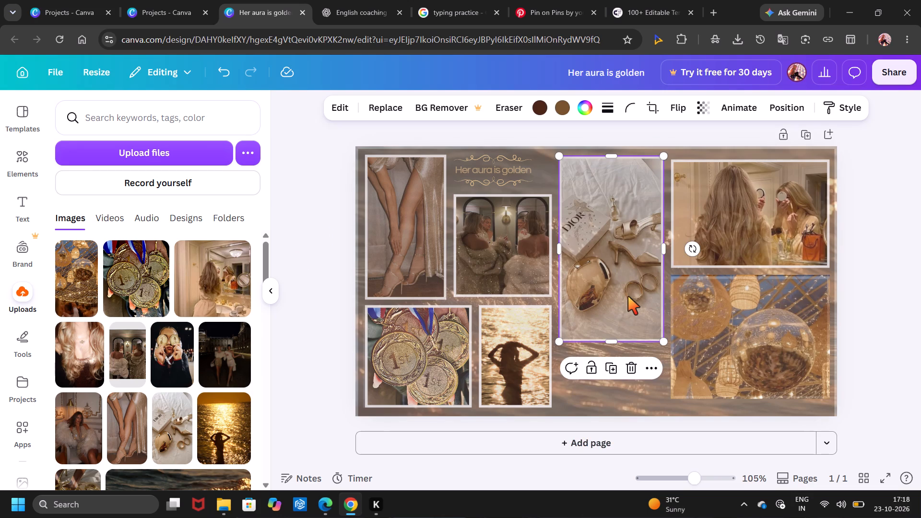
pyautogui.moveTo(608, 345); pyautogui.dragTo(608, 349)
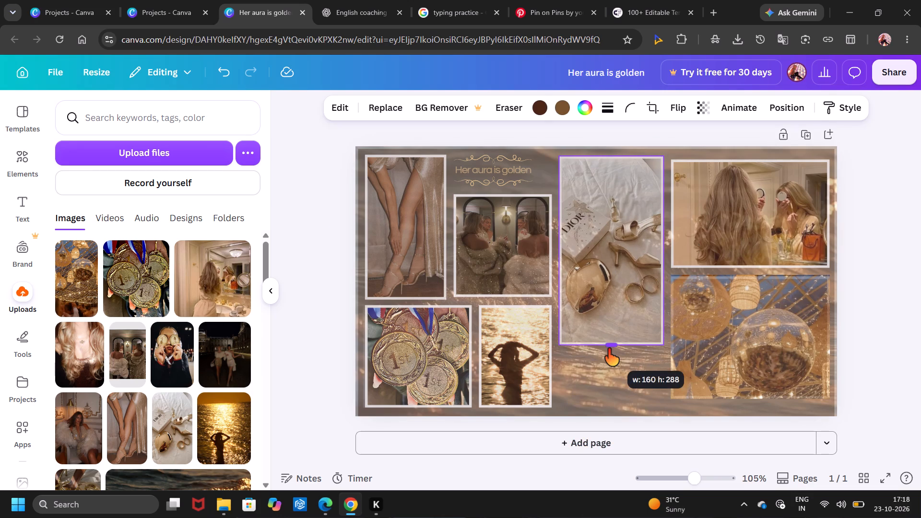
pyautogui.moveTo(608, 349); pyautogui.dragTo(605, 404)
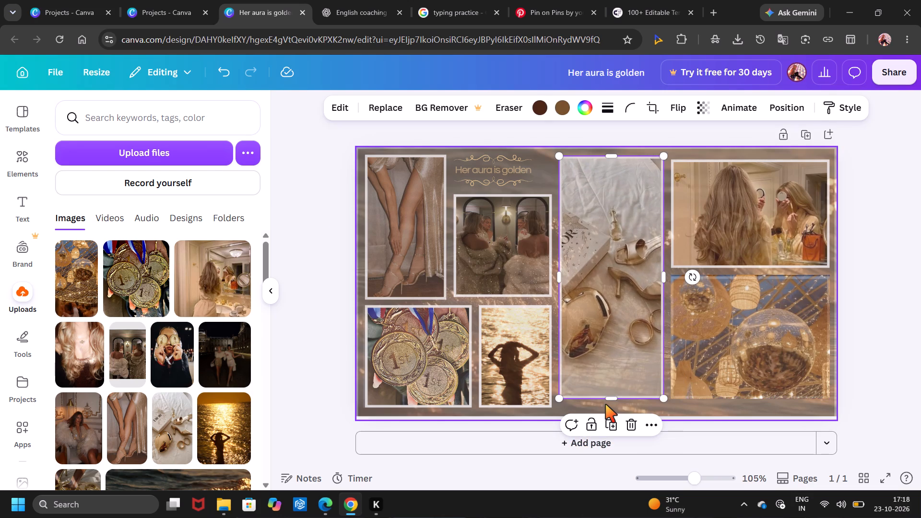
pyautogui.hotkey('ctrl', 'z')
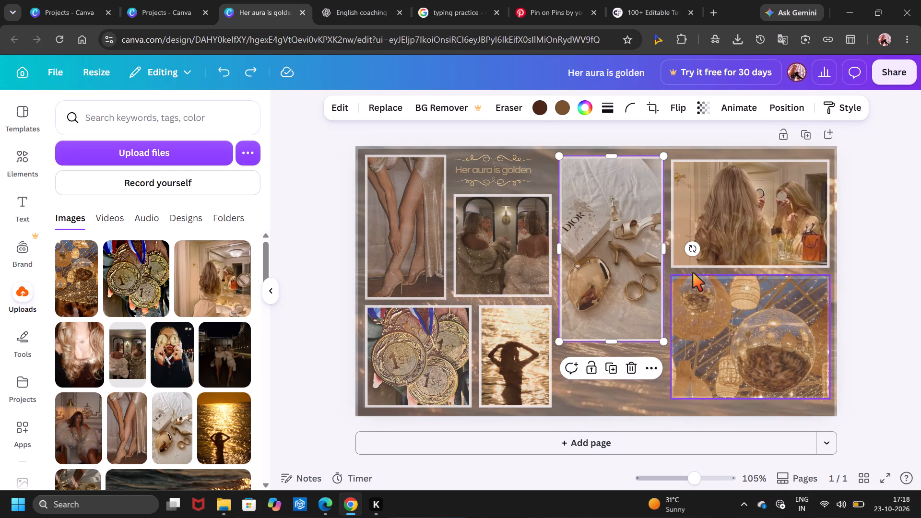
# Move the Dior accessories photo straight down to line up its bottom edge with the sunset silhouette photo's.
pyautogui.moveTo(625, 301); pyautogui.dragTo(625, 367)
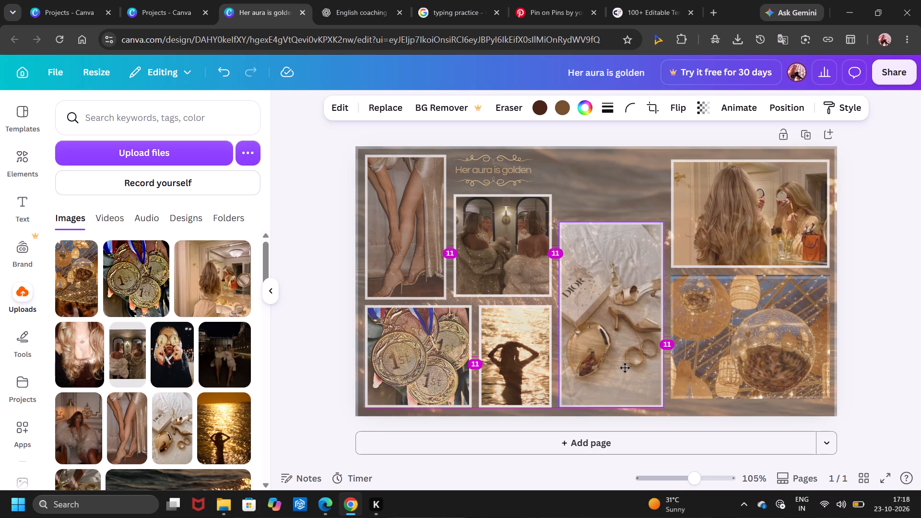
pyautogui.moveTo(625, 367); pyautogui.dragTo(625, 369)
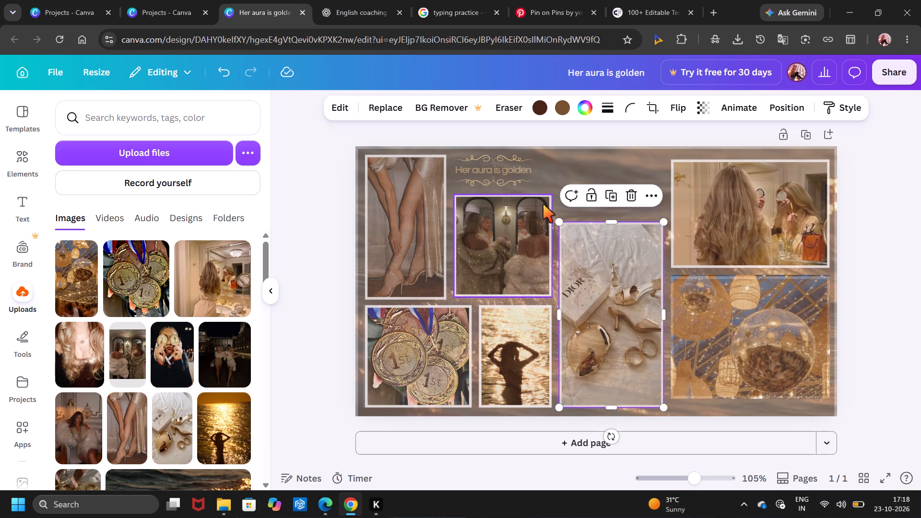
# Shift the "Her aura is golden" title and its two gold flourishes slightly right, centring the flourishes above and below the text.
pyautogui.moveTo(515, 173); pyautogui.dragTo(532, 175)
pyautogui.moveTo(507, 161); pyautogui.dragTo(523, 160)
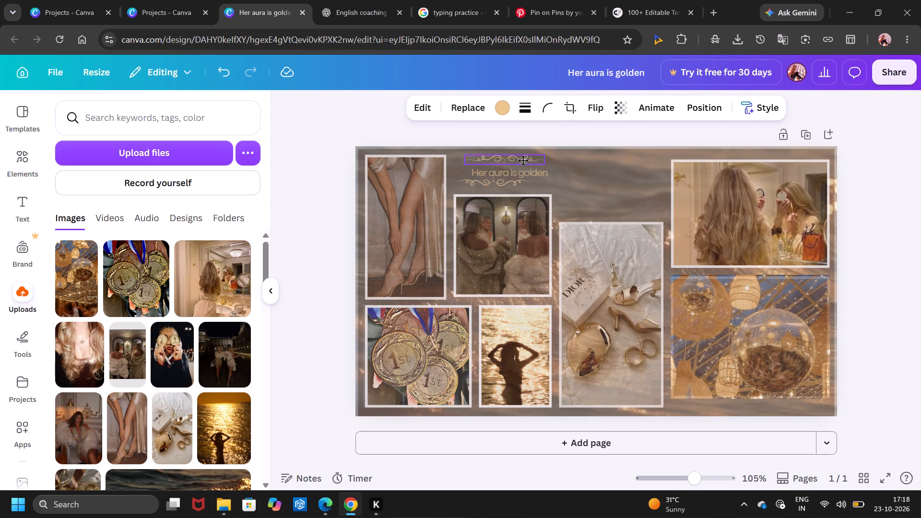
pyautogui.moveTo(523, 160); pyautogui.dragTo(521, 161)
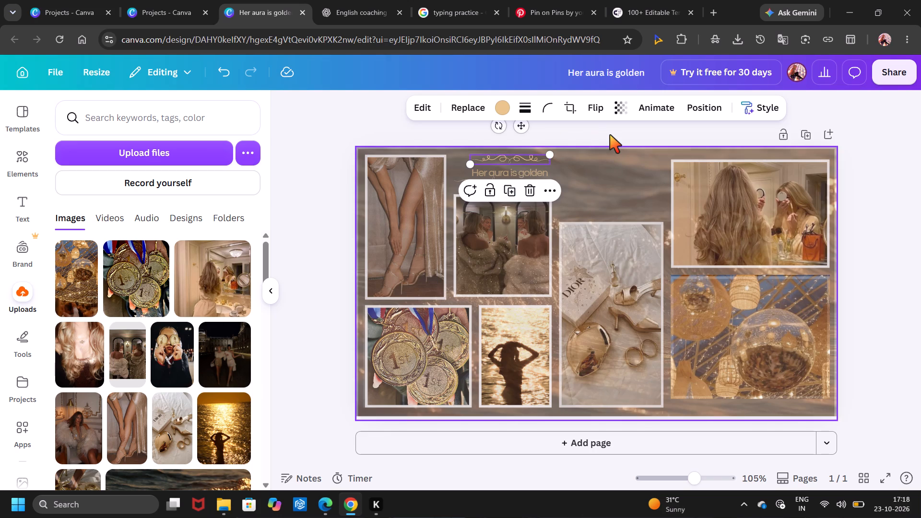
pyautogui.click(610, 135)
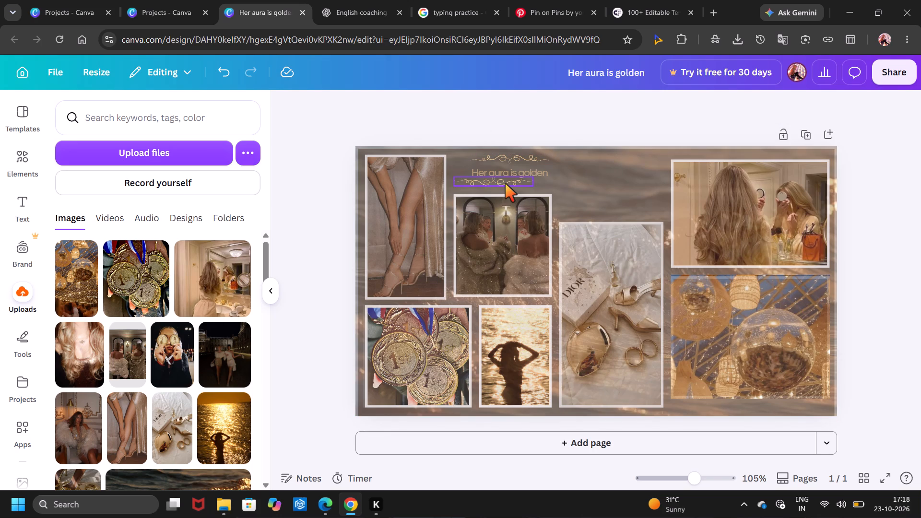
pyautogui.moveTo(505, 184); pyautogui.dragTo(526, 183)
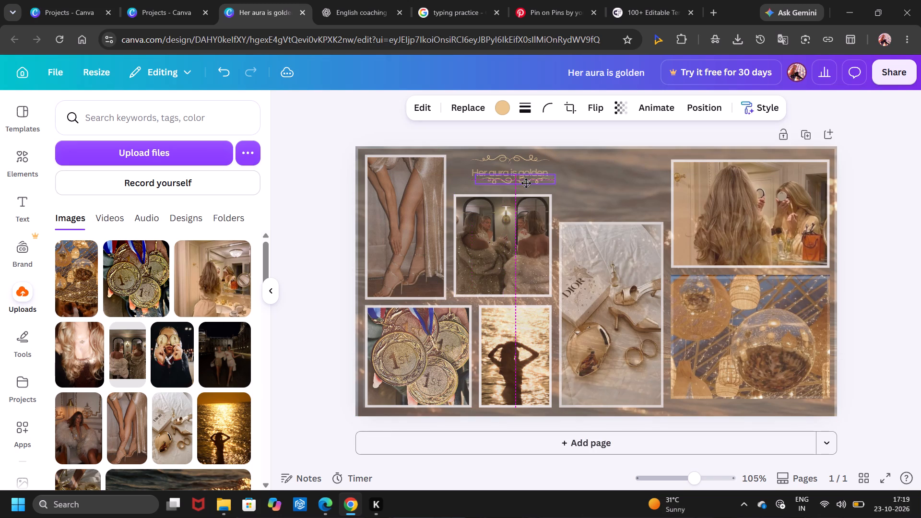
pyautogui.moveTo(526, 183); pyautogui.dragTo(522, 185)
pyautogui.click(608, 177)
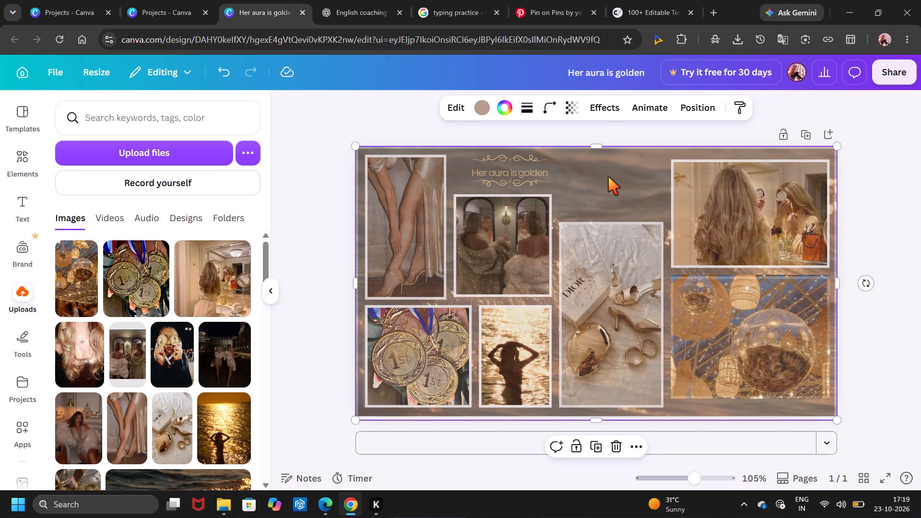
# Nudge the lower and upper gold flourishes slightly downward to balance their spacing around the "Her aura is golden" title.
pyautogui.click(516, 185)
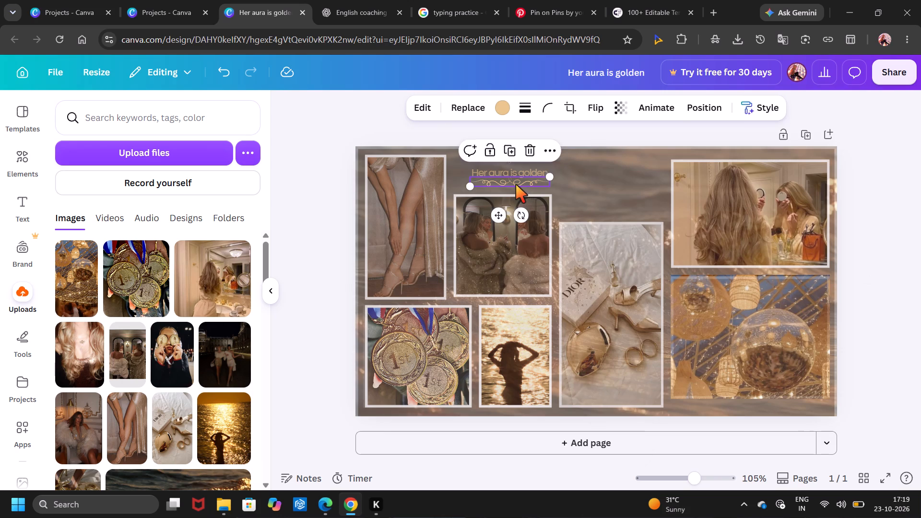
pyautogui.click(586, 188)
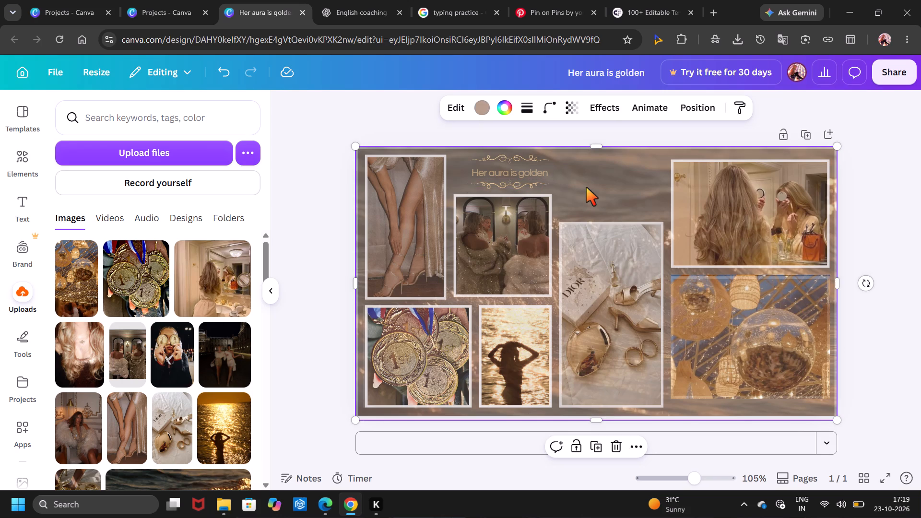
pyautogui.click(519, 162)
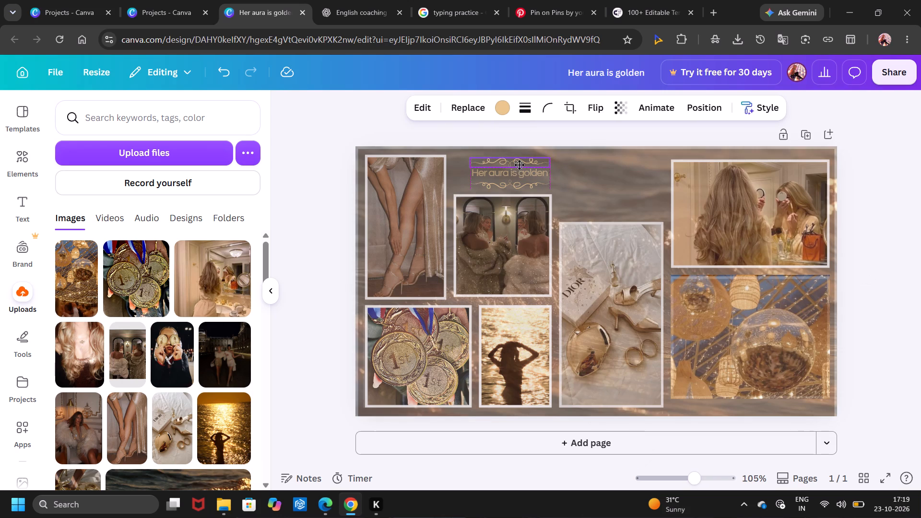
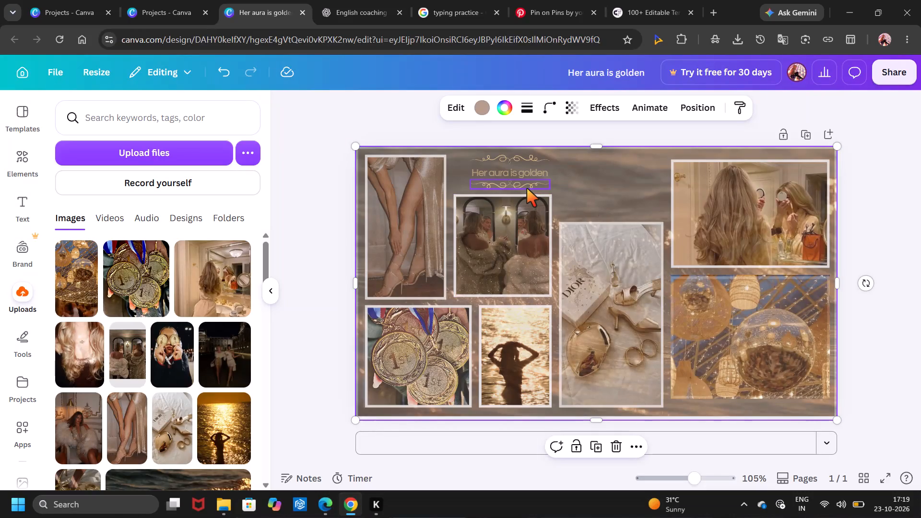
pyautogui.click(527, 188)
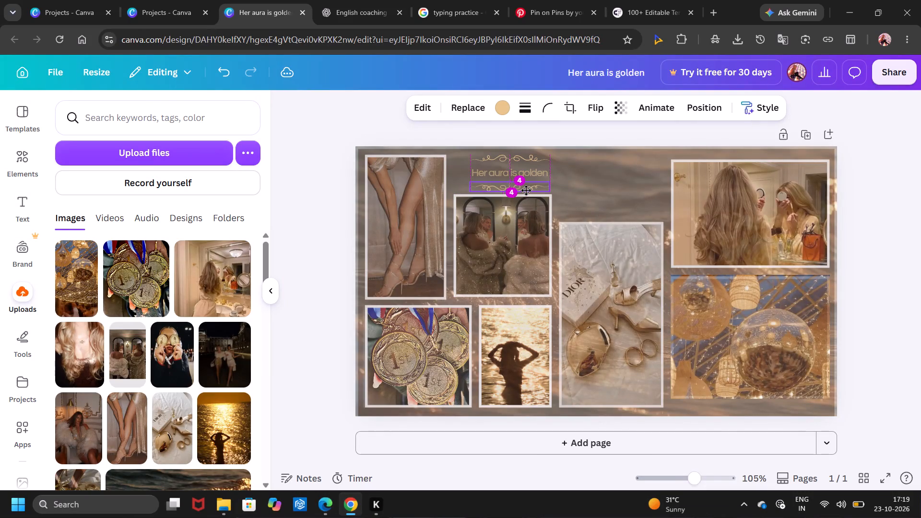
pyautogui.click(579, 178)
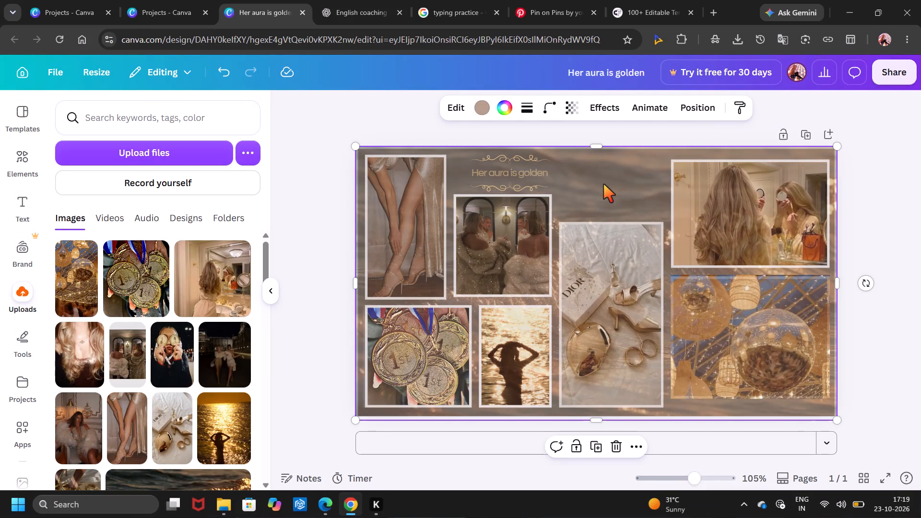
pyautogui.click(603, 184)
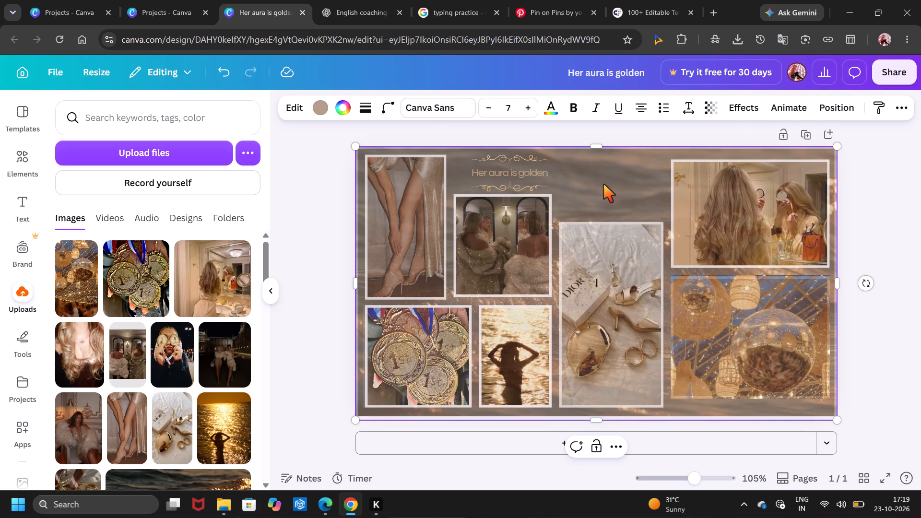
# Delete the translucent overlay covering the lantern photo.
pyautogui.click(810, 364)
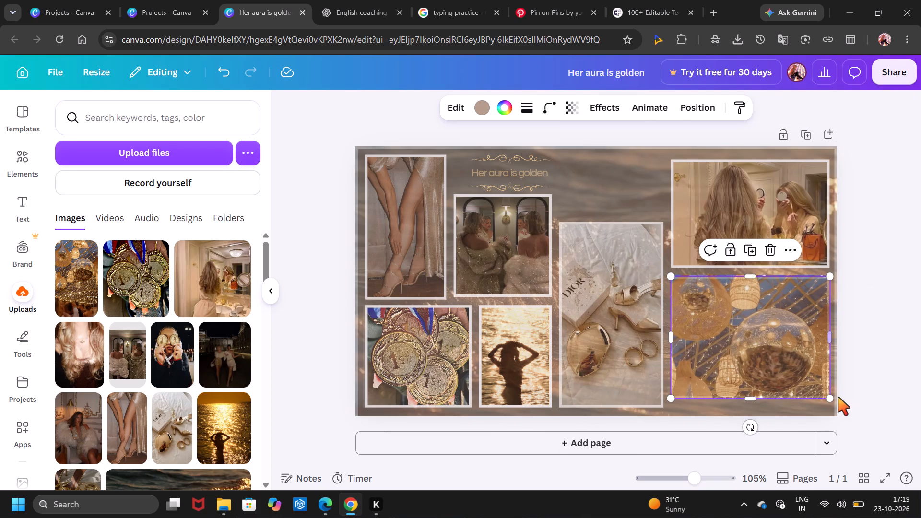
pyautogui.moveTo(828, 402); pyautogui.dragTo(778, 338)
pyautogui.click(795, 365)
pyautogui.click(795, 365)
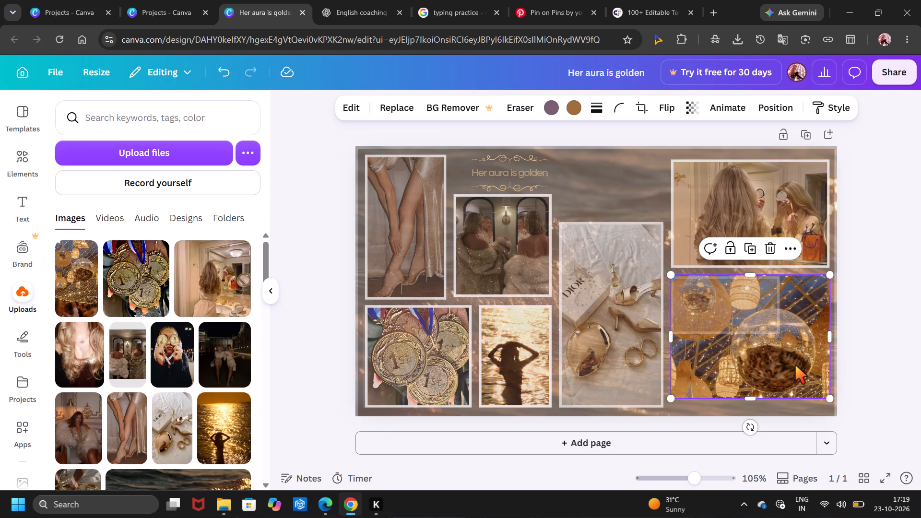
pyautogui.click(749, 328)
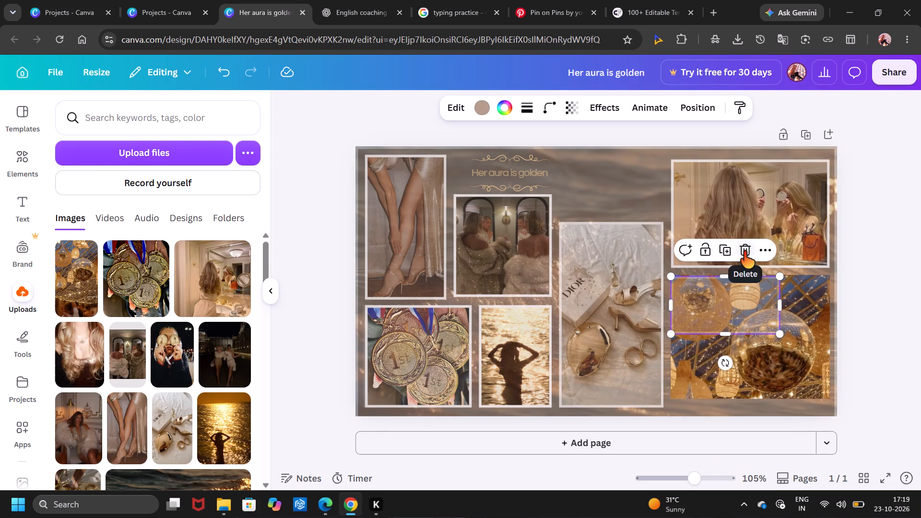
pyautogui.click(744, 251)
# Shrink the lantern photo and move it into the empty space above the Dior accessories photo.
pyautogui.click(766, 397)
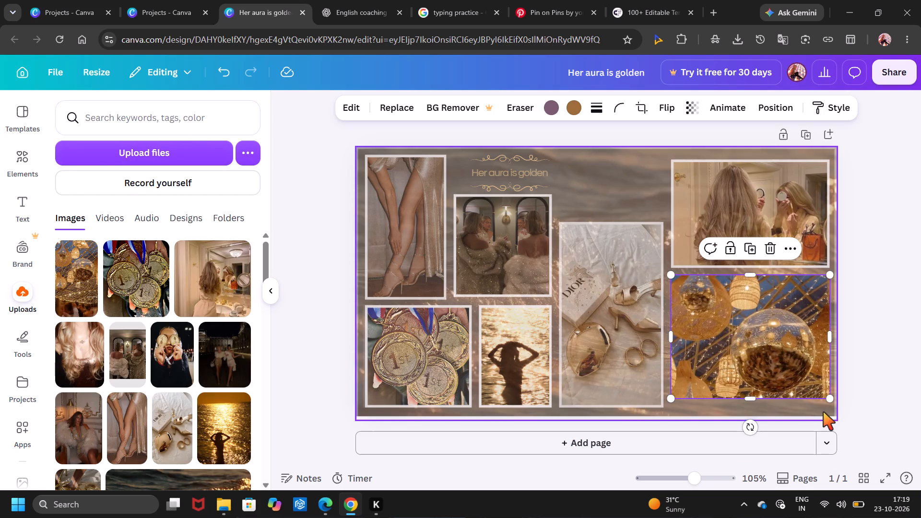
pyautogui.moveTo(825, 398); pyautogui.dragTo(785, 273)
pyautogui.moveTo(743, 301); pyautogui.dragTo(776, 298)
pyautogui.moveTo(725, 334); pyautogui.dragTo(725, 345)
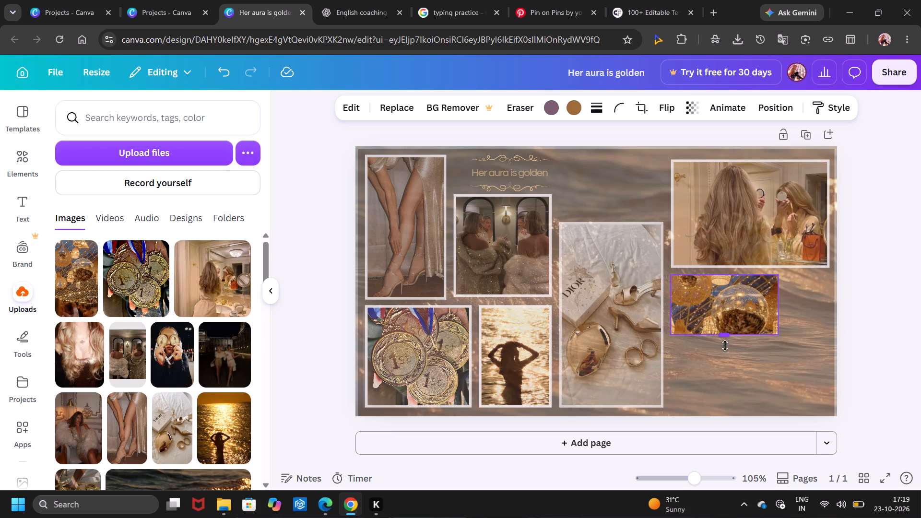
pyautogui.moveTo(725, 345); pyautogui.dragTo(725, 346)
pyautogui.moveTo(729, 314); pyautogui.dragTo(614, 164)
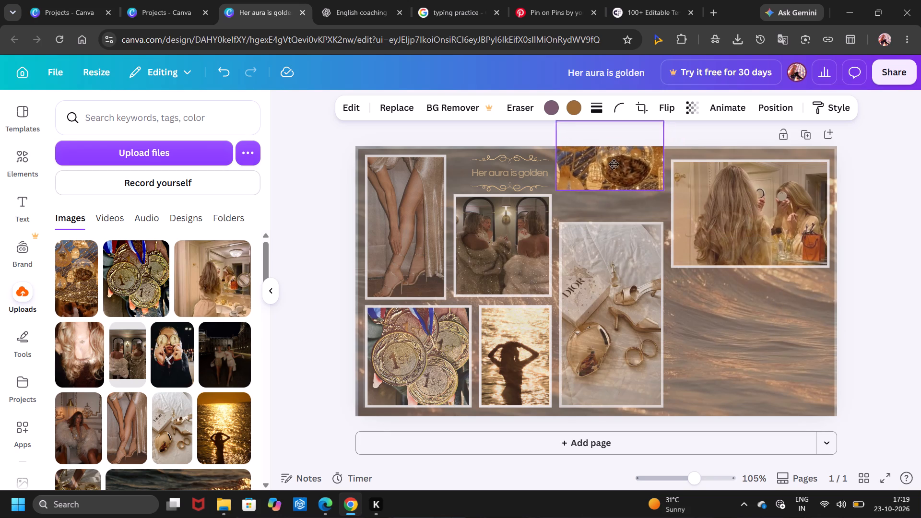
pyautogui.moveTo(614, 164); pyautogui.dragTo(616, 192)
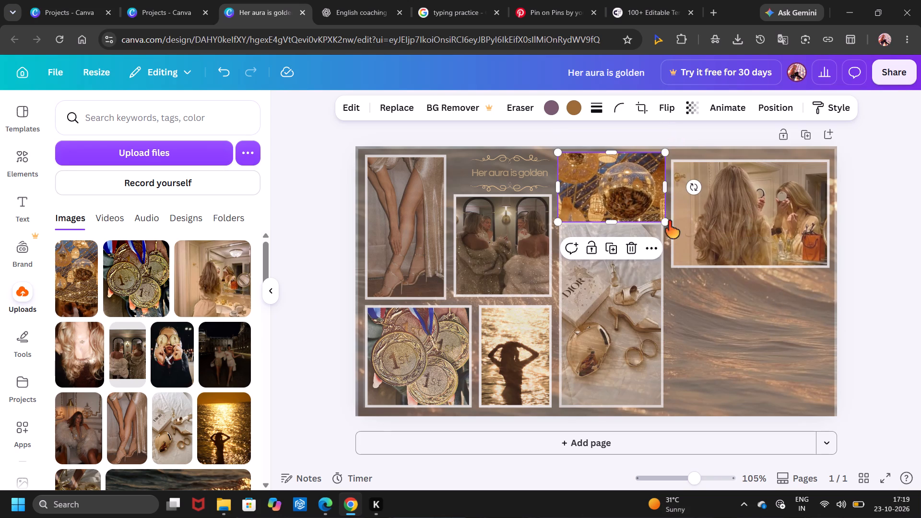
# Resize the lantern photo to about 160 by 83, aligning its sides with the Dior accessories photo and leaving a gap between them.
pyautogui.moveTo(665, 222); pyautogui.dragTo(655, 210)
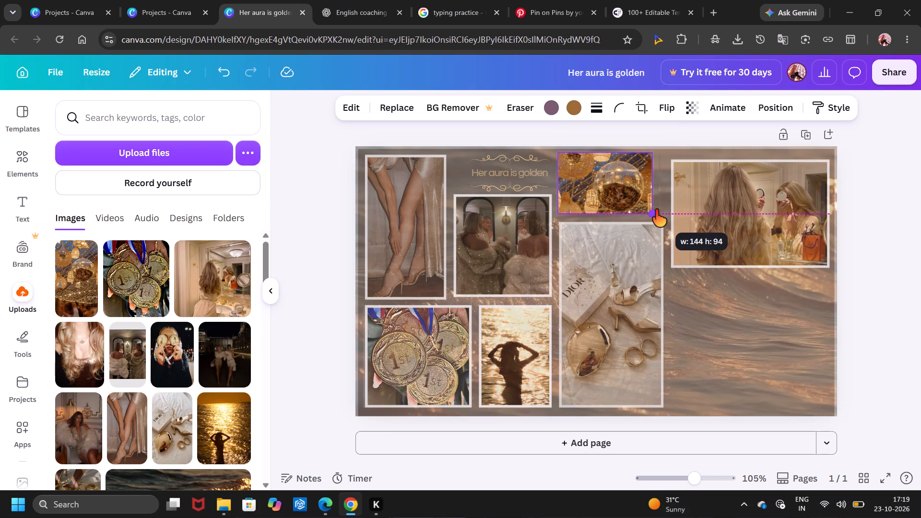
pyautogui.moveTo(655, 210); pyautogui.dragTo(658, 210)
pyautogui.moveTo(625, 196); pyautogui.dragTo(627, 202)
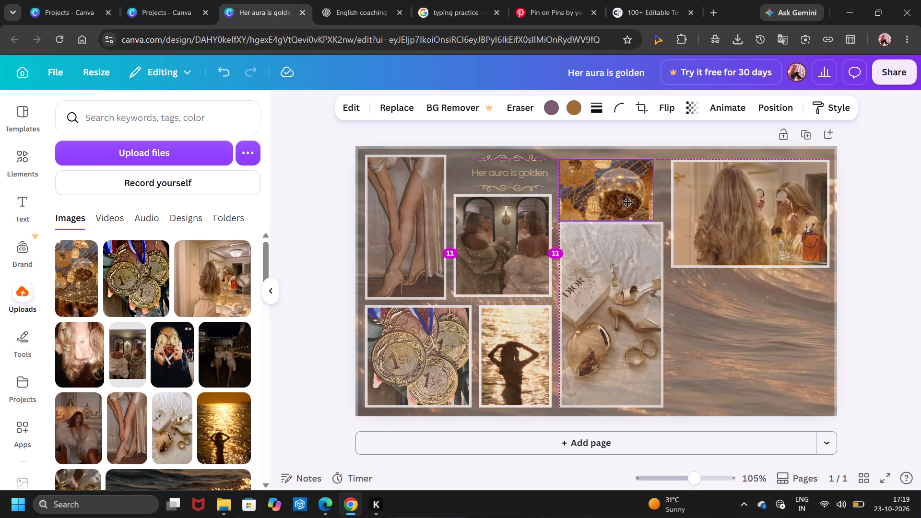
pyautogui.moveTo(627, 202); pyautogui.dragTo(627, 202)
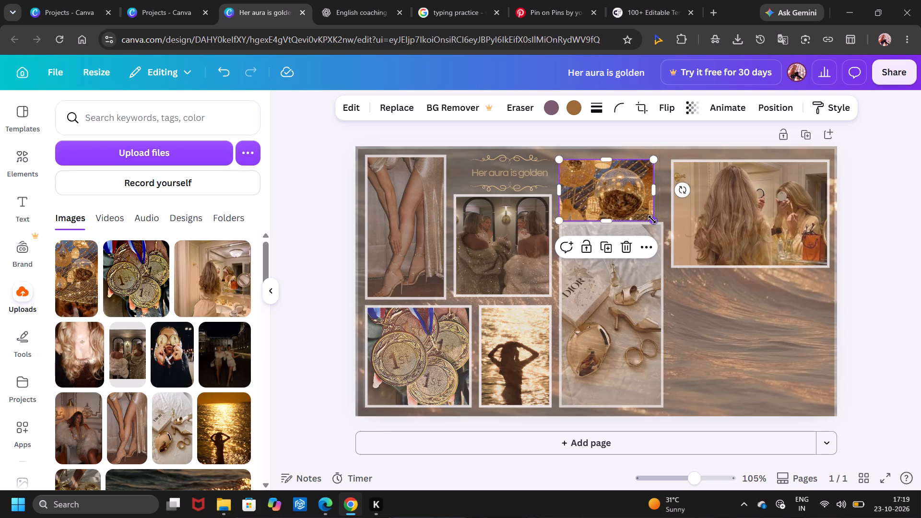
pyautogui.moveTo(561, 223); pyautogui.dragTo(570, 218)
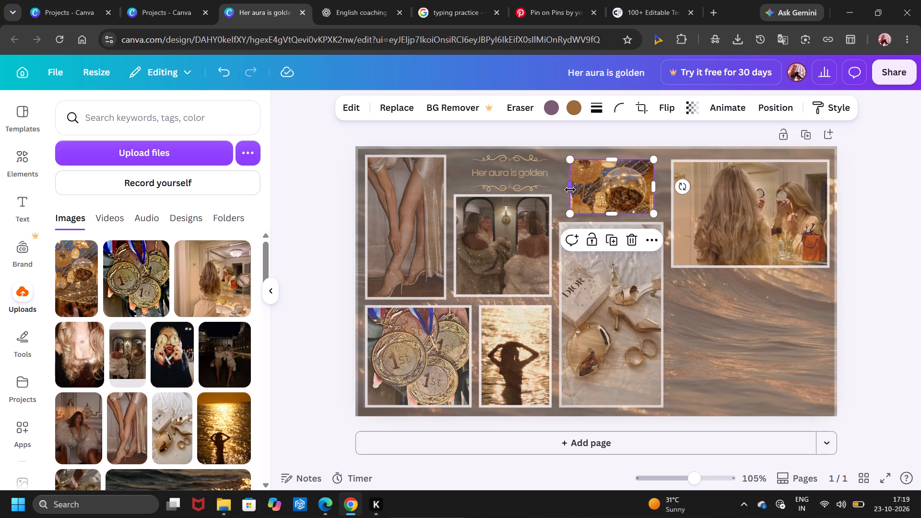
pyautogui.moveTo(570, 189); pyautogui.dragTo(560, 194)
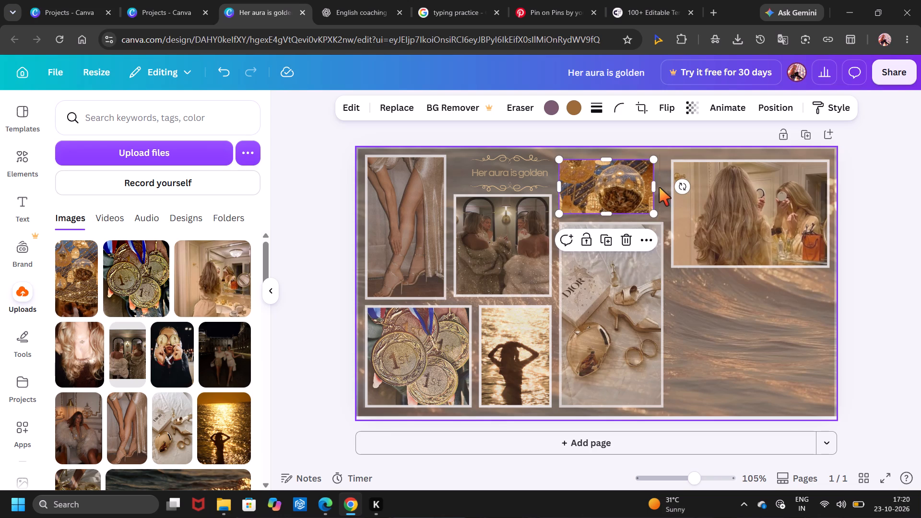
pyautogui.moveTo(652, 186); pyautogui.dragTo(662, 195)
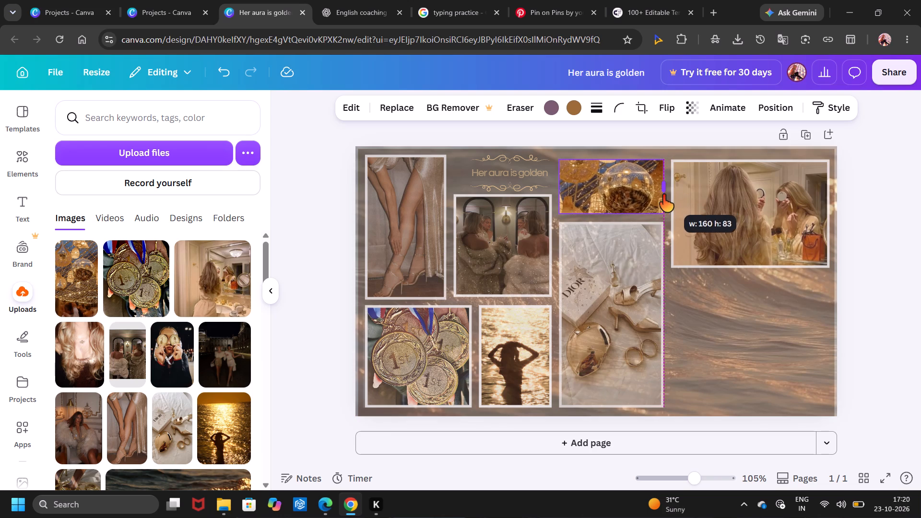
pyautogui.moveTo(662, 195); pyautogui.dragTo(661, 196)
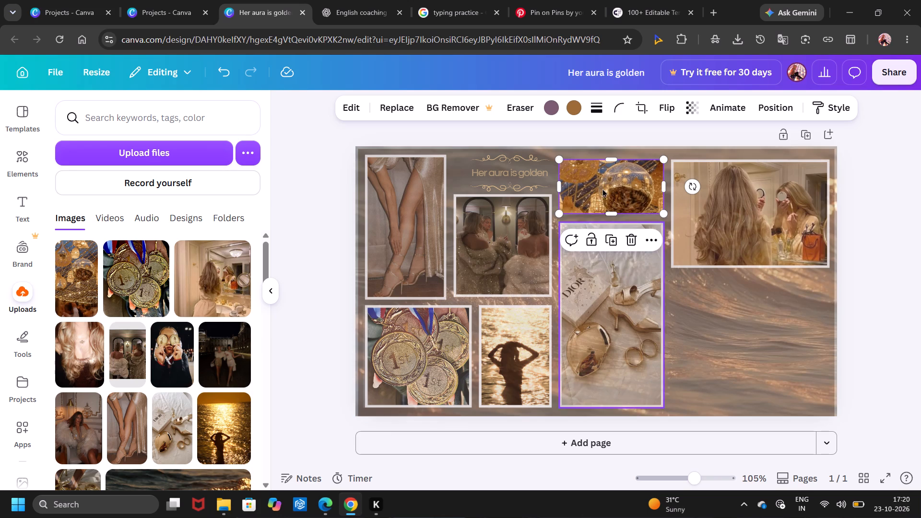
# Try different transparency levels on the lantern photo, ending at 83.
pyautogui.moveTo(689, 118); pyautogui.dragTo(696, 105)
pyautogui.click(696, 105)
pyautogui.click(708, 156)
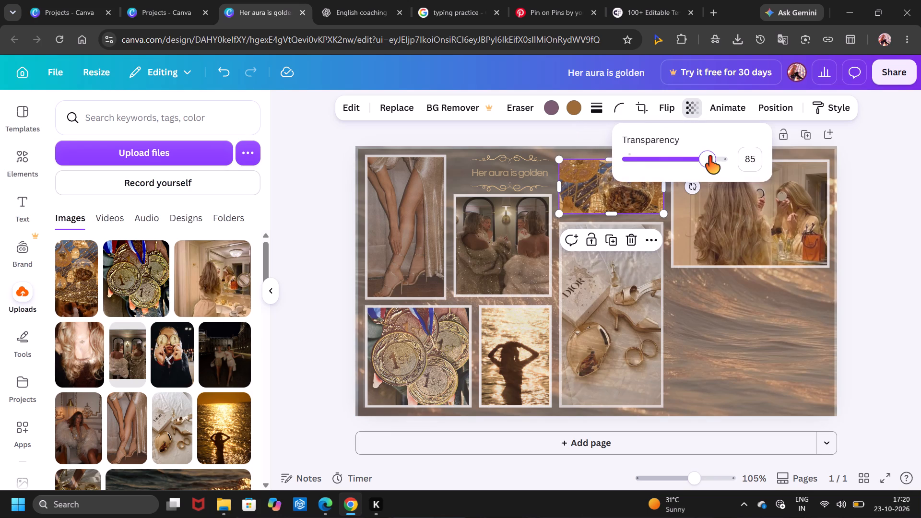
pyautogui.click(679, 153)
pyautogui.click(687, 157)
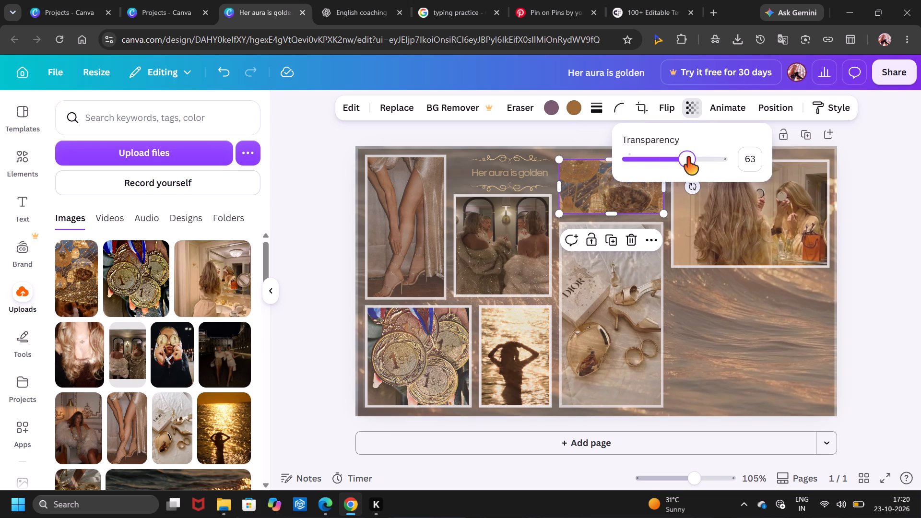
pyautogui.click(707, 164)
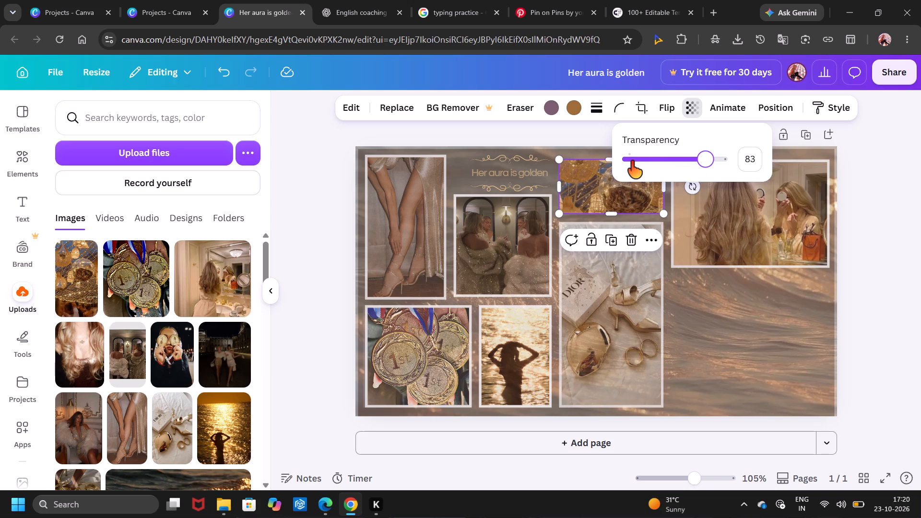
# Delete the lantern photo from above the Dior accessories photo.
pyautogui.click(632, 237)
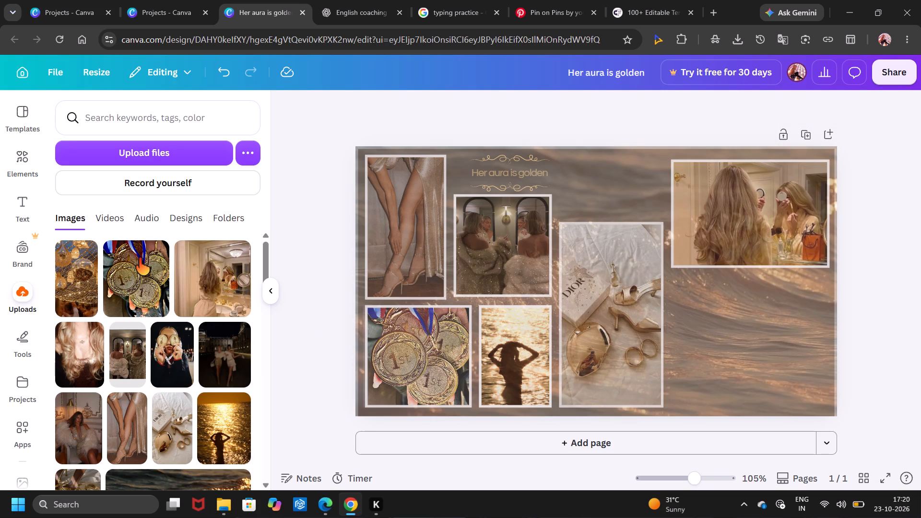
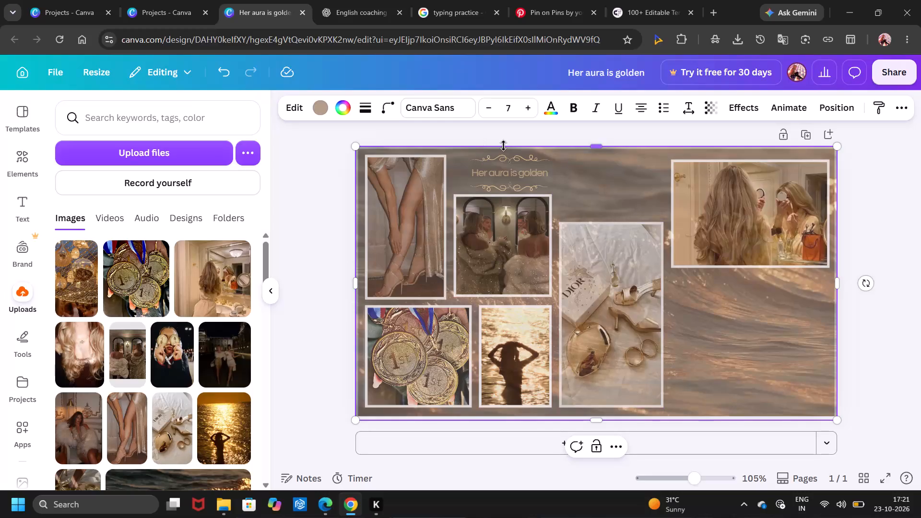
# Switch to Pinterest, browse the gold party pins related to the lantern photo, and open the stacked champagne glasses pin.
pyautogui.click(554, 5)
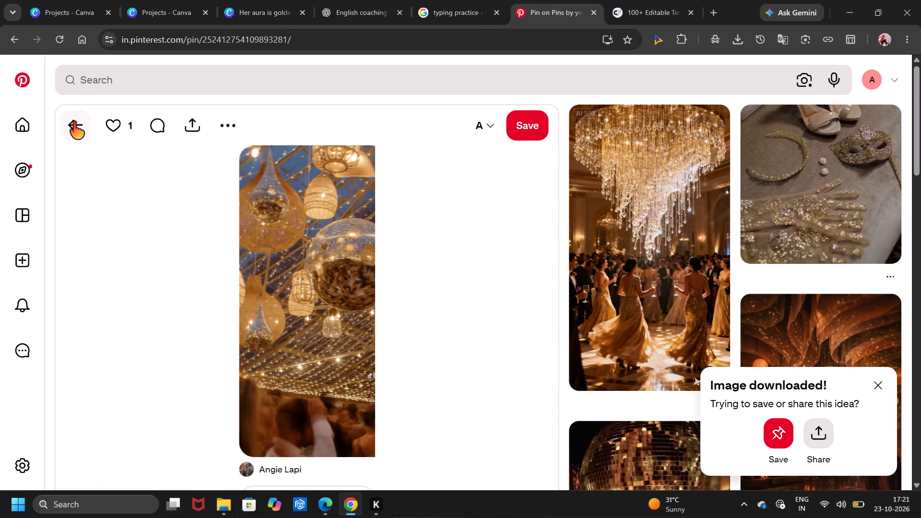
pyautogui.scroll(-4, 616, 312)
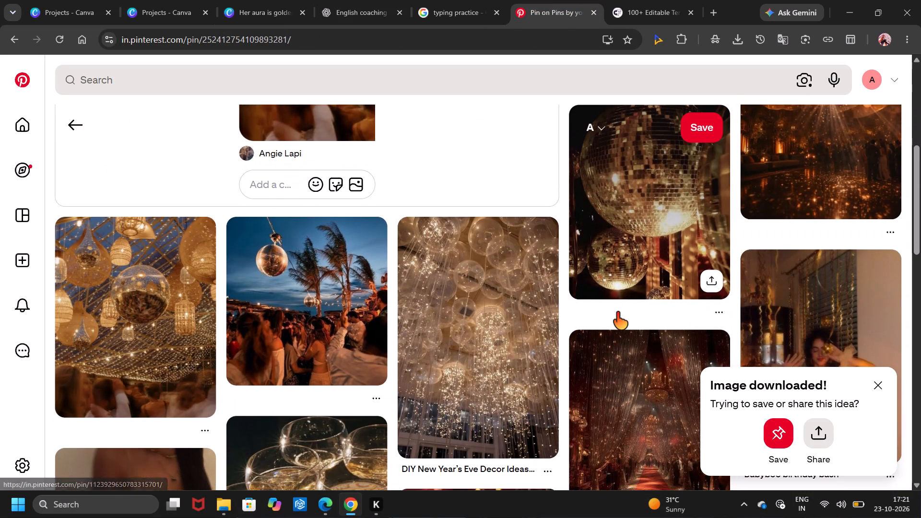
pyautogui.scroll(-1, 616, 312)
pyautogui.scroll(-3, 528, 342)
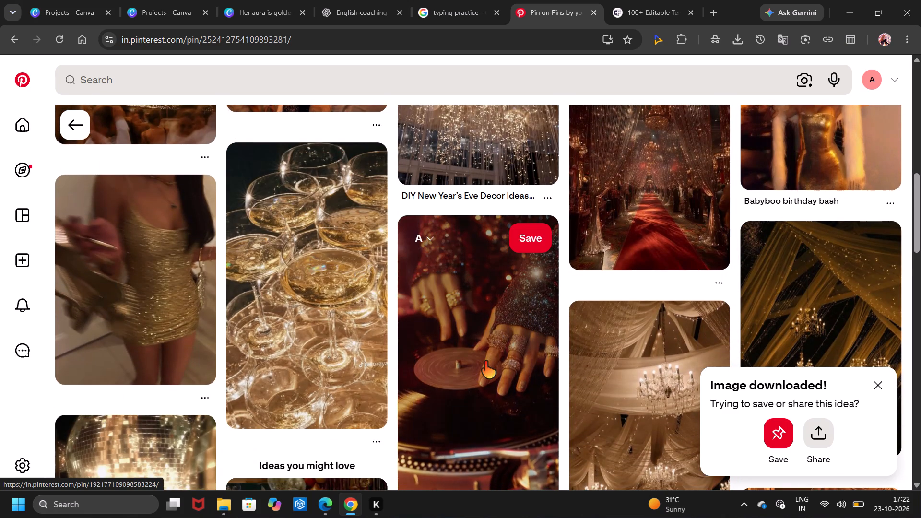
pyautogui.scroll(-3, 484, 361)
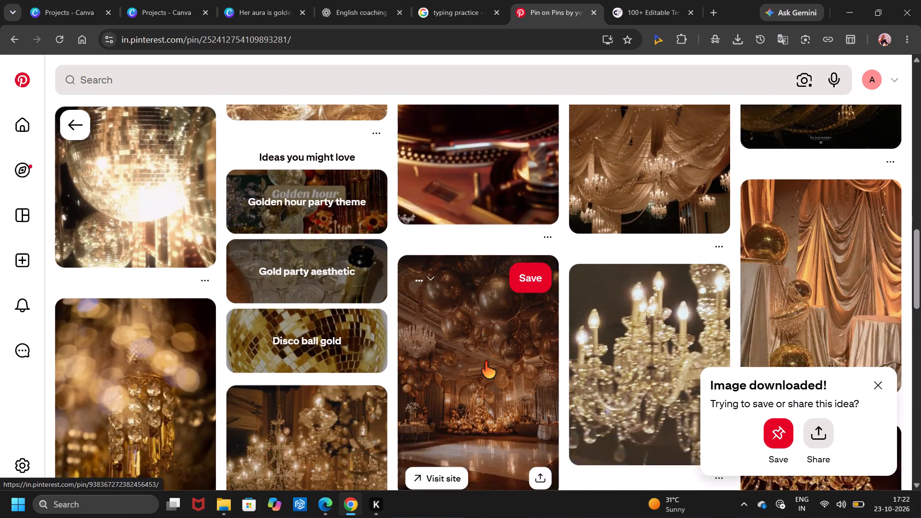
pyautogui.scroll(-1, 484, 361)
pyautogui.scroll(3, 484, 361)
pyautogui.click(368, 348)
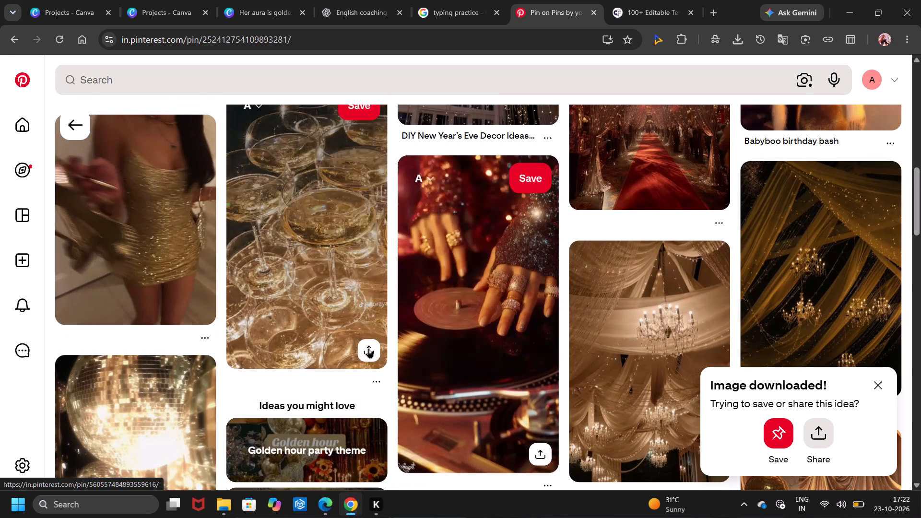
pyautogui.click(312, 356)
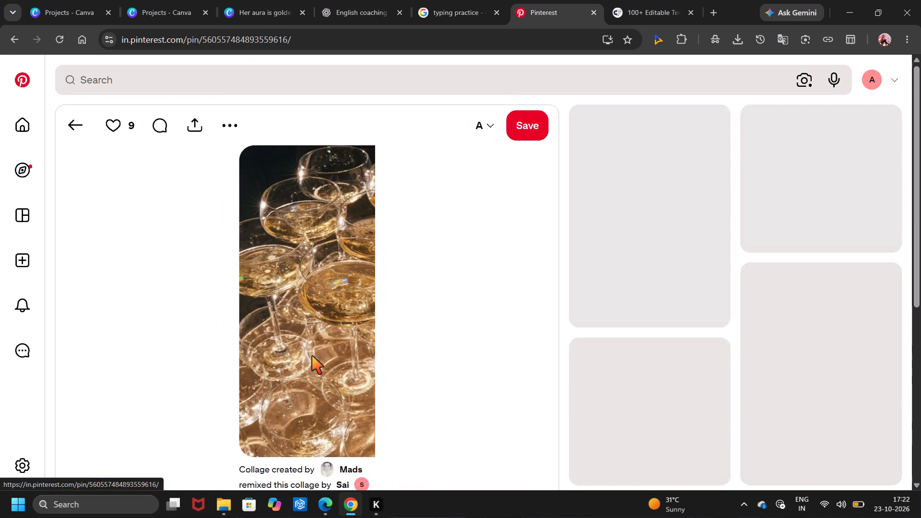
# Browse the pins related to the champagne glasses and open the photo of women in metallic dresses holding champagne glasses.
pyautogui.scroll(-5, 312, 356)
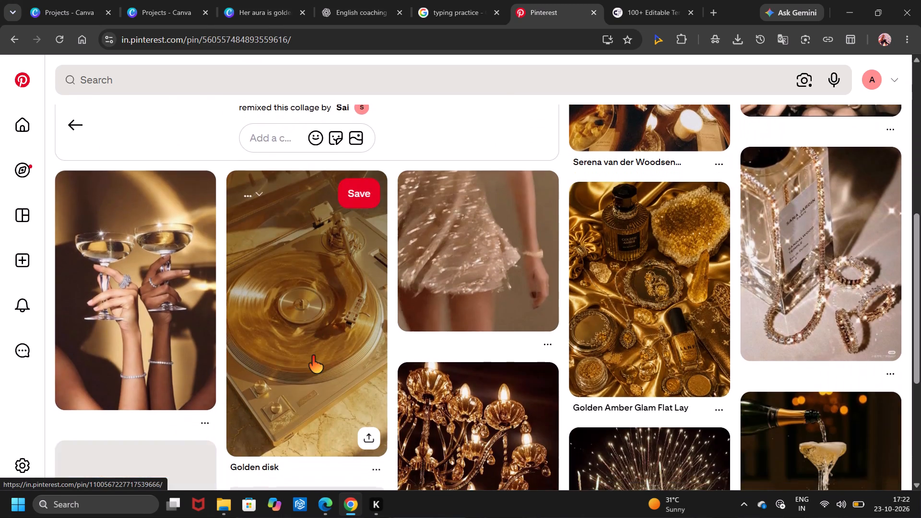
pyautogui.scroll(-1, 312, 356)
pyautogui.scroll(3, 312, 356)
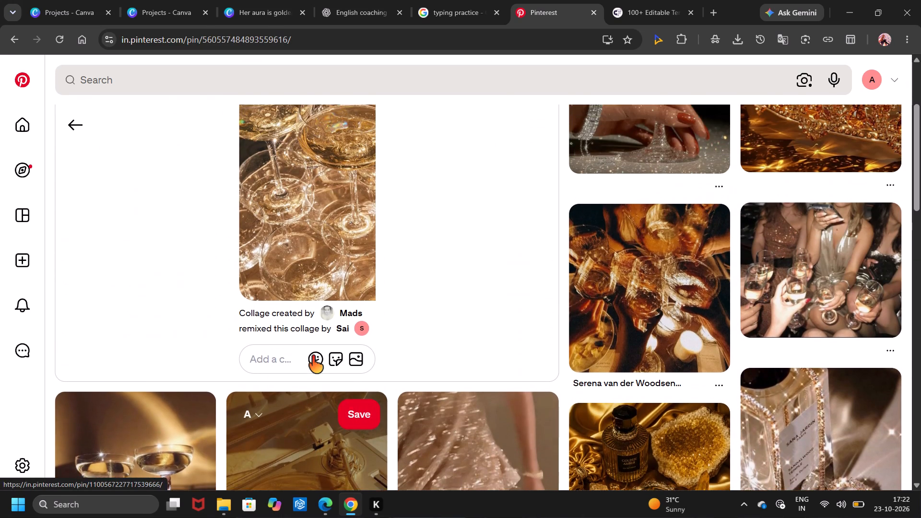
pyautogui.scroll(1, 312, 356)
pyautogui.click(775, 285)
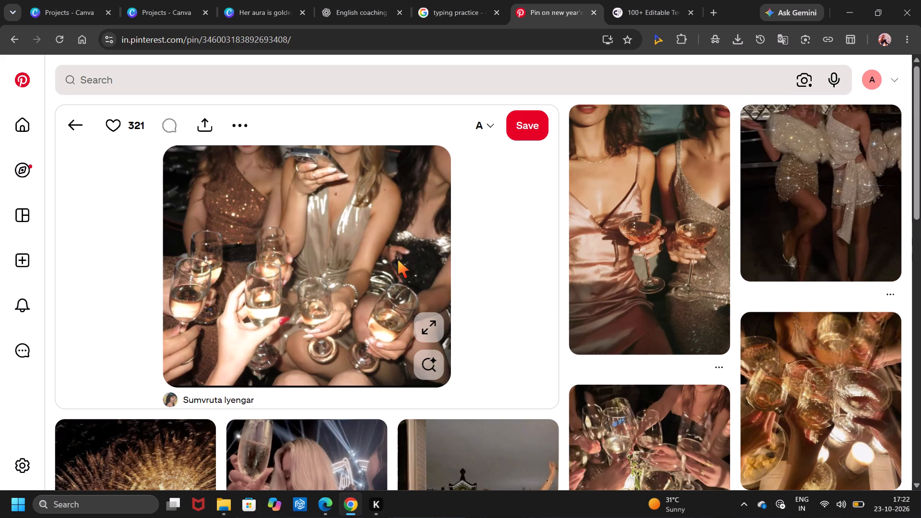
# Look over the related pins, then download the photo of the women holding champagne glasses.
pyautogui.scroll(-4, 397, 285)
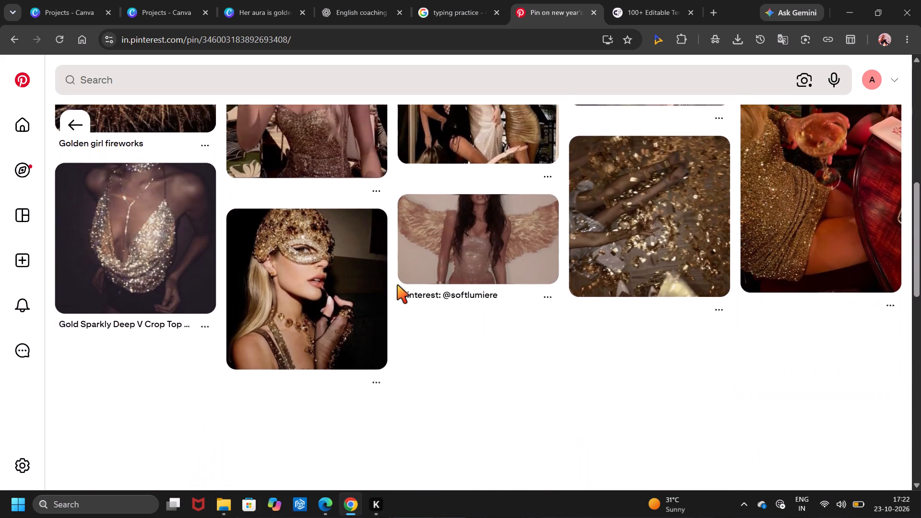
pyautogui.scroll(4, 397, 285)
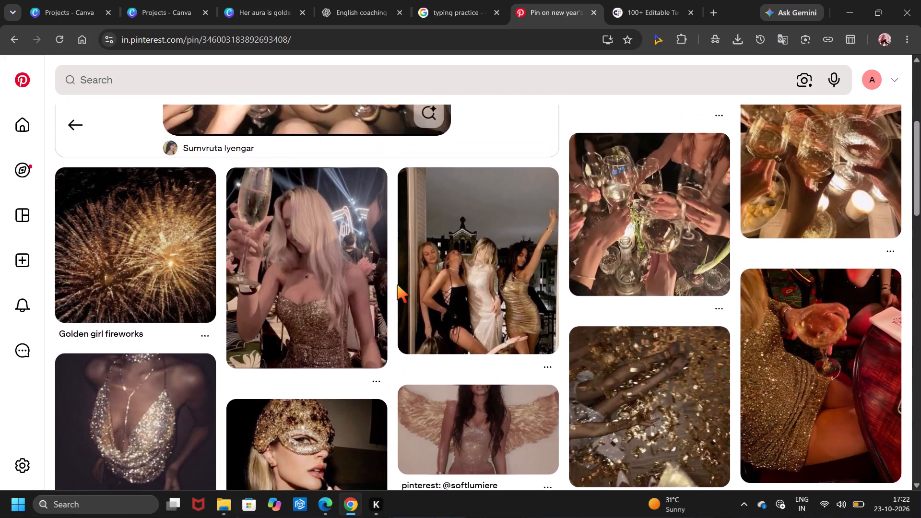
pyautogui.scroll(4, 397, 285)
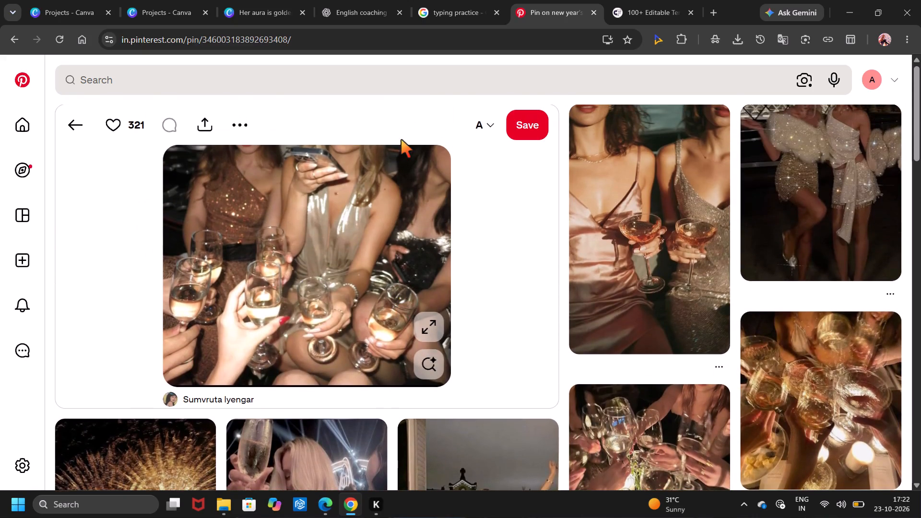
pyautogui.click(241, 131)
pyautogui.click(236, 161)
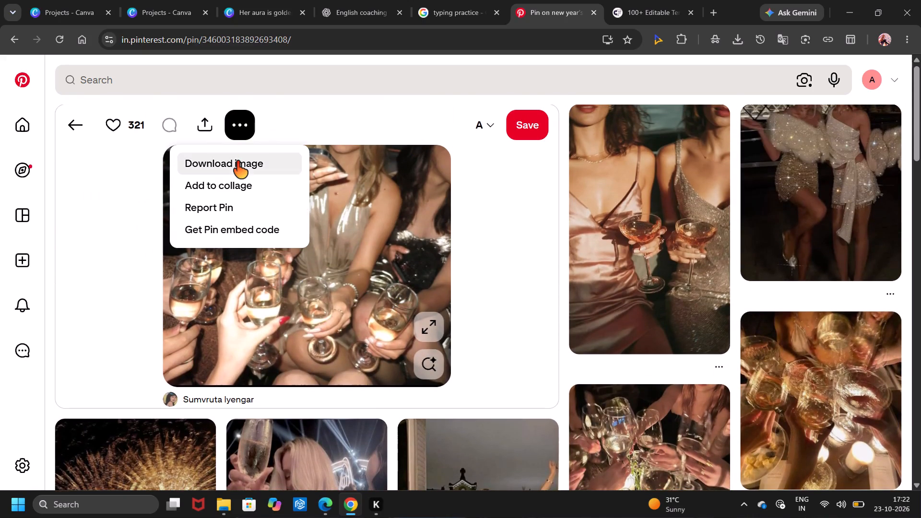
# Switch back to the Canva collage and upload the downloaded photo of the women holding champagne glasses.
pyautogui.click(685, 1)
pyautogui.click(235, 0)
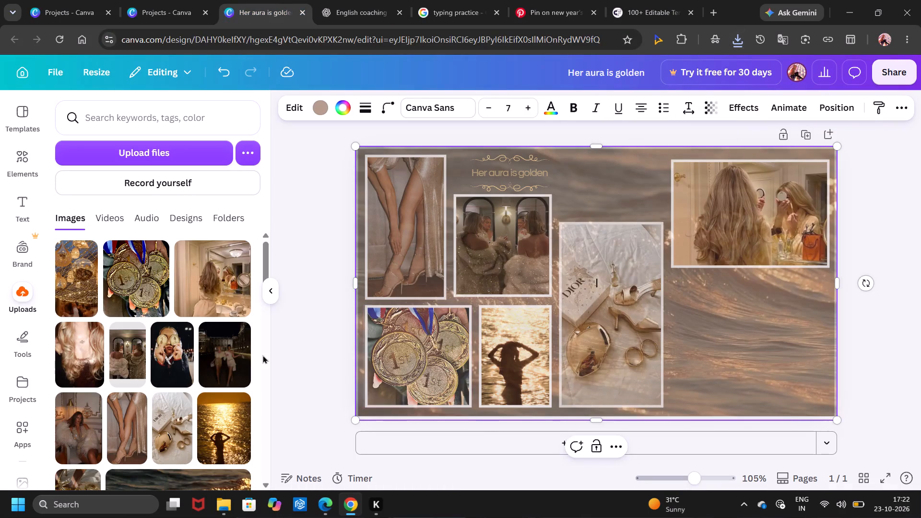
pyautogui.click(148, 159)
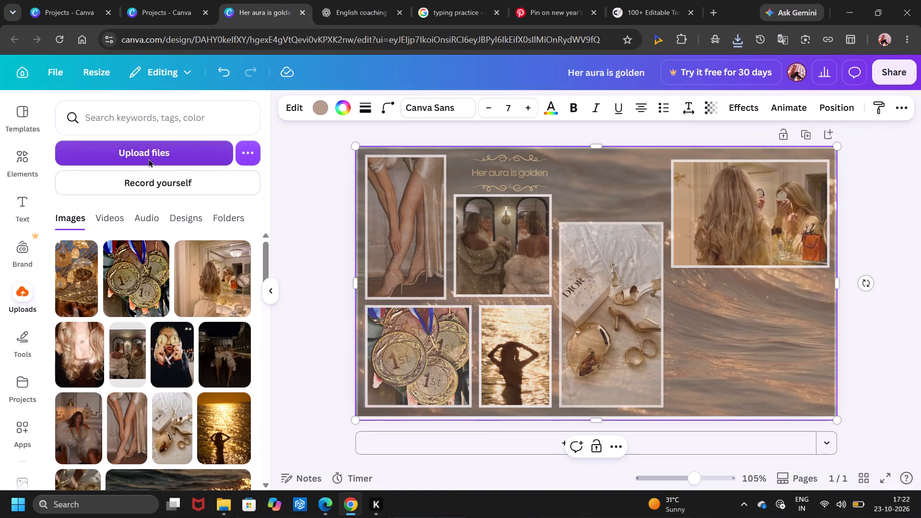
pyautogui.doubleClick(179, 99)
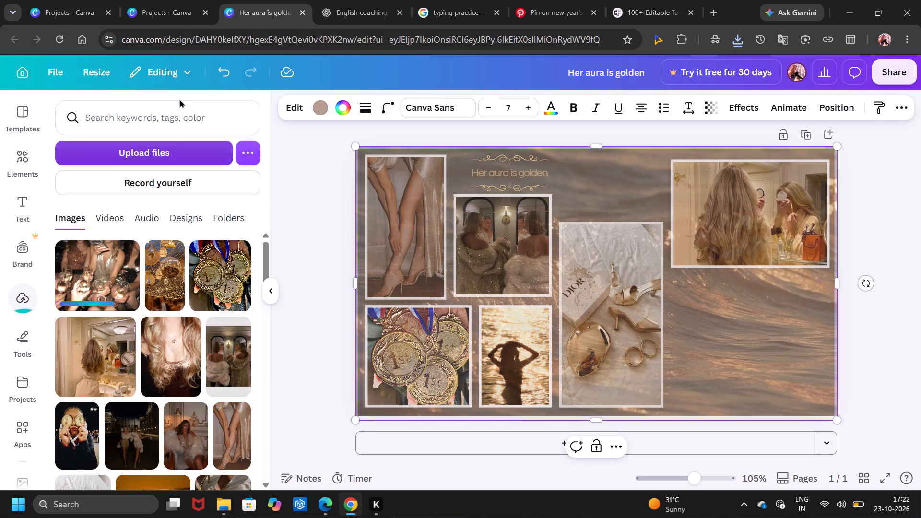
# Return to Pinterest, browse more pins related to the champagne photo, and open the beige Porsche steering wheel pin.
pyautogui.click(589, 0)
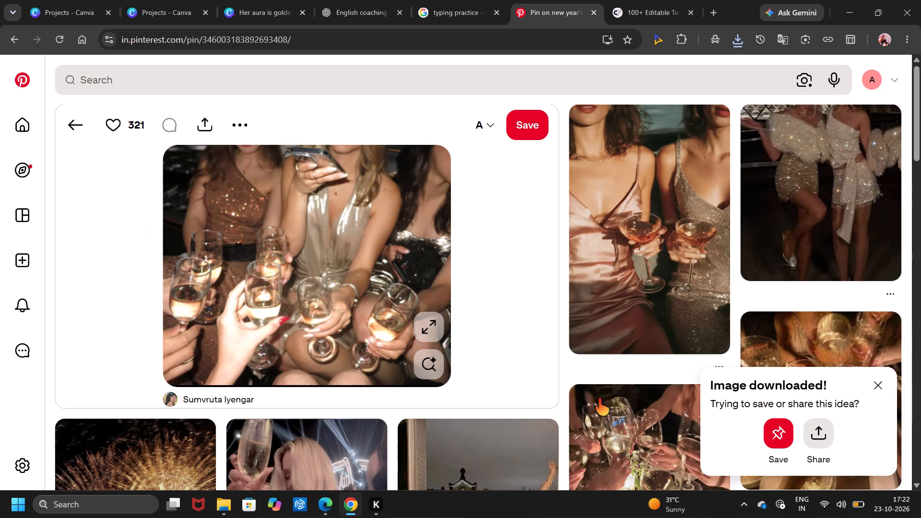
pyautogui.scroll(-7, 598, 399)
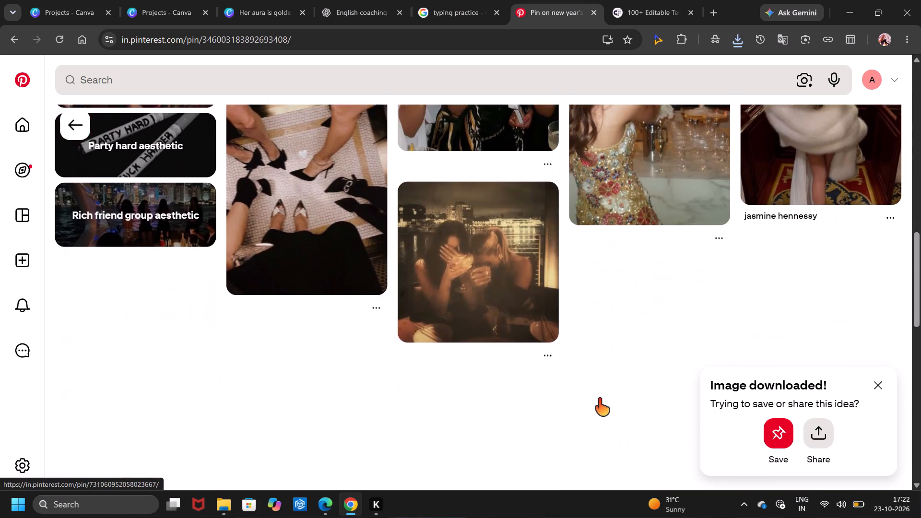
pyautogui.scroll(1, 598, 399)
pyautogui.scroll(-3, 598, 399)
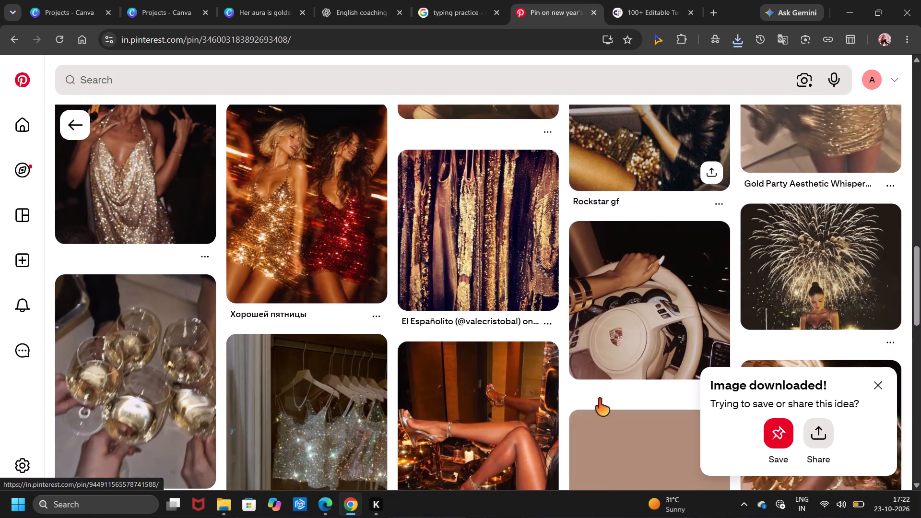
pyautogui.scroll(-2, 598, 399)
pyautogui.click(625, 272)
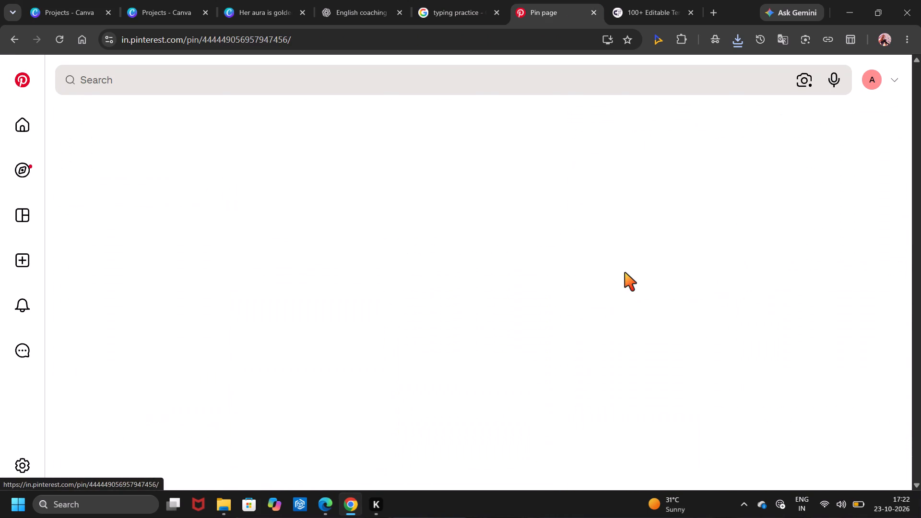
# Browse the luxury car pins related to the Porsche photo and open the gloved hand and fur sleeve steering wheel pin.
pyautogui.scroll(-4, 625, 272)
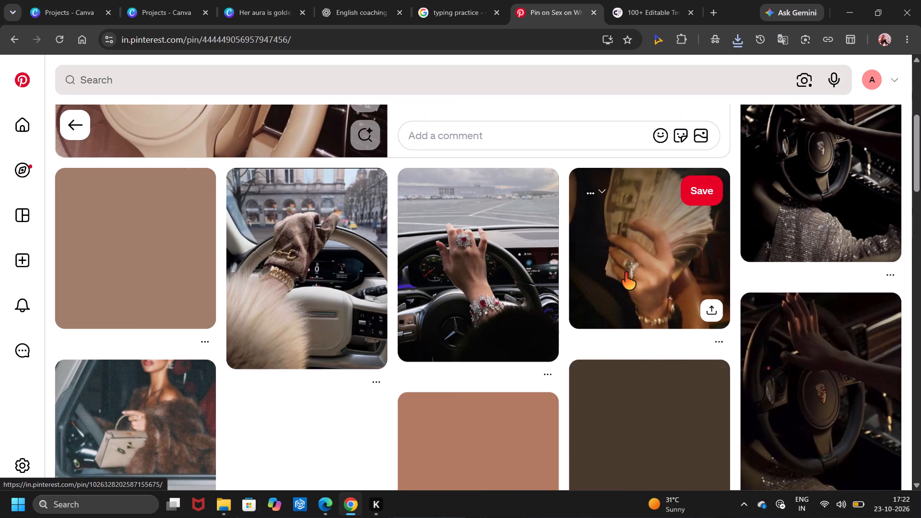
pyautogui.scroll(-2, 625, 272)
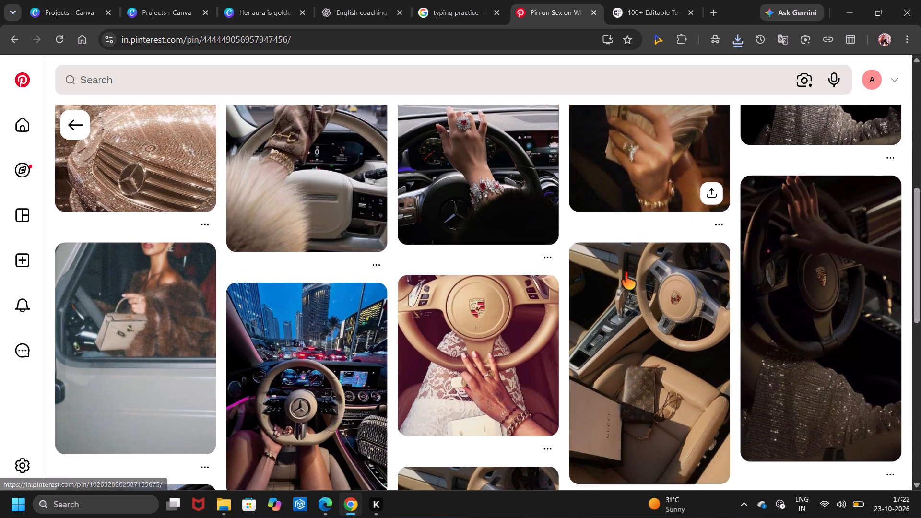
pyautogui.scroll(-1, 625, 272)
pyautogui.scroll(2, 625, 272)
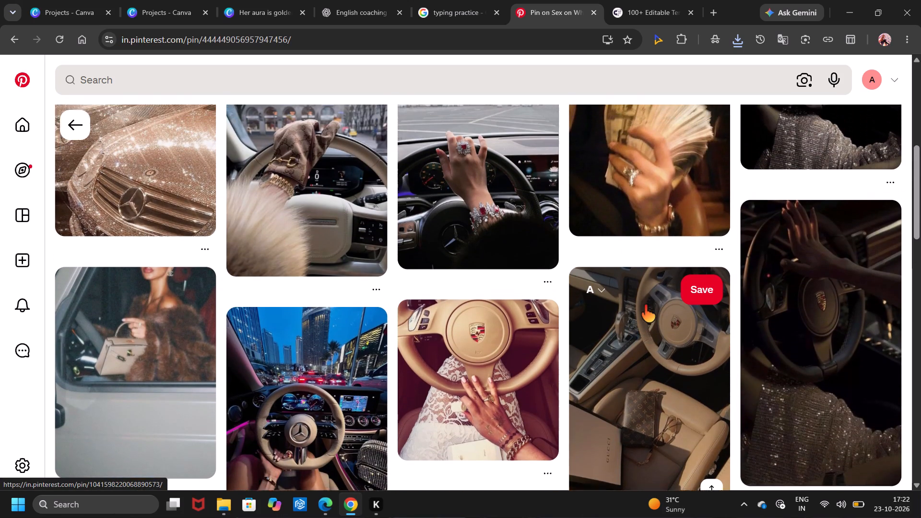
pyautogui.scroll(1, 644, 305)
pyautogui.scroll(-4, 644, 305)
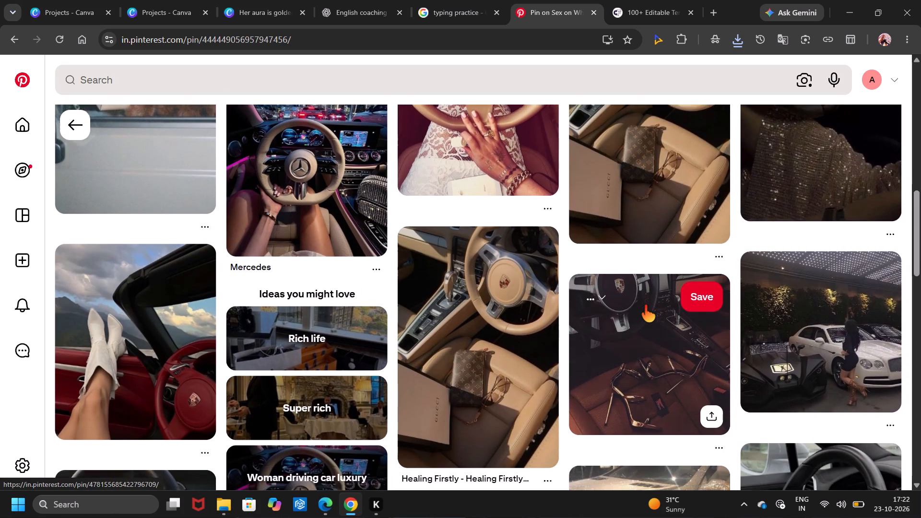
pyautogui.scroll(-1, 644, 305)
pyautogui.scroll(3, 438, 302)
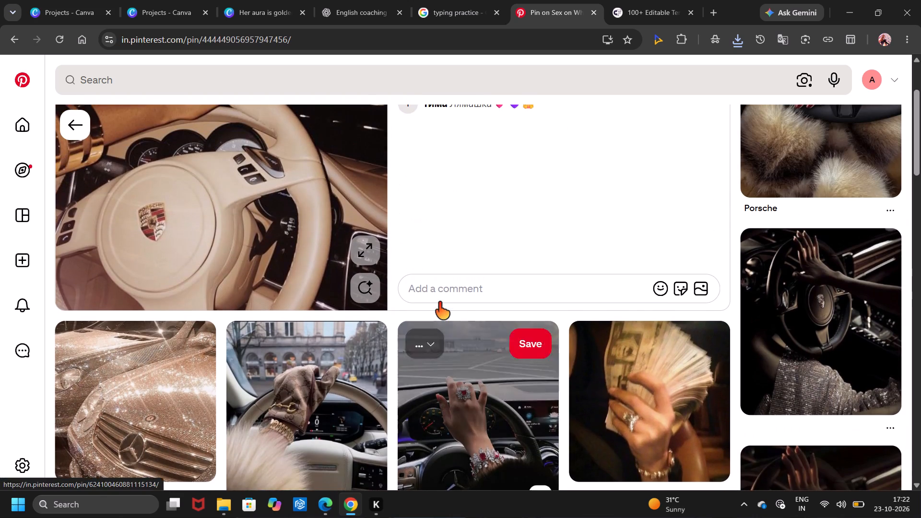
pyautogui.scroll(2, 438, 302)
pyautogui.scroll(-2, 438, 302)
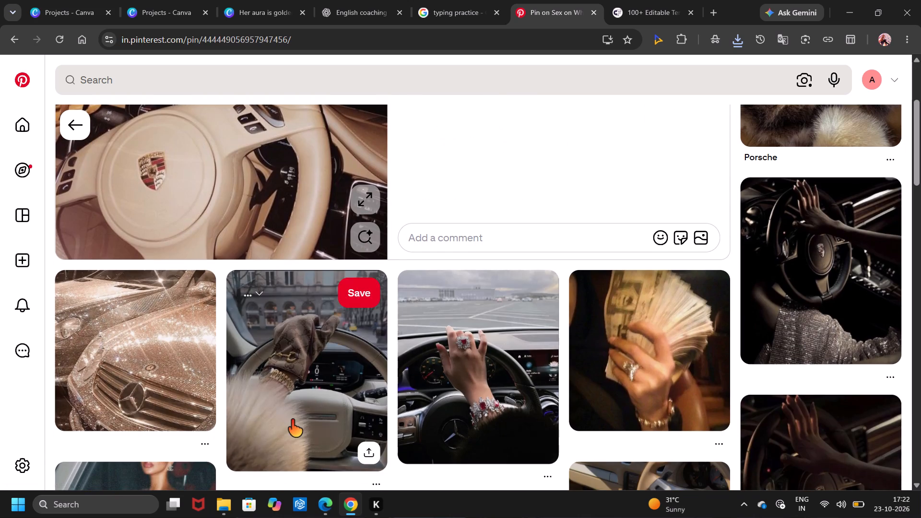
pyautogui.click(291, 420)
# Look through the luxury lifestyle and car pins related to the gloved hand and fur sleeve steering wheel pin.
pyautogui.scroll(-4, 453, 356)
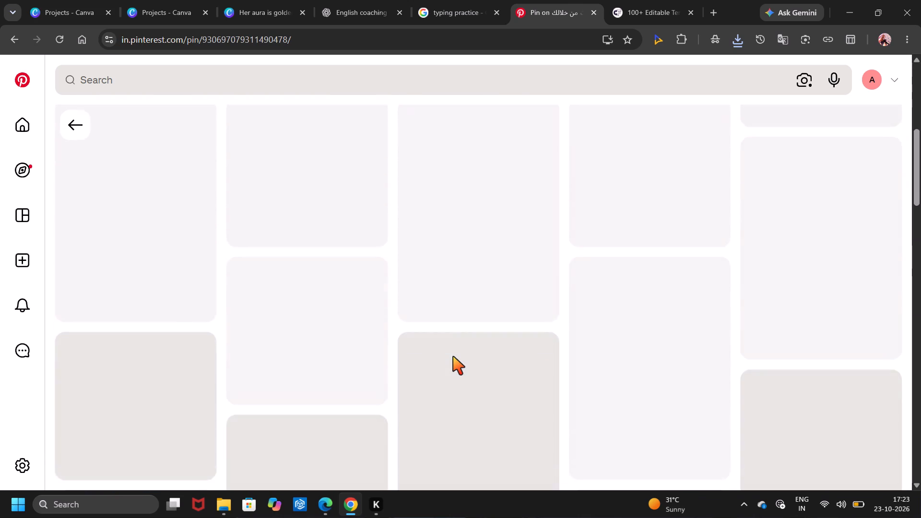
pyautogui.scroll(2, 453, 356)
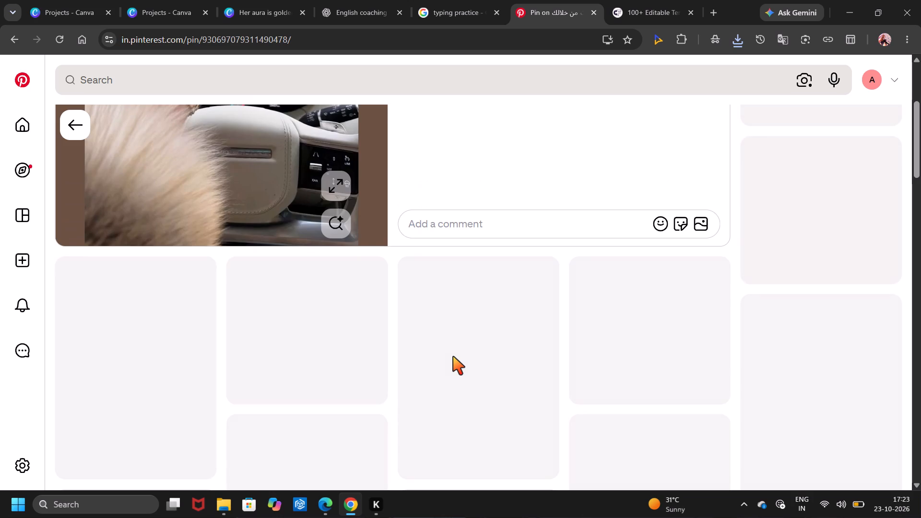
pyautogui.scroll(2, 453, 356)
pyautogui.scroll(-1, 453, 356)
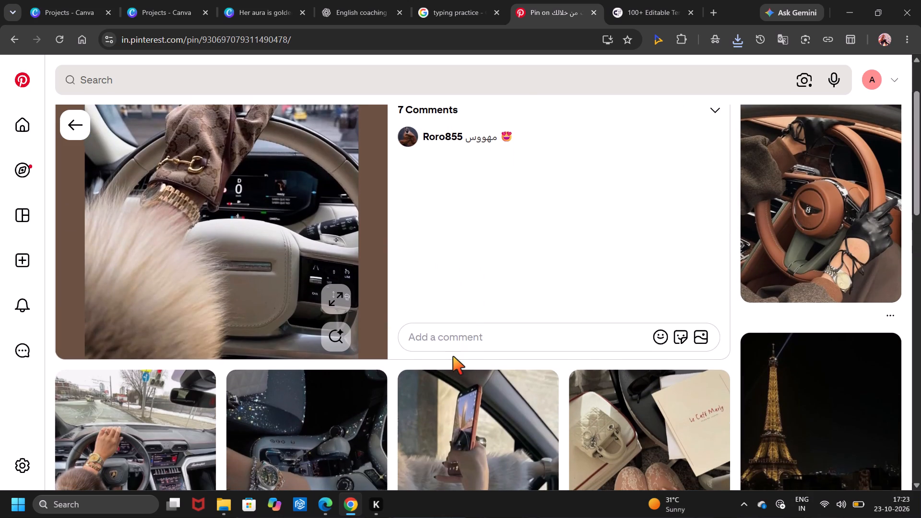
pyautogui.scroll(-1, 453, 356)
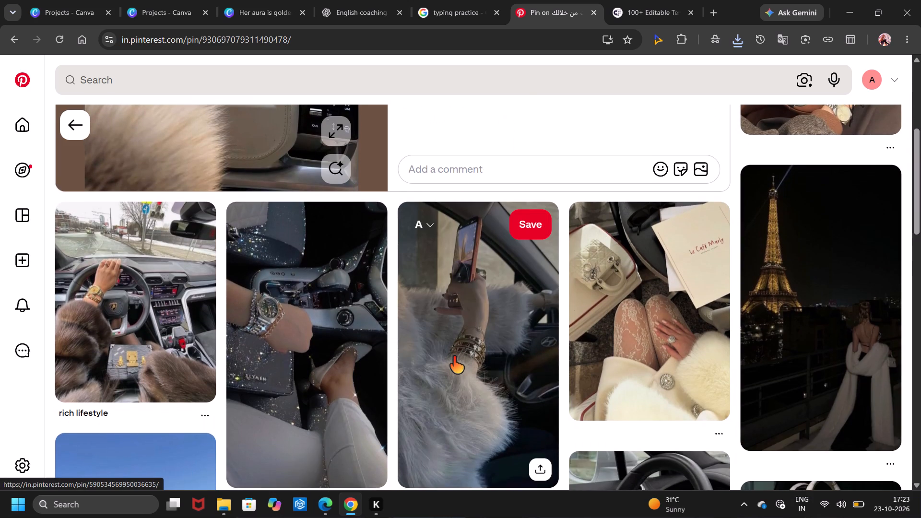
pyautogui.scroll(-4, 453, 356)
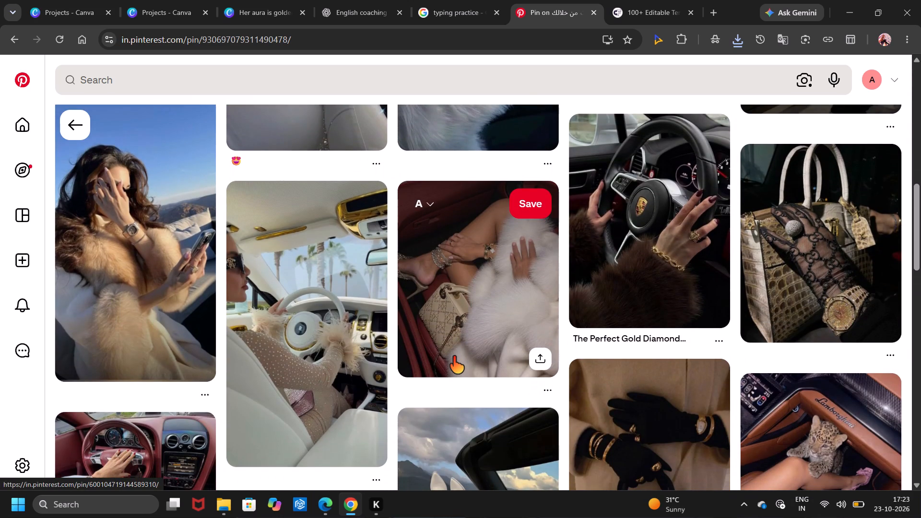
pyautogui.scroll(-3, 453, 356)
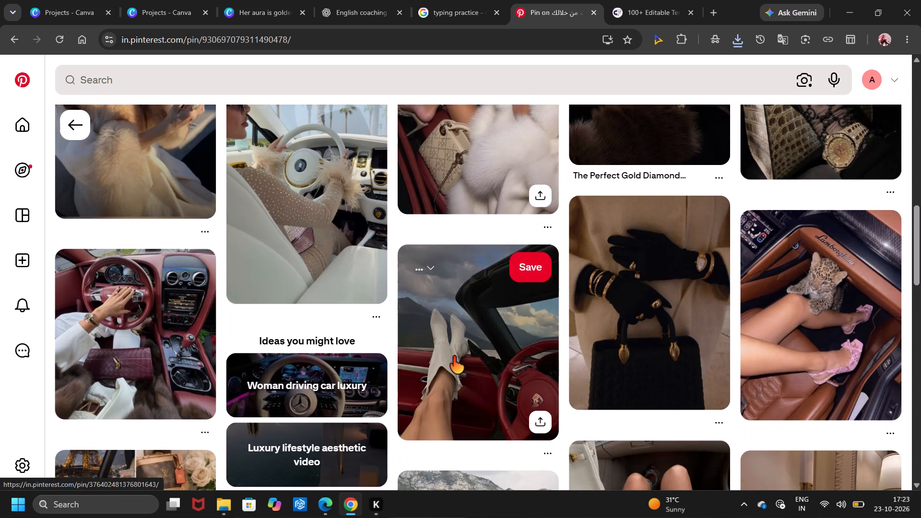
pyautogui.scroll(-4, 453, 356)
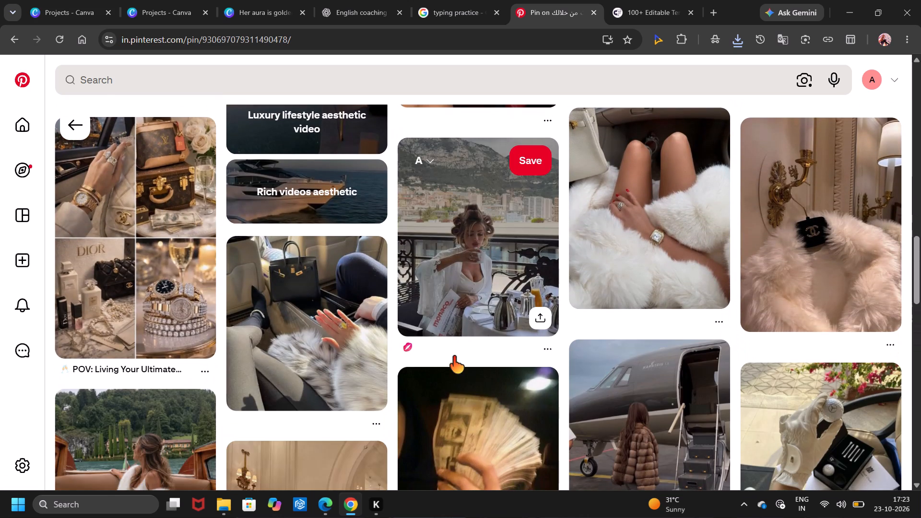
pyautogui.scroll(-3, 453, 356)
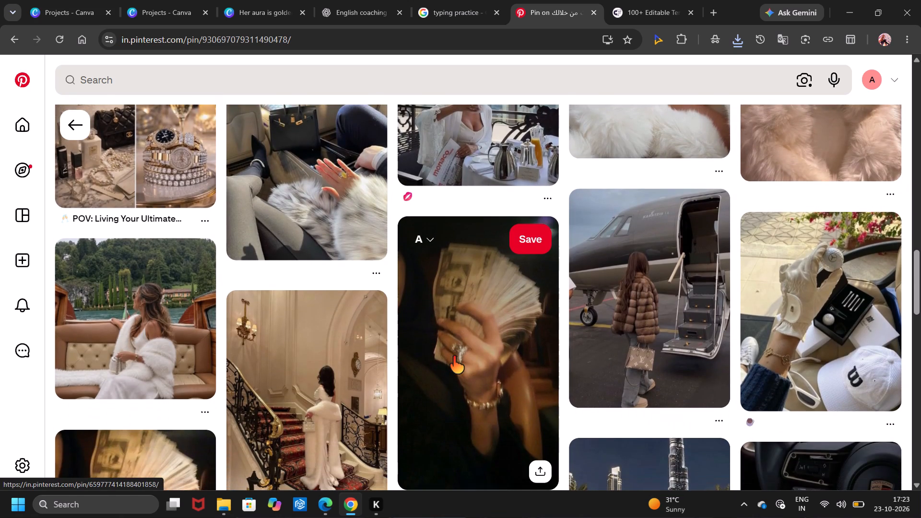
pyautogui.scroll(8, 453, 356)
pyautogui.scroll(-1, 453, 356)
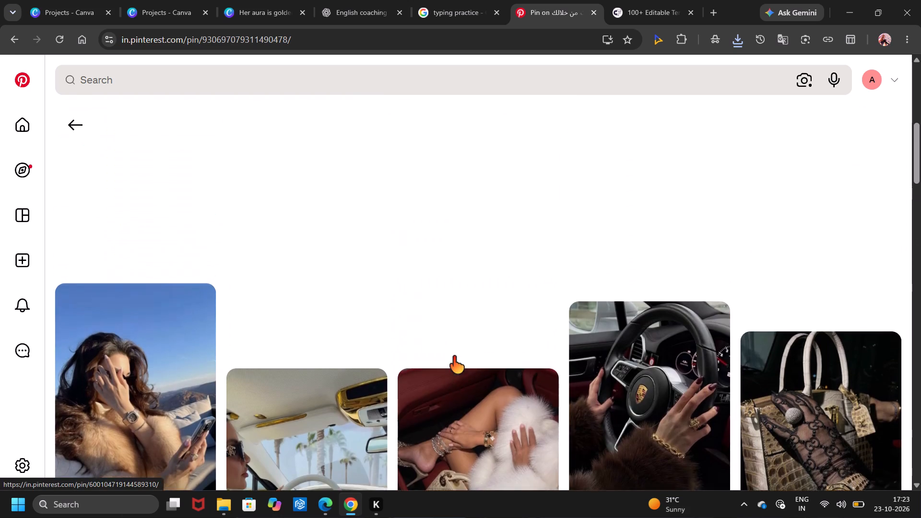
pyautogui.scroll(-2, 453, 356)
pyautogui.scroll(3, 453, 356)
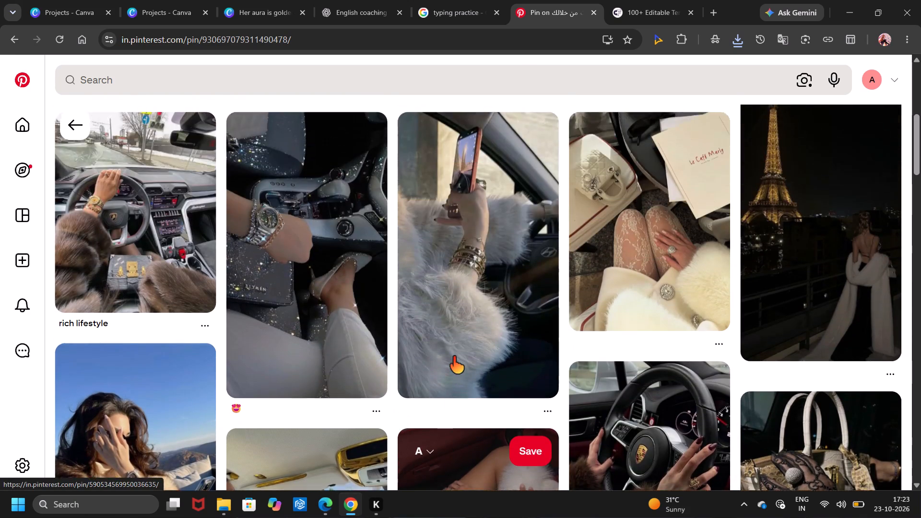
pyautogui.scroll(2, 453, 356)
pyautogui.scroll(-1, 453, 356)
pyautogui.scroll(1, 453, 356)
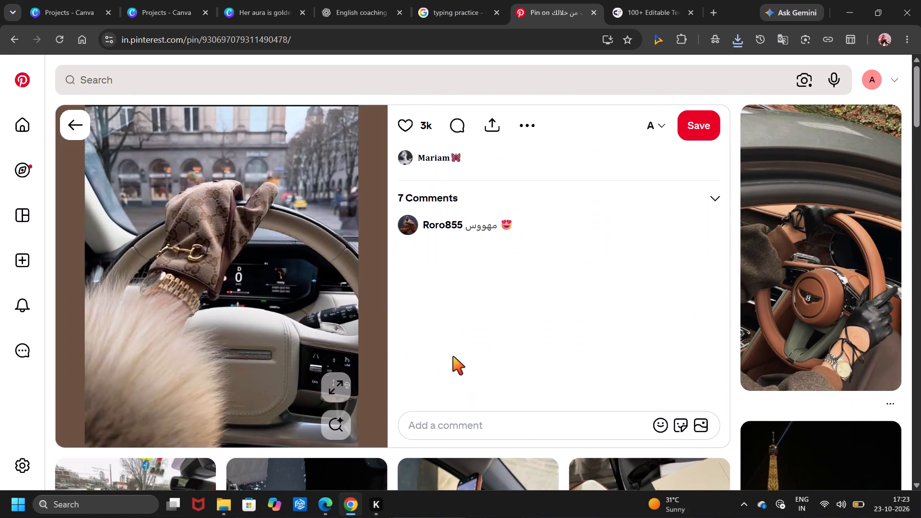
pyautogui.scroll(-4, 453, 356)
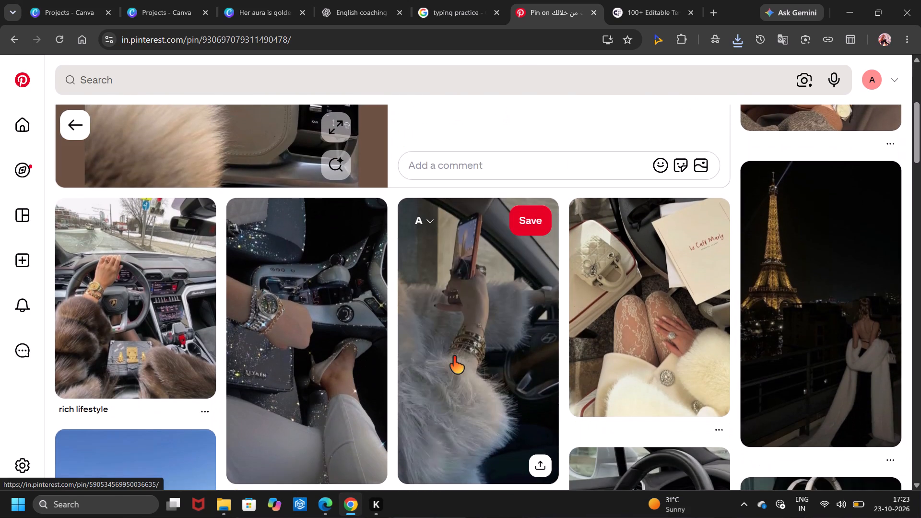
pyautogui.scroll(-2, 453, 356)
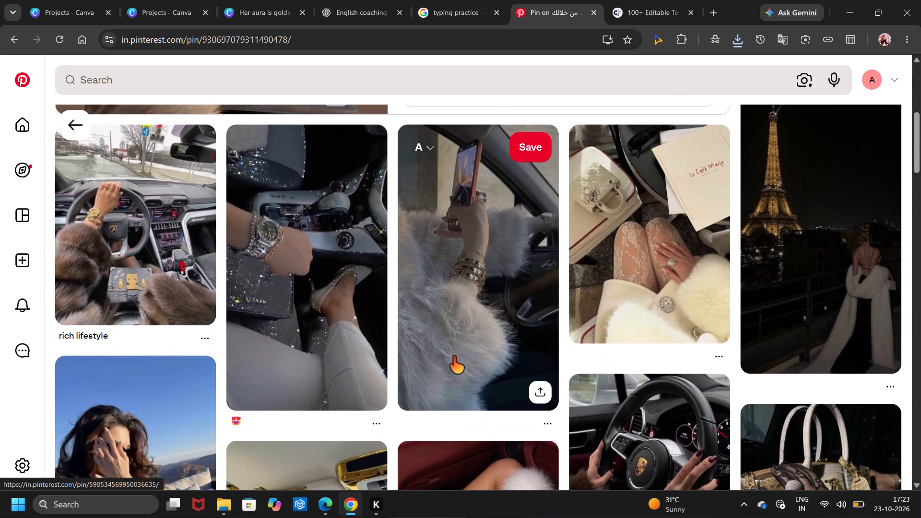
pyautogui.scroll(-3, 453, 356)
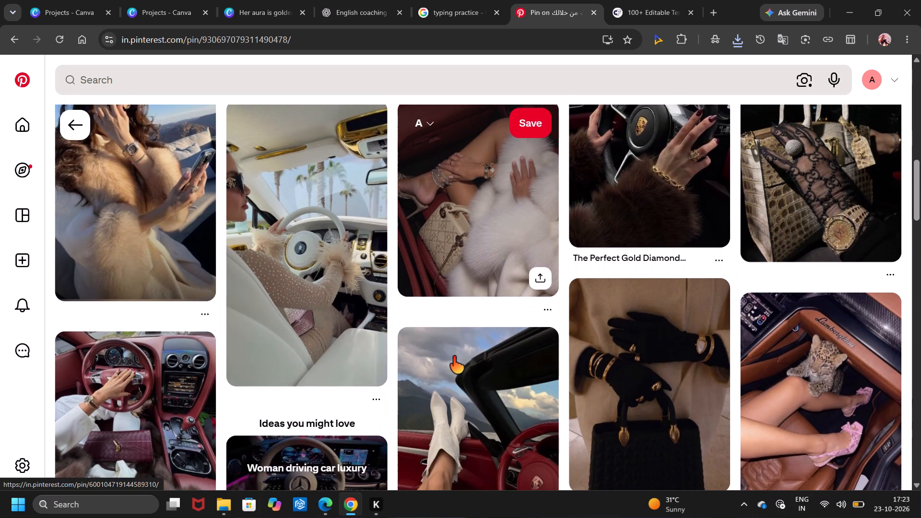
pyautogui.scroll(-3, 453, 356)
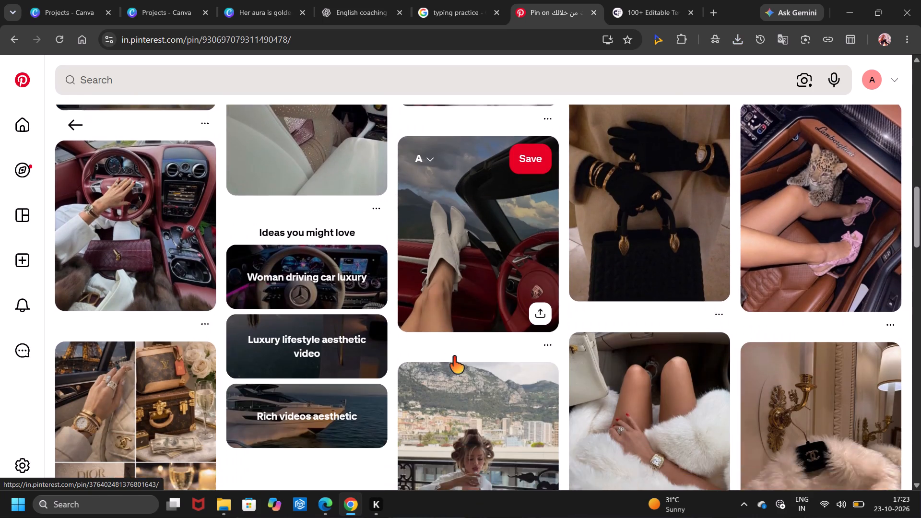
pyautogui.scroll(-7, 453, 356)
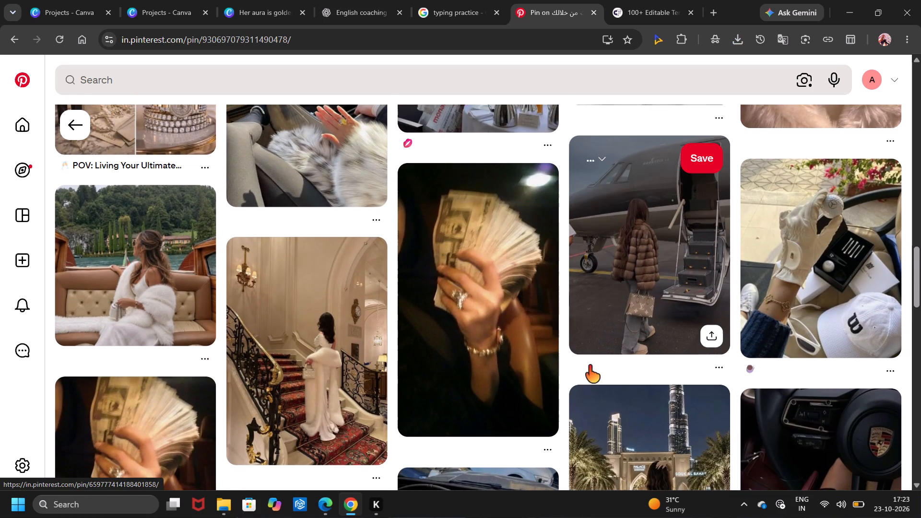
pyautogui.scroll(-3, 697, 279)
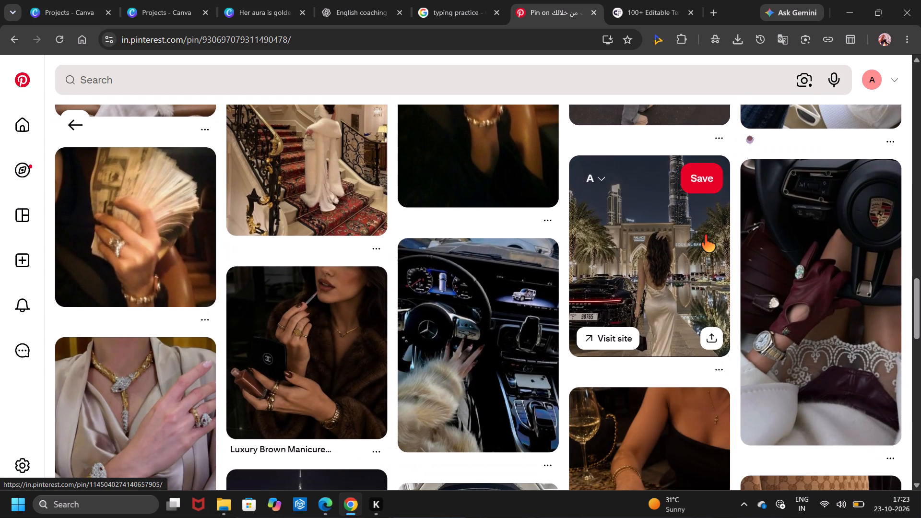
pyautogui.scroll(-4, 704, 235)
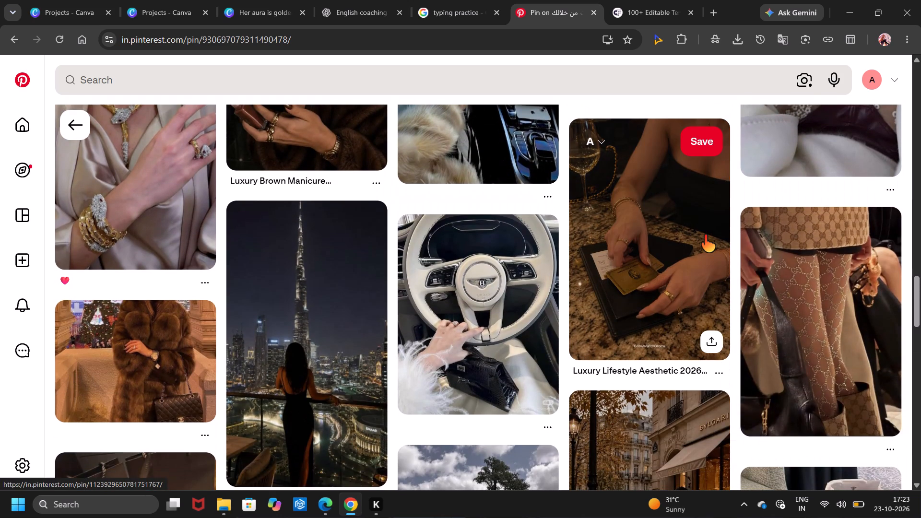
# Return to the gloved hand and fur sleeve steering wheel pin and download its image.
pyautogui.scroll(7, 673, 229)
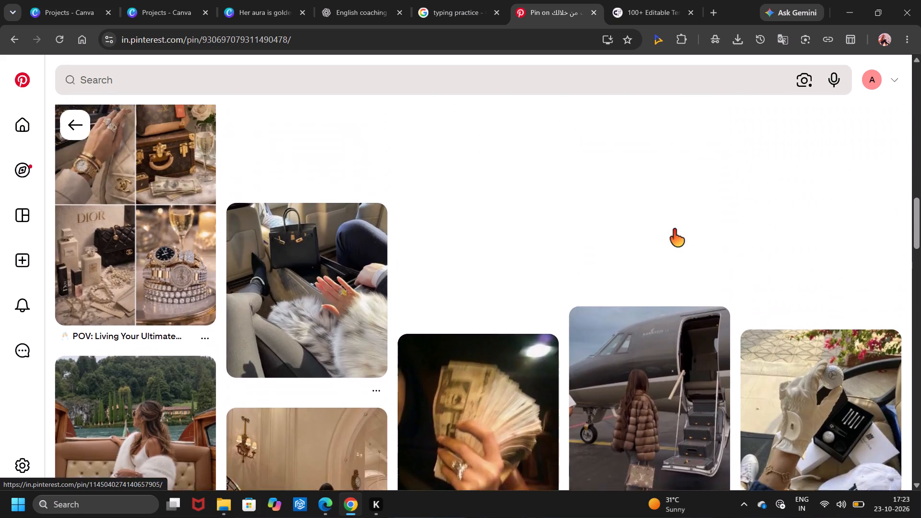
pyautogui.scroll(3, 673, 229)
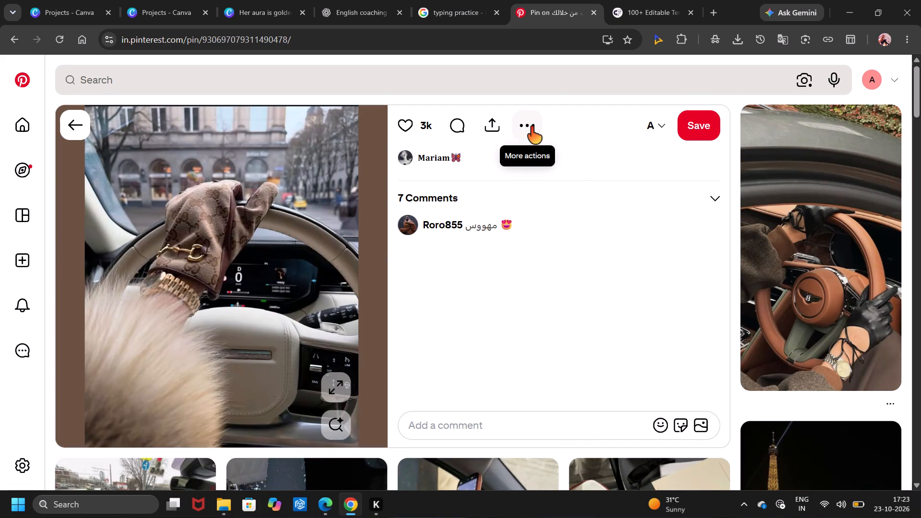
pyautogui.click(531, 114)
pyautogui.click(528, 166)
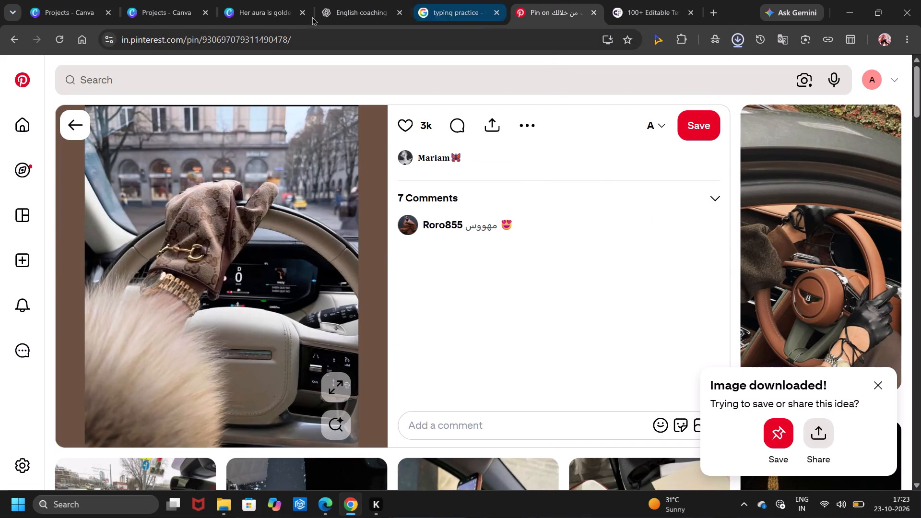
# Switch to the Canva collage, add the uploaded champagne glasses photo and scale it down to about 182 wide.
pyautogui.click(228, 0)
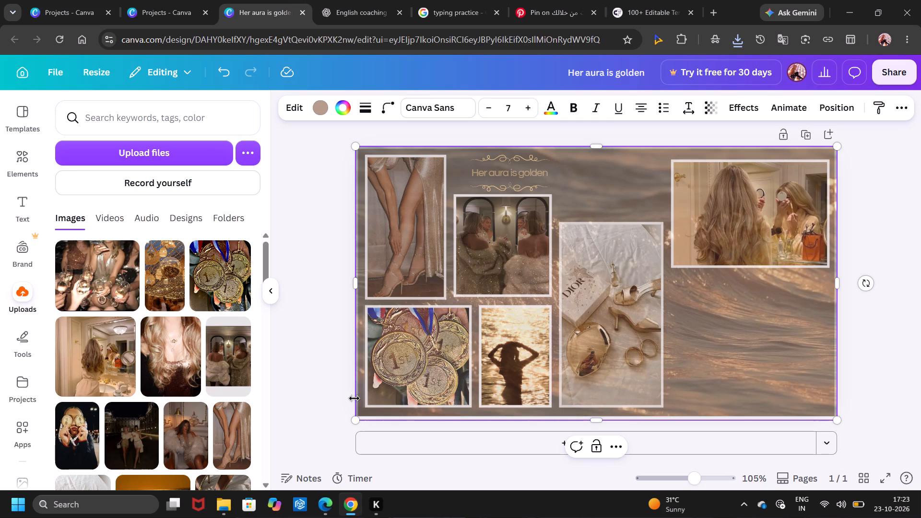
pyautogui.click(89, 255)
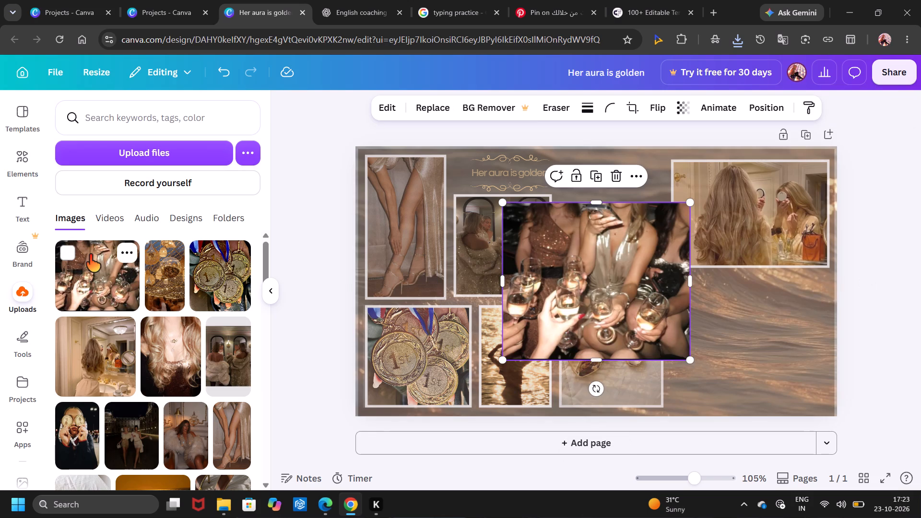
pyautogui.click(622, 294)
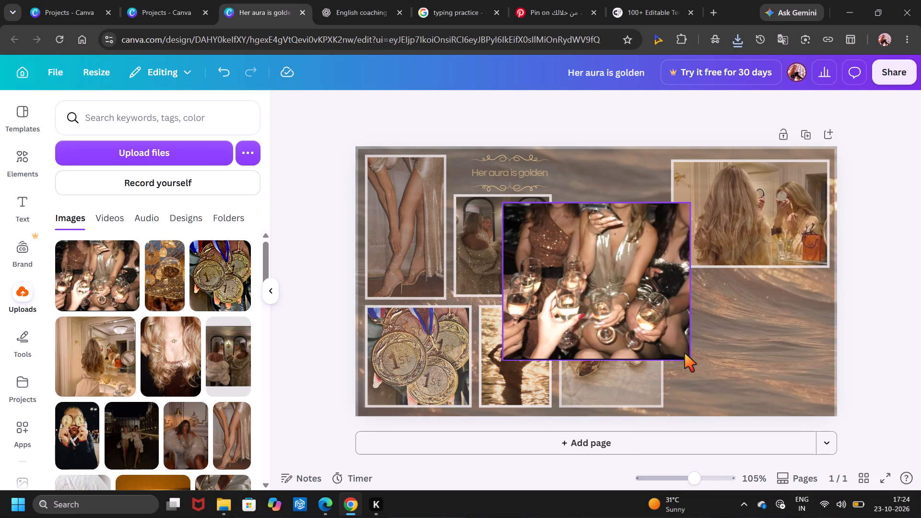
pyautogui.click(645, 331)
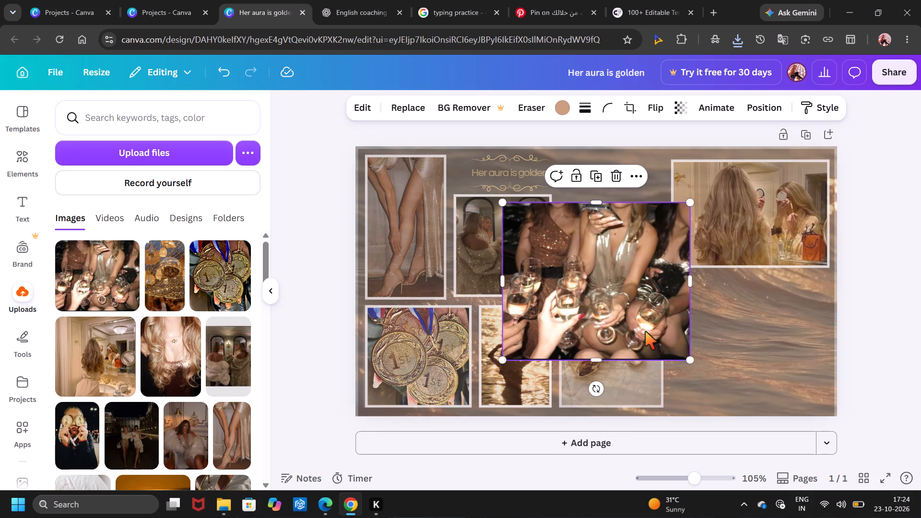
pyautogui.moveTo(688, 360); pyautogui.dragTo(636, 294)
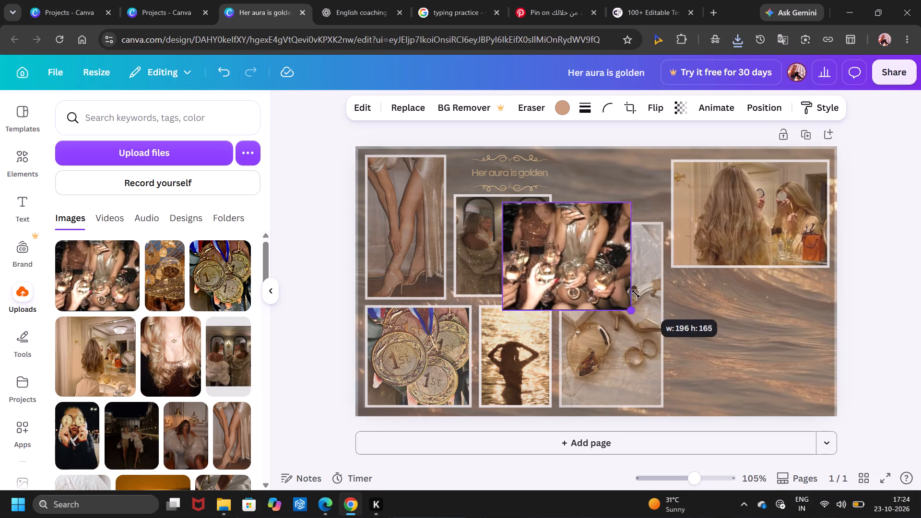
pyautogui.moveTo(636, 294); pyautogui.dragTo(631, 290)
# Move the champagne photo into the empty area below the vanity mirror photo and crop it to a shorter height.
pyautogui.moveTo(567, 276); pyautogui.dragTo(737, 349)
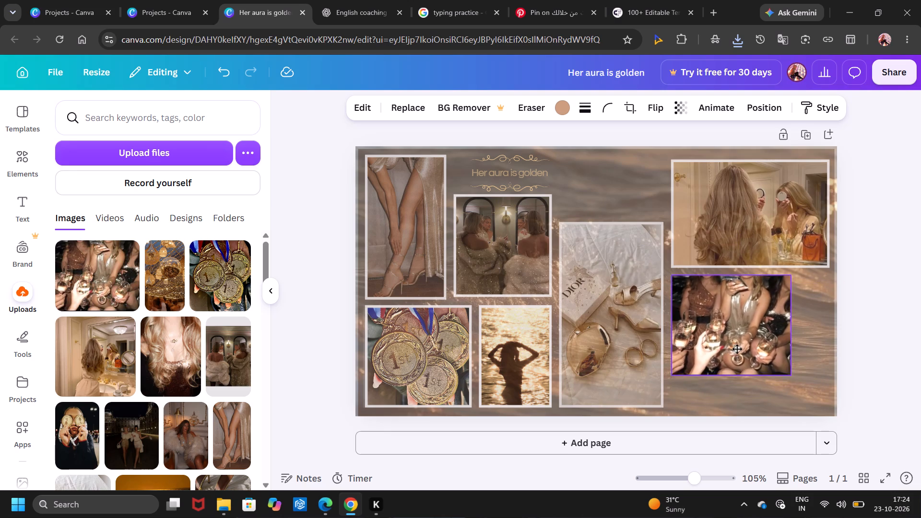
pyautogui.moveTo(737, 349); pyautogui.dragTo(741, 350)
pyautogui.moveTo(735, 373); pyautogui.dragTo(730, 384)
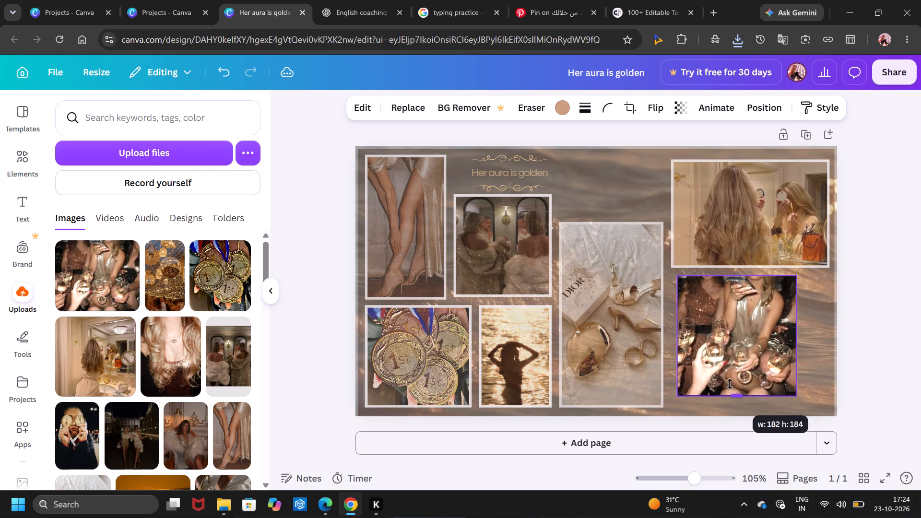
pyautogui.moveTo(730, 384); pyautogui.dragTo(729, 357)
pyautogui.moveTo(740, 334); pyautogui.dragTo(742, 352)
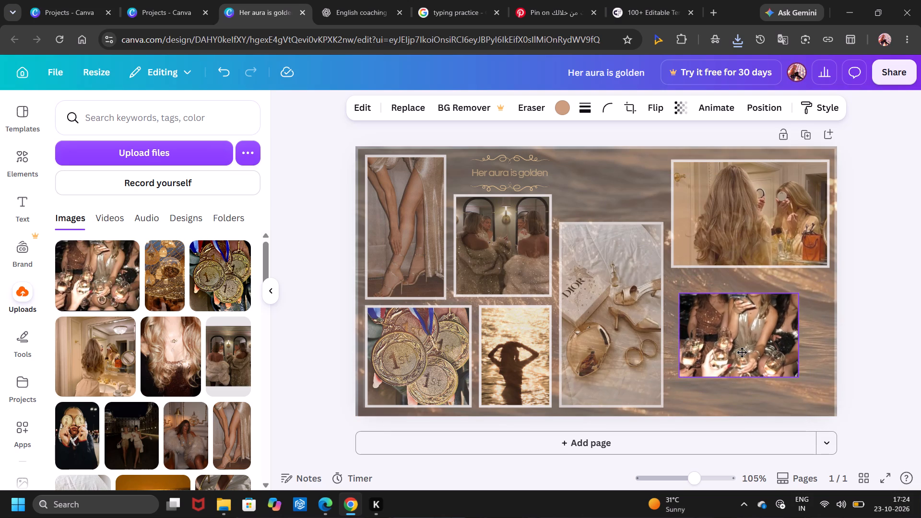
# Move the champagne photo into the gap above the Dior photo and scale it down to fit there.
pyautogui.moveTo(742, 352); pyautogui.dragTo(617, 225)
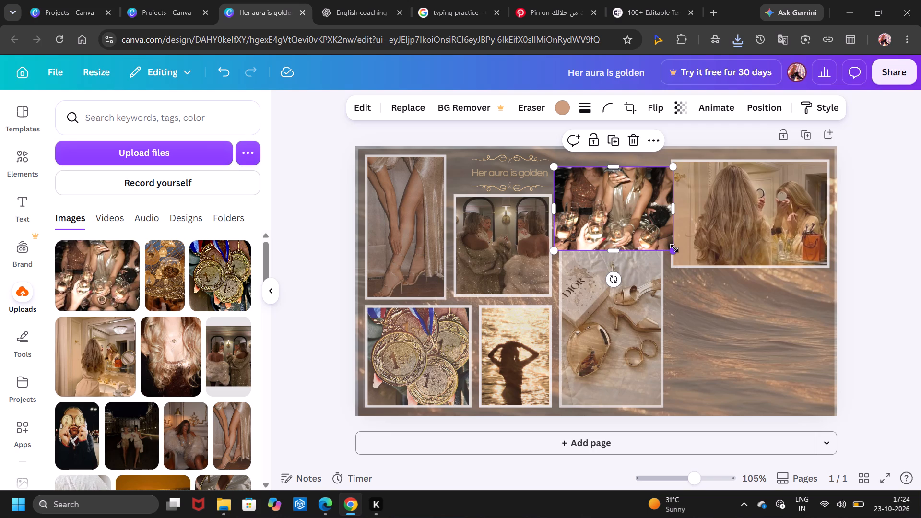
pyautogui.moveTo(674, 248); pyautogui.dragTo(669, 234)
pyautogui.moveTo(617, 221); pyautogui.dragTo(618, 210)
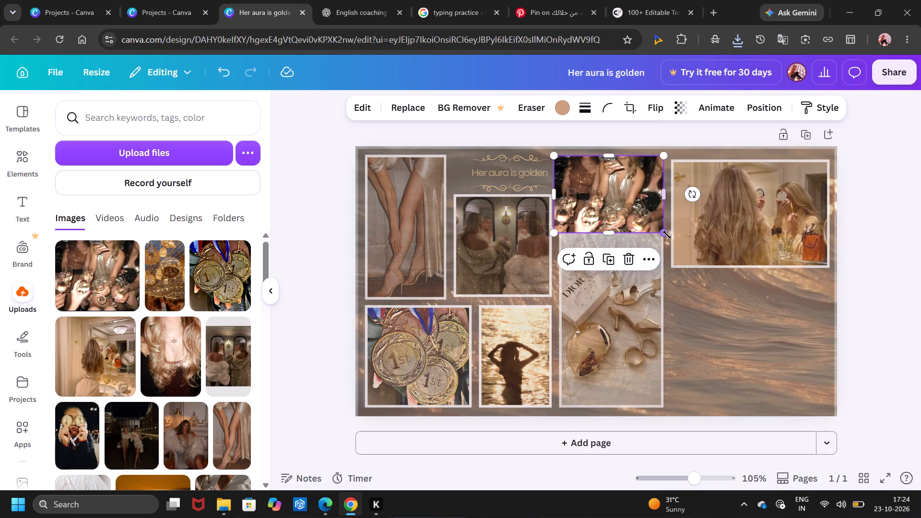
pyautogui.moveTo(667, 235); pyautogui.dragTo(656, 218)
pyautogui.moveTo(614, 208); pyautogui.dragTo(621, 200)
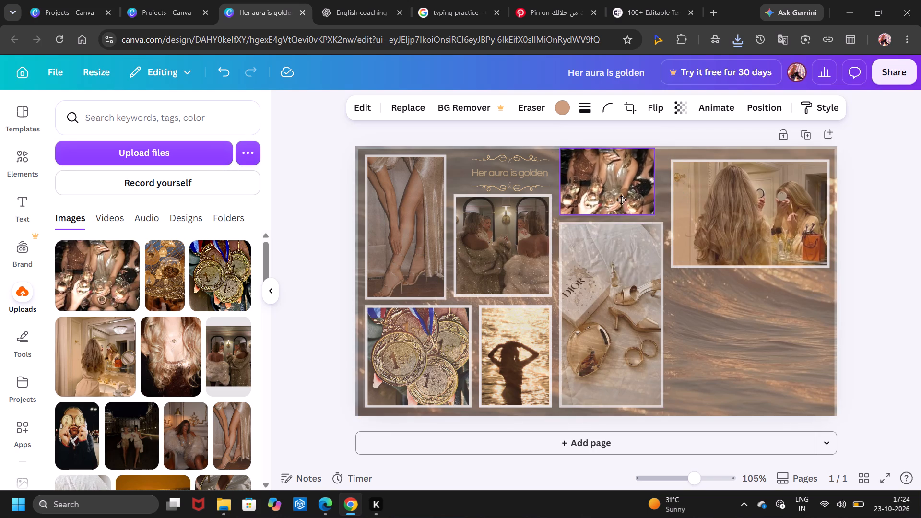
pyautogui.moveTo(621, 200); pyautogui.dragTo(621, 199)
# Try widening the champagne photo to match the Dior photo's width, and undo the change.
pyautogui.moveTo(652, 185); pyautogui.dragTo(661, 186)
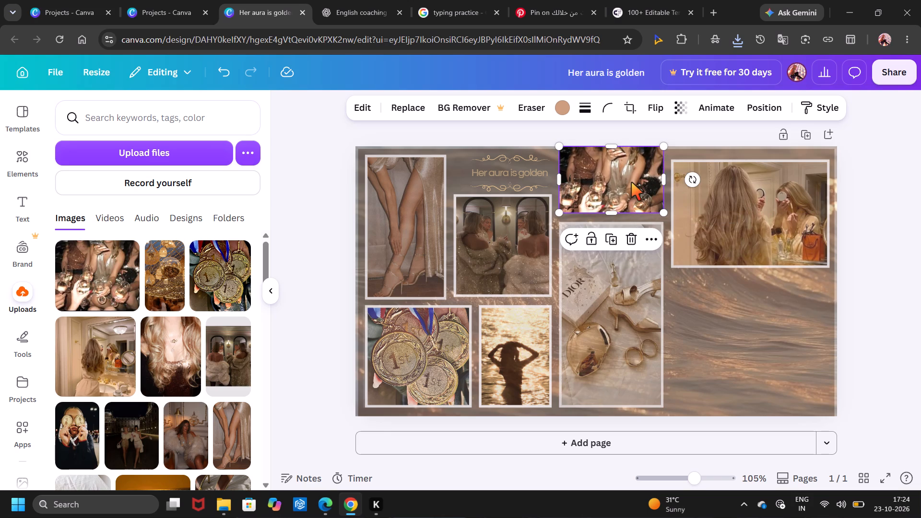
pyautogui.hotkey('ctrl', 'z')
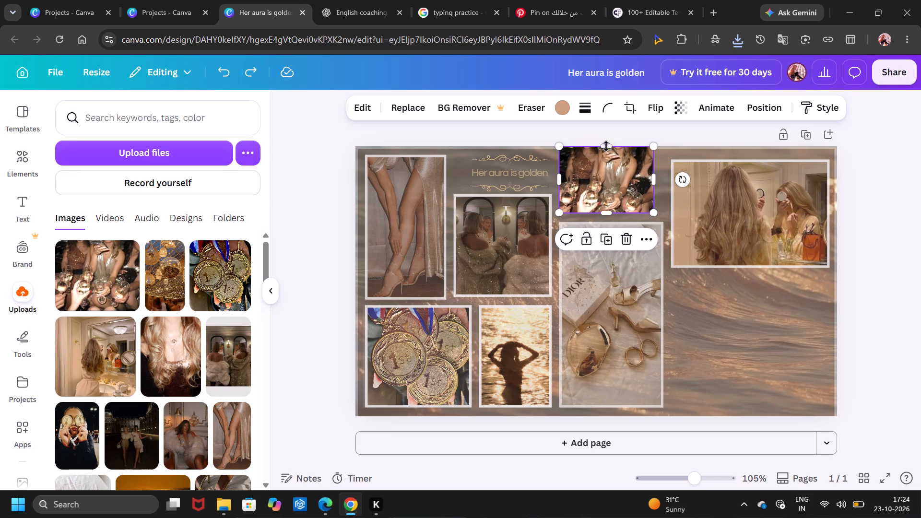
# Crop the top of the champagne photo, widen it to nearly the Dior photo's width, and nudge it down slightly.
pyautogui.moveTo(655, 144); pyautogui.dragTo(651, 162)
pyautogui.moveTo(642, 181); pyautogui.dragTo(727, 185)
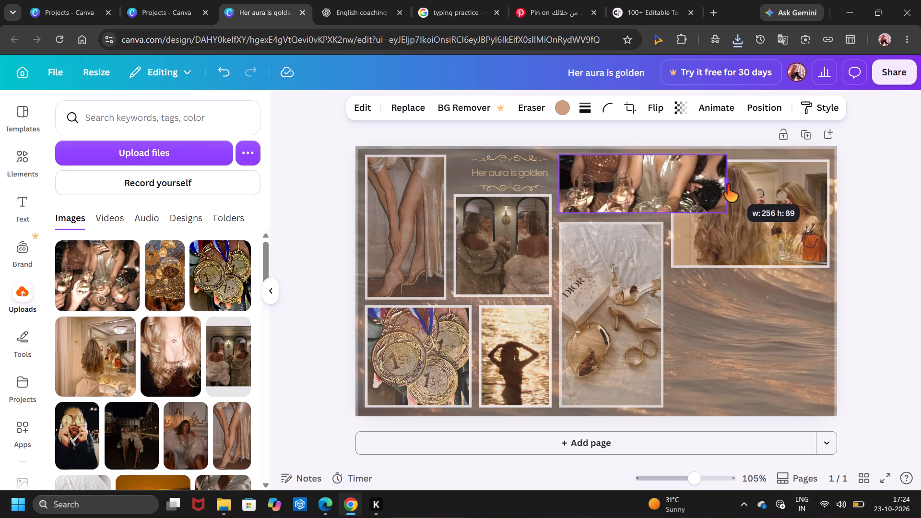
pyautogui.moveTo(727, 185); pyautogui.dragTo(661, 202)
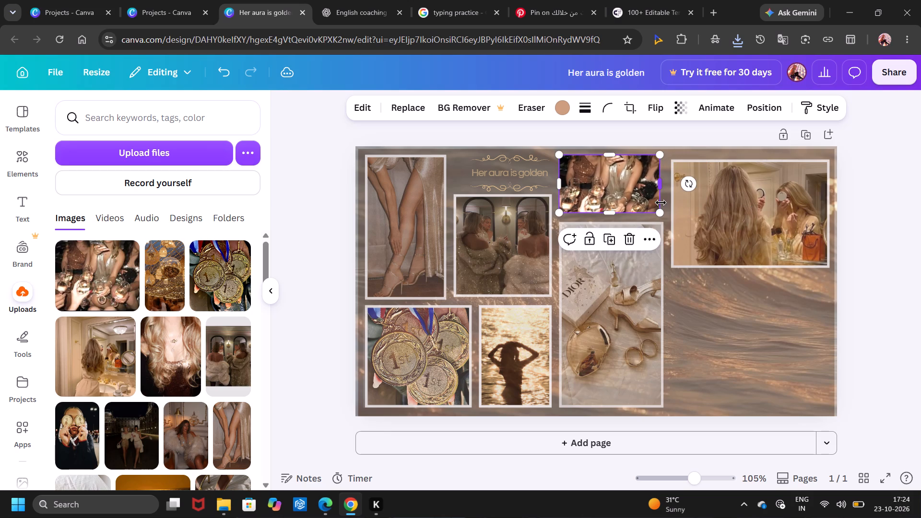
pyautogui.click(611, 193)
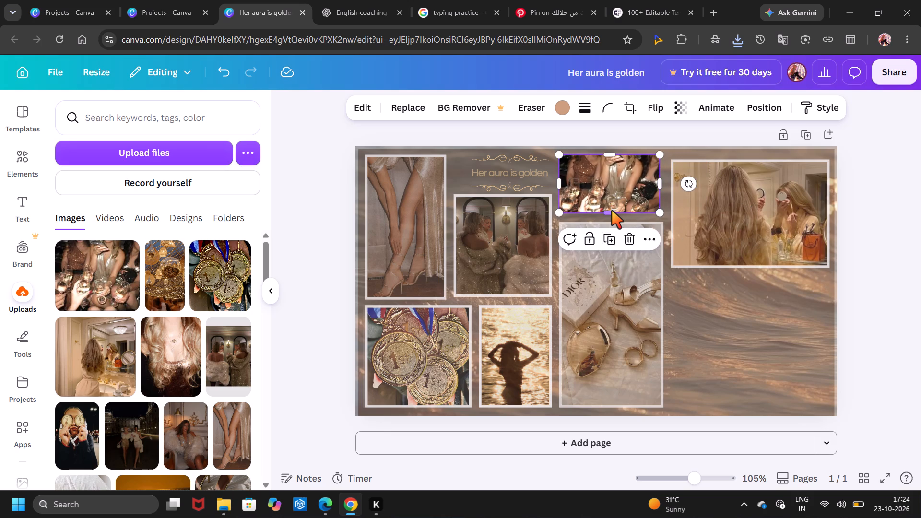
pyautogui.click(612, 211)
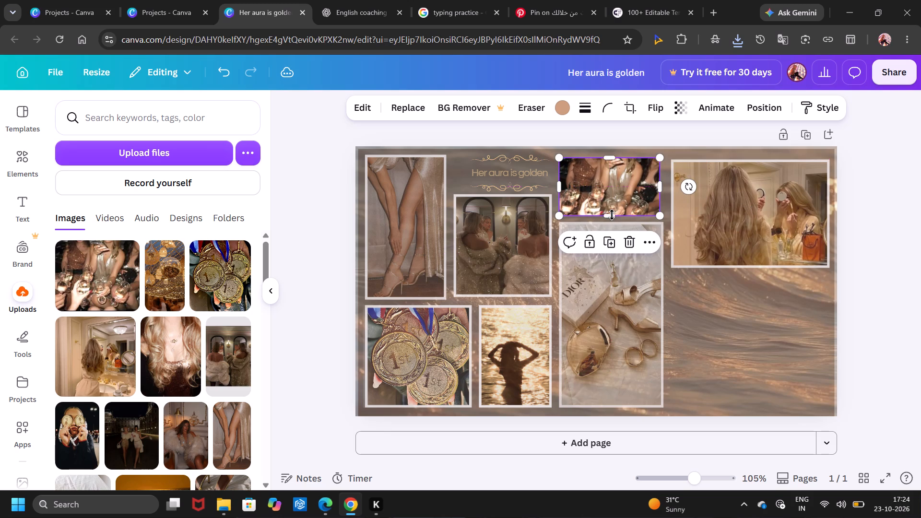
pyautogui.click(686, 270)
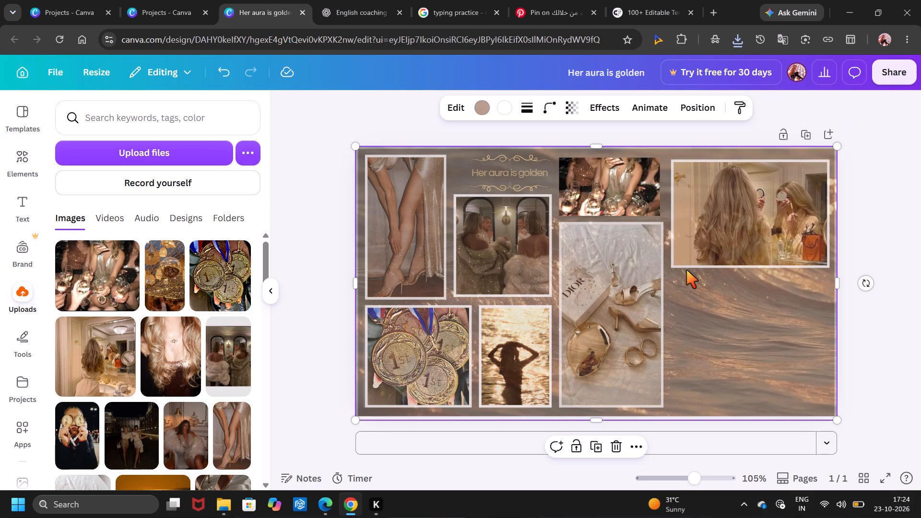
# Make the champagne glasses photo partly transparent so it blends with the background overlay.
pyautogui.click(616, 159)
pyautogui.click(680, 110)
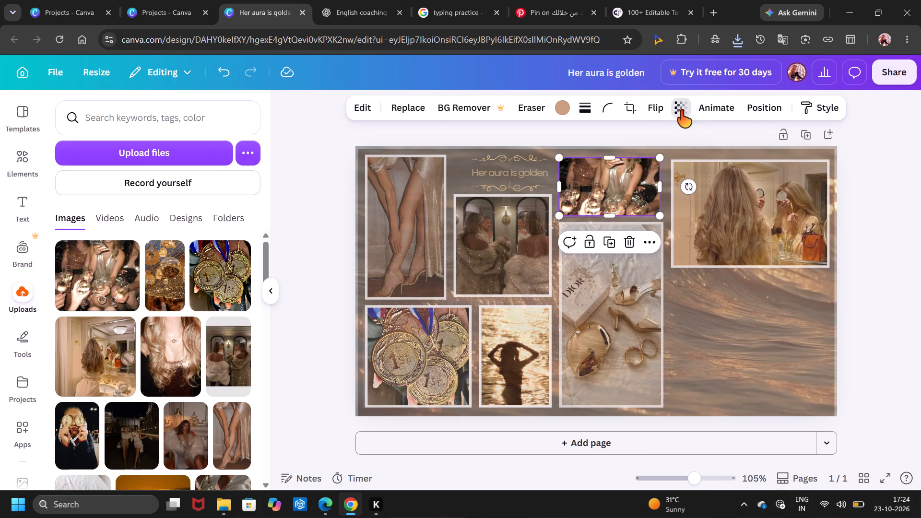
pyautogui.click(675, 151)
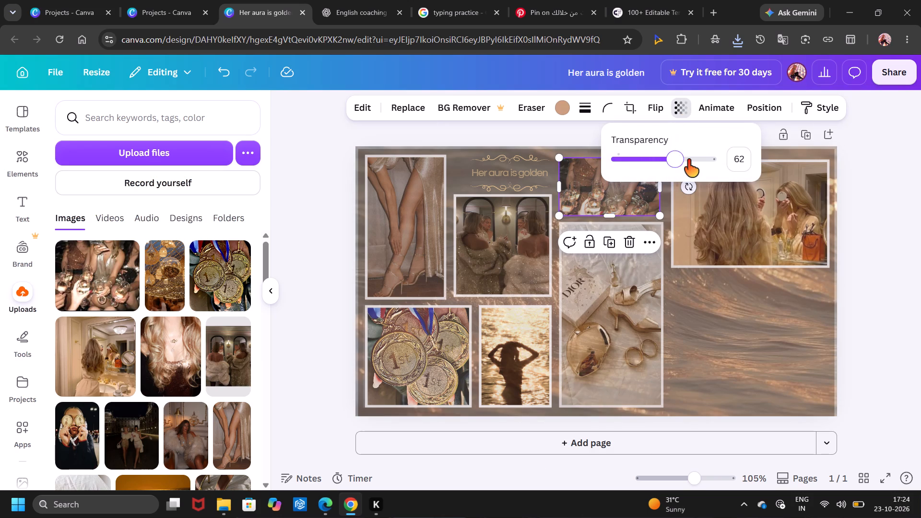
pyautogui.click(687, 160)
pyautogui.click(816, 400)
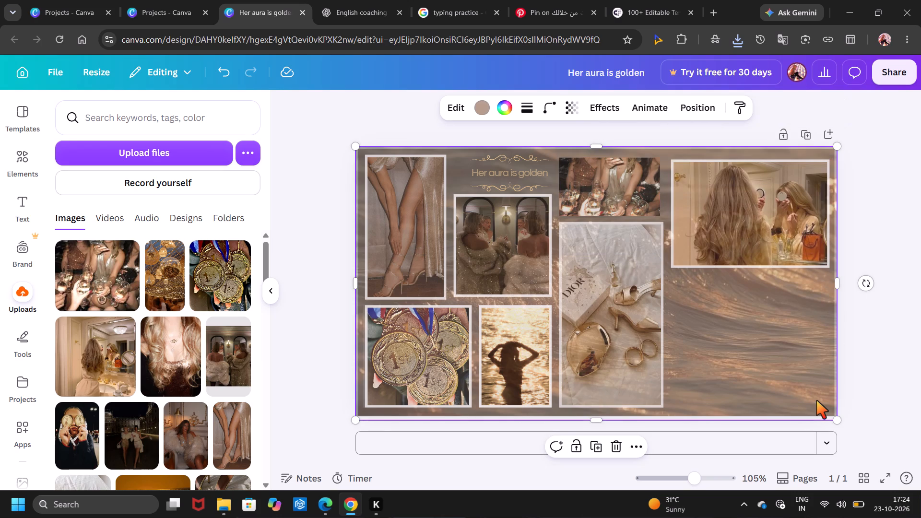
pyautogui.click(729, 369)
# Give the champagne glasses photo a solid white (#ffffff) border.
pyautogui.click(587, 187)
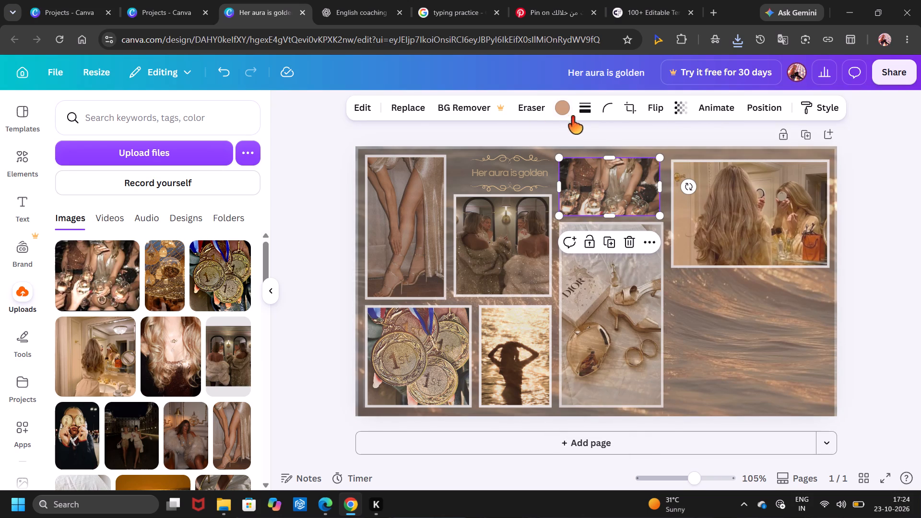
pyautogui.click(585, 106)
pyautogui.click(551, 150)
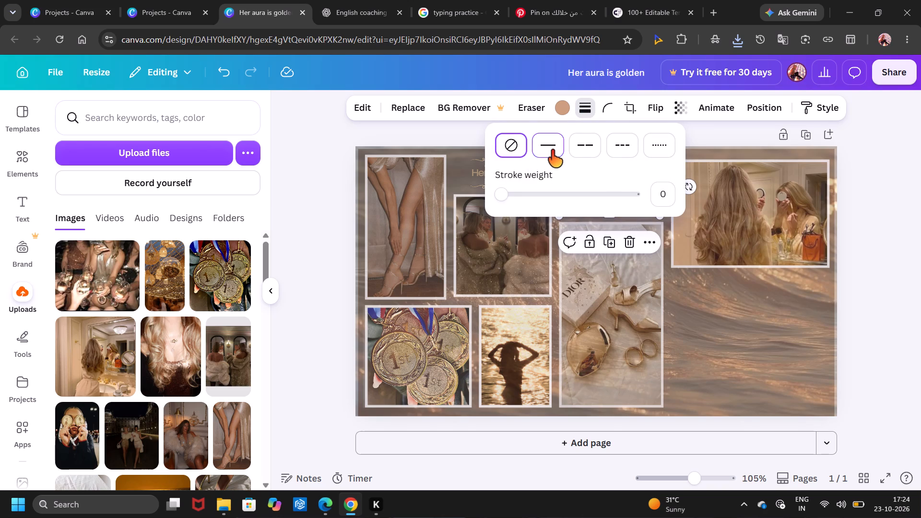
pyautogui.click(575, 111)
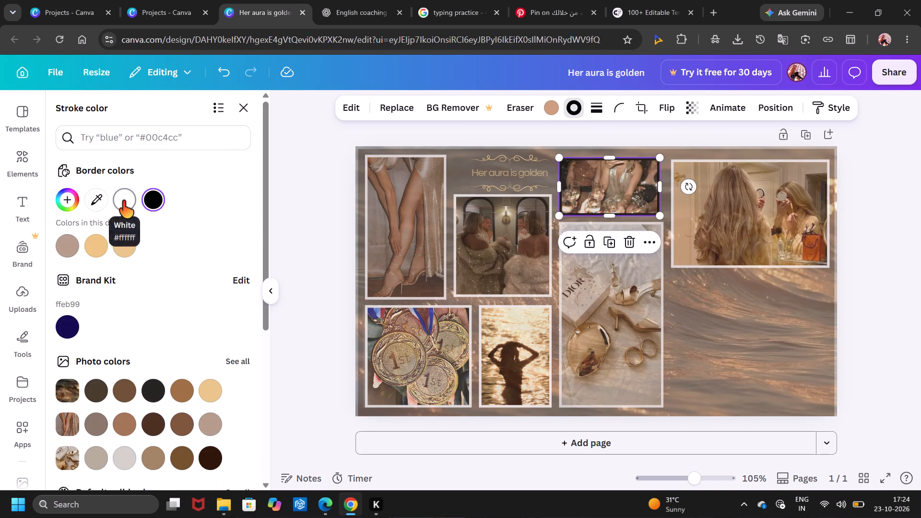
pyautogui.click(122, 201)
pyautogui.click(727, 369)
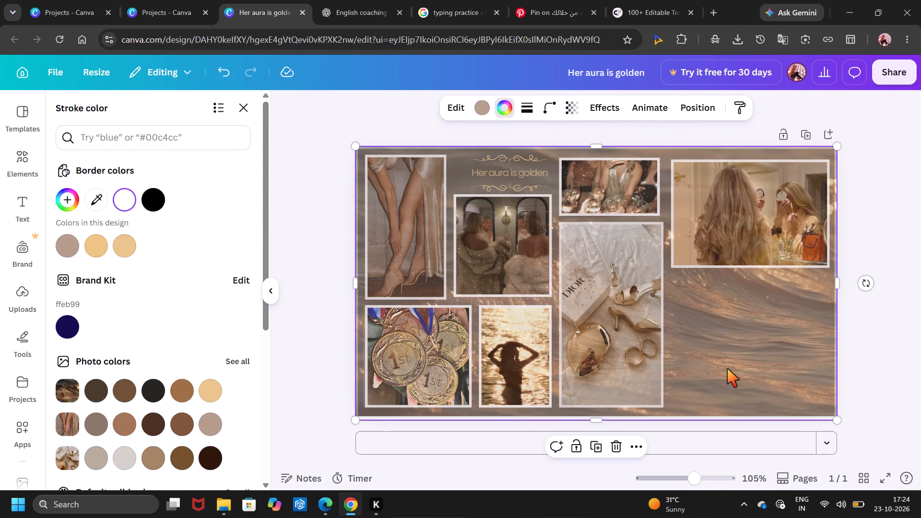
pyautogui.click(248, 109)
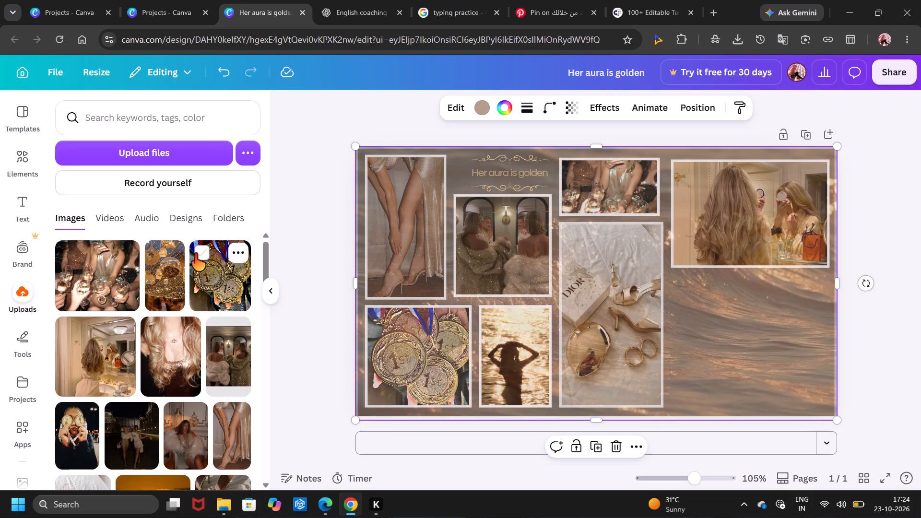
# Upload the steering wheel photo from the computer and add it to the collage.
pyautogui.click(189, 160)
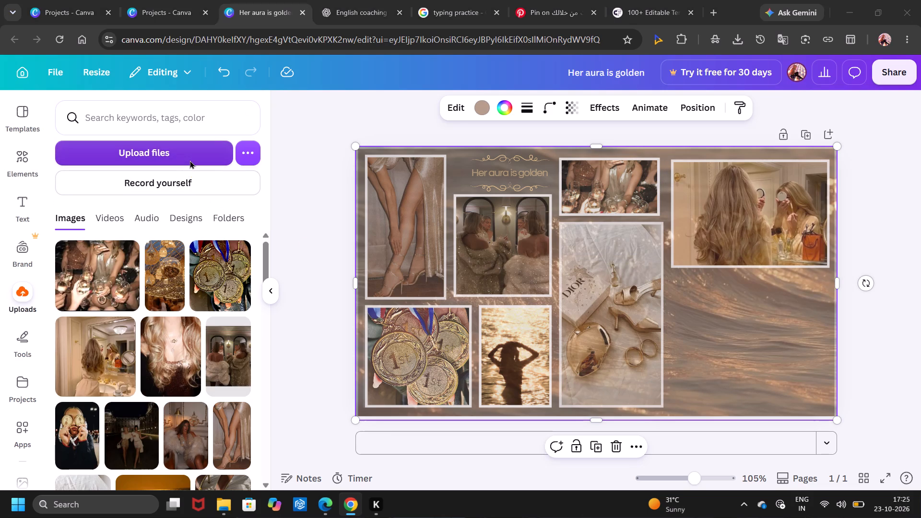
pyautogui.doubleClick(186, 108)
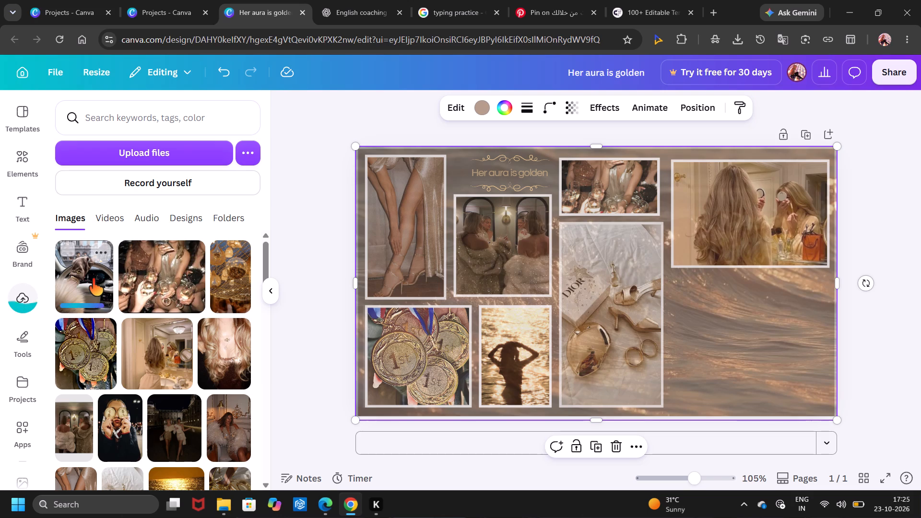
pyautogui.click(92, 279)
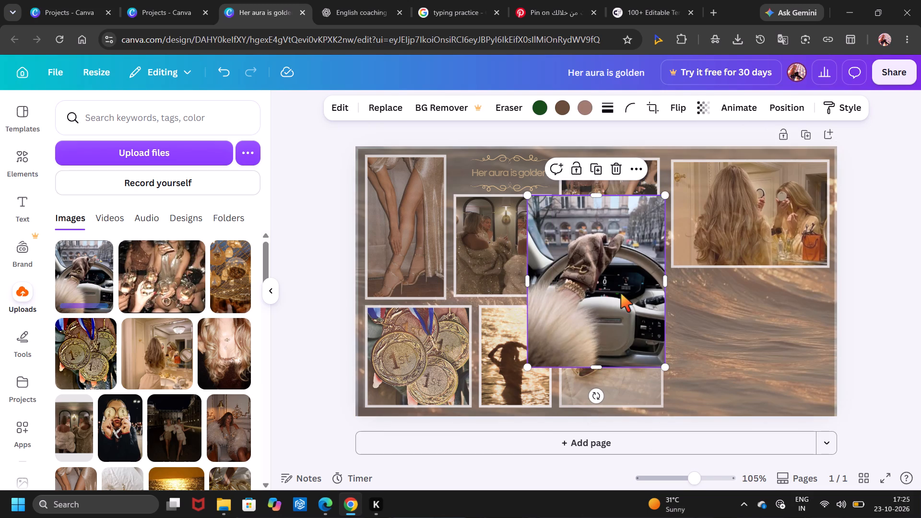
# Move the steering wheel photo into the empty area below the vanity mirror photo and scale it down to fit.
pyautogui.moveTo(621, 294); pyautogui.dragTo(745, 332)
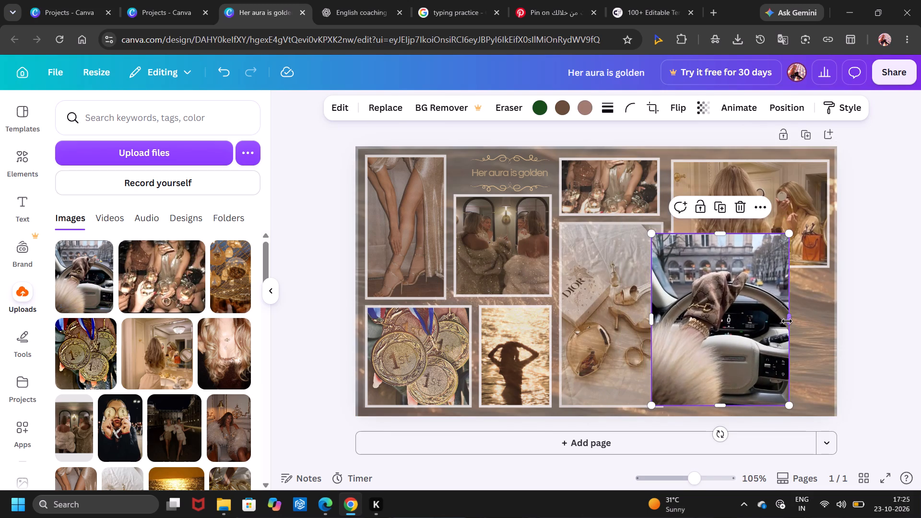
pyautogui.moveTo(787, 321); pyautogui.dragTo(798, 315)
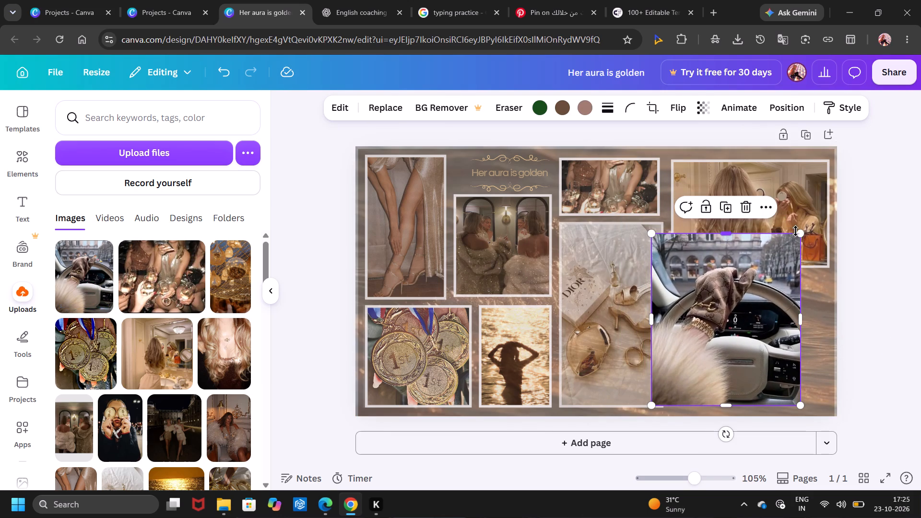
pyautogui.moveTo(799, 235); pyautogui.dragTo(777, 310)
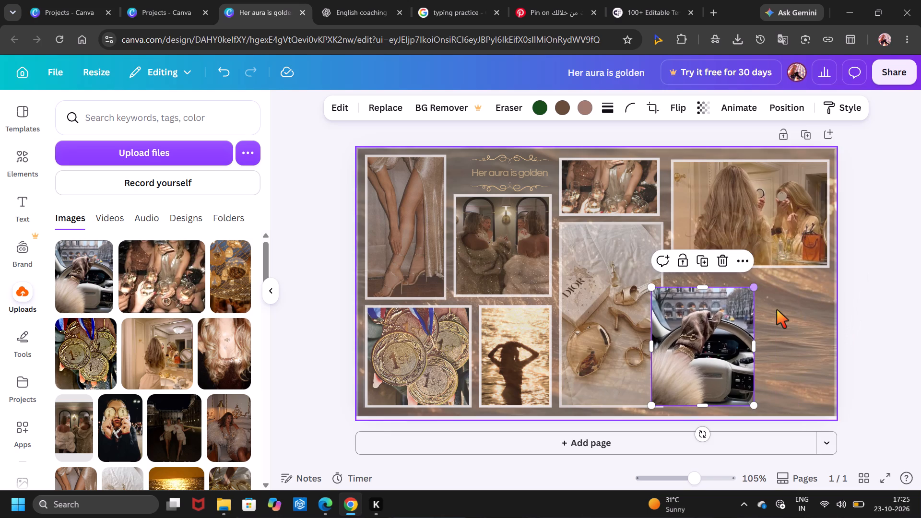
pyautogui.moveTo(722, 337); pyautogui.dragTo(744, 330)
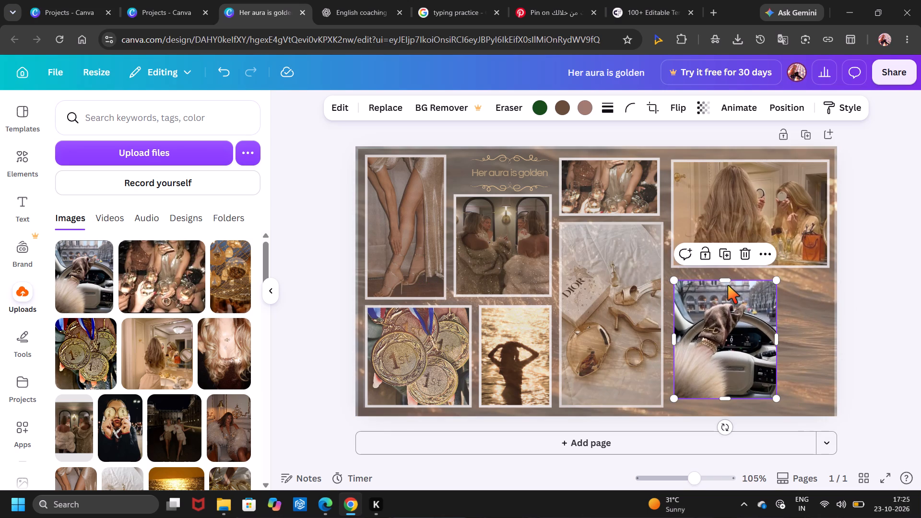
pyautogui.moveTo(733, 354); pyautogui.dragTo(734, 361)
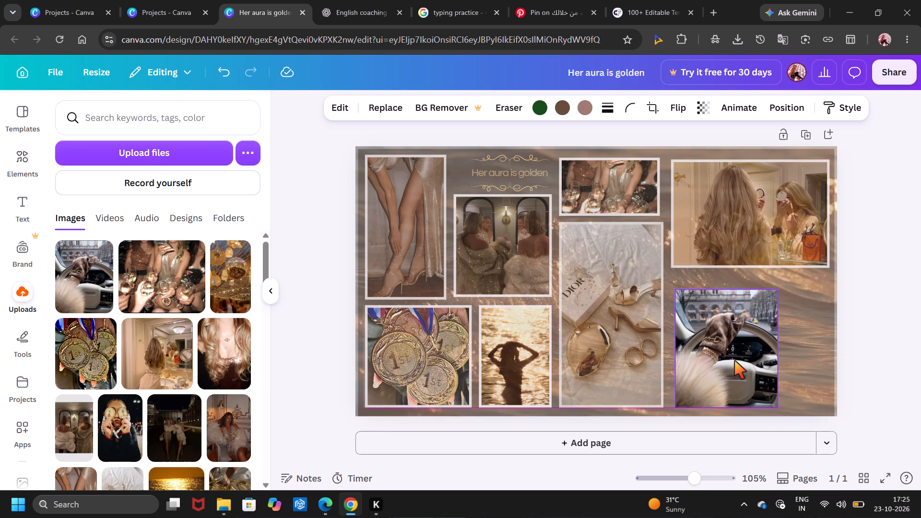
# Resize the steering wheel photo to about 236 wide by 193 high, filling the space under the vanity mirror photo.
pyautogui.moveTo(778, 351); pyautogui.dragTo(804, 344)
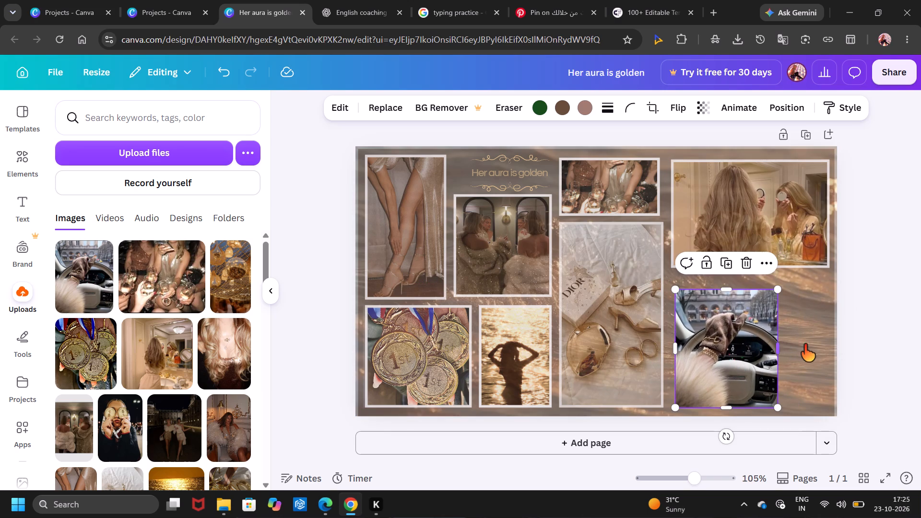
pyautogui.moveTo(804, 344); pyautogui.dragTo(830, 335)
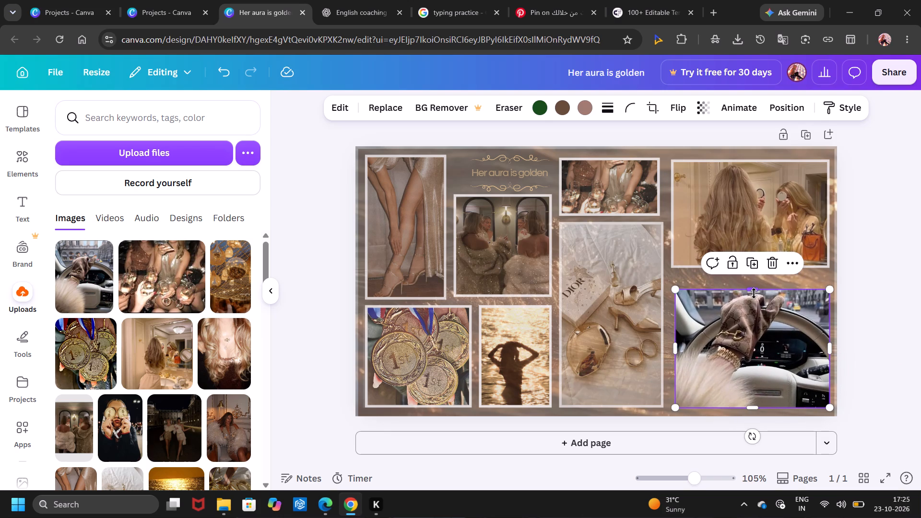
pyautogui.moveTo(754, 293); pyautogui.dragTo(756, 275)
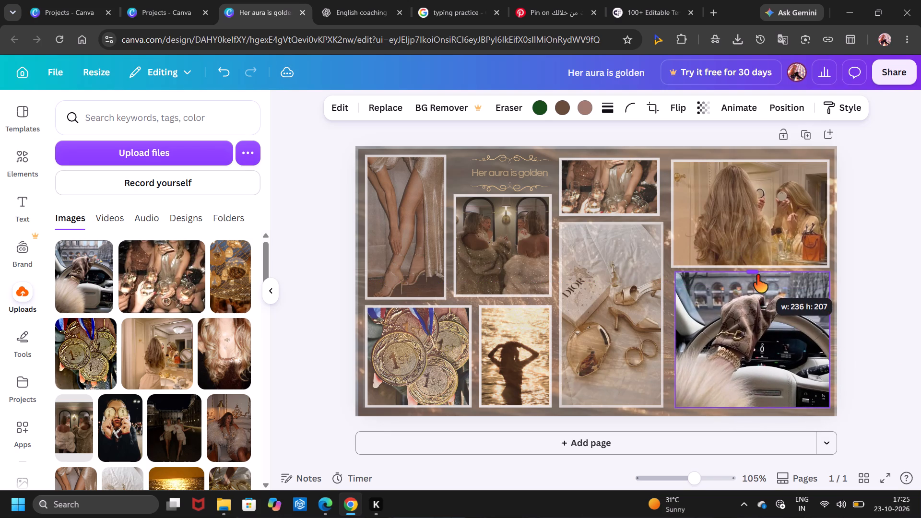
pyautogui.moveTo(756, 275); pyautogui.dragTo(755, 281)
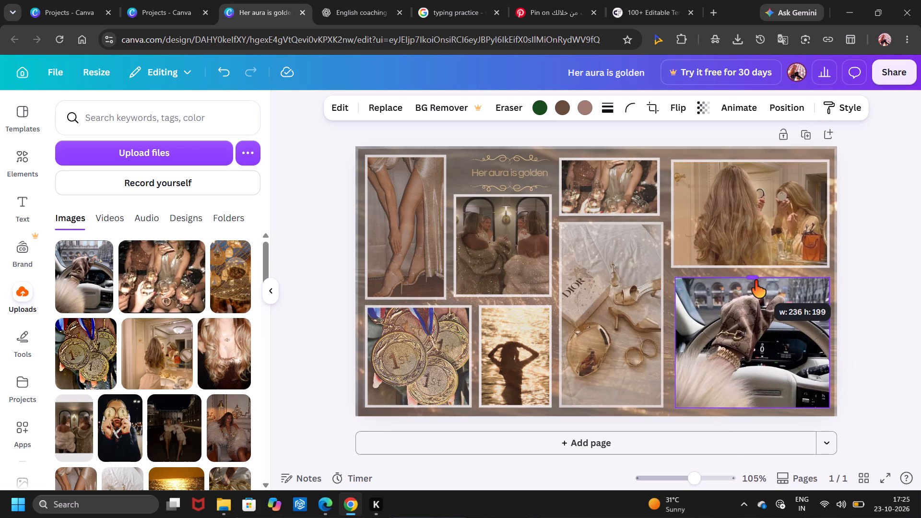
pyautogui.moveTo(755, 281); pyautogui.dragTo(751, 282)
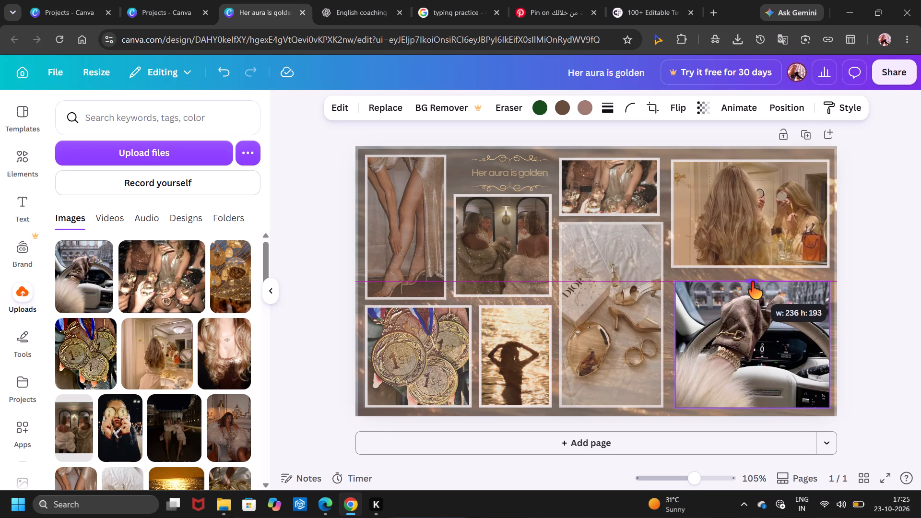
pyautogui.moveTo(751, 282); pyautogui.dragTo(751, 283)
# Align the steering wheel photo with the vanity mirror photo's left edge and the Dior photo's bottom edge.
pyautogui.moveTo(788, 338); pyautogui.dragTo(782, 329)
pyautogui.moveTo(772, 332); pyautogui.dragTo(773, 337)
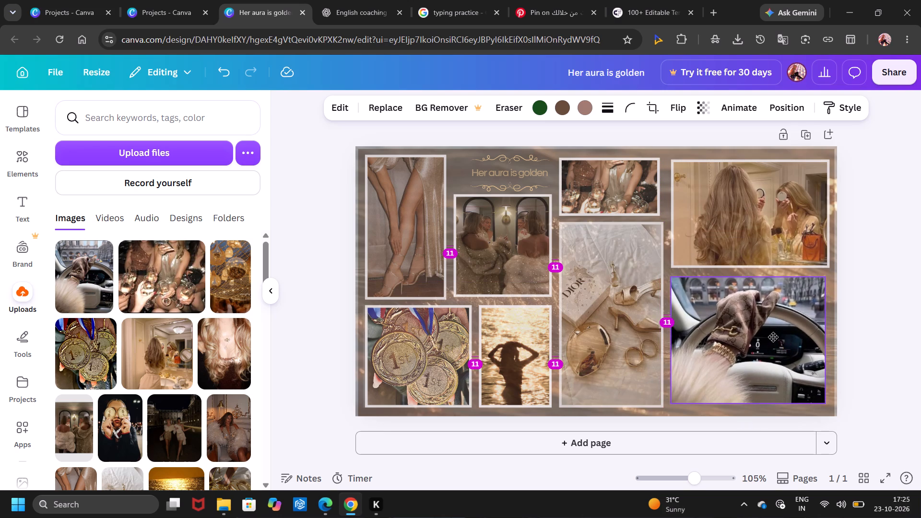
pyautogui.moveTo(773, 337); pyautogui.dragTo(774, 339)
pyautogui.doubleClick(874, 314)
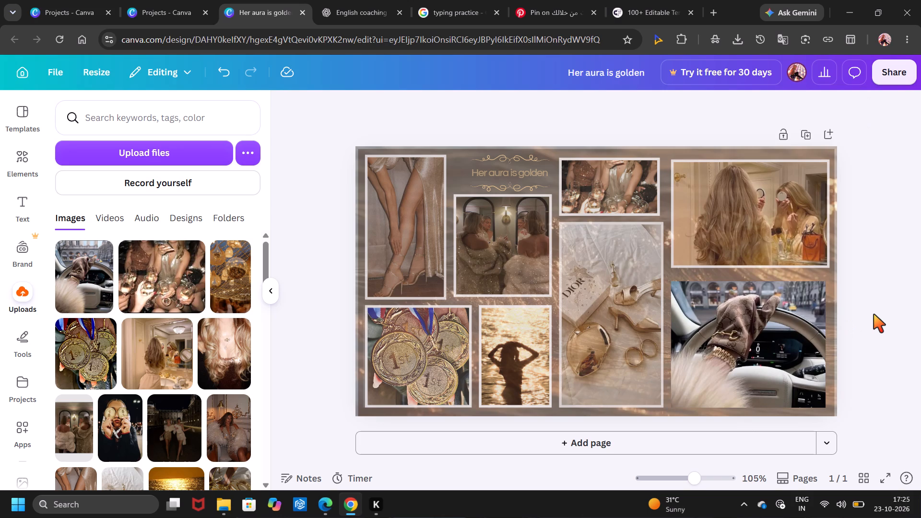
# Make the steering wheel photo partly transparent so it blends with the background overlay.
pyautogui.click(787, 348)
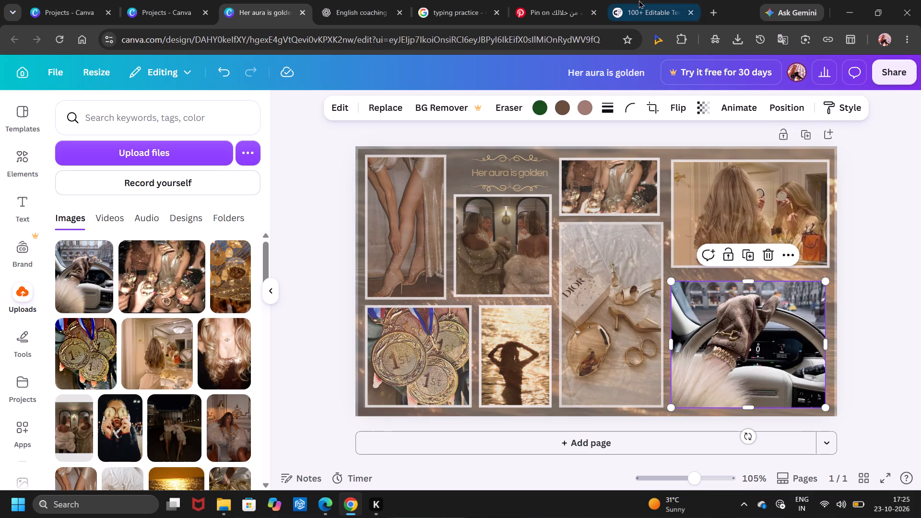
pyautogui.click(694, 101)
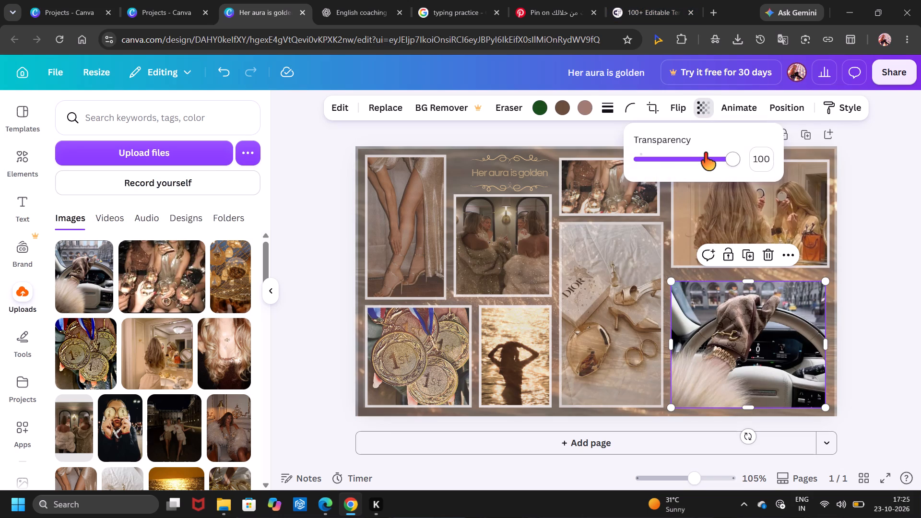
pyautogui.click(704, 153)
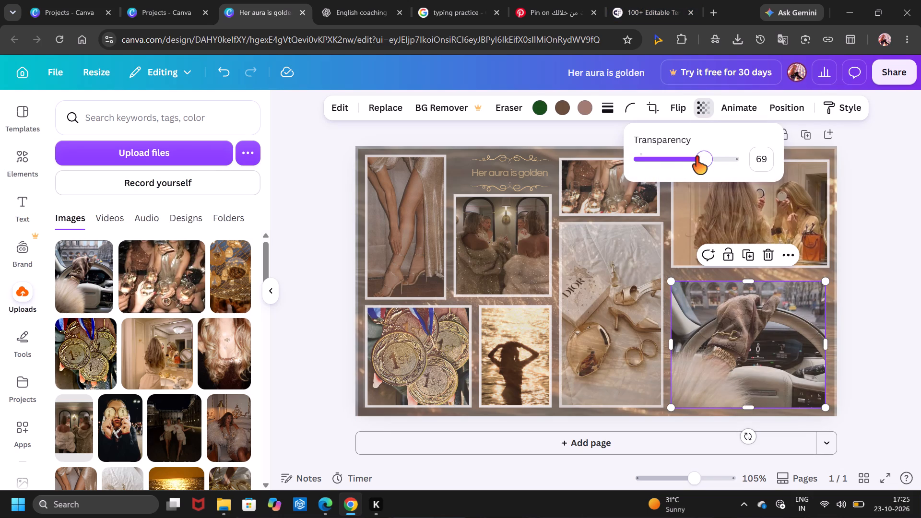
pyautogui.click(696, 157)
pyautogui.click(920, 312)
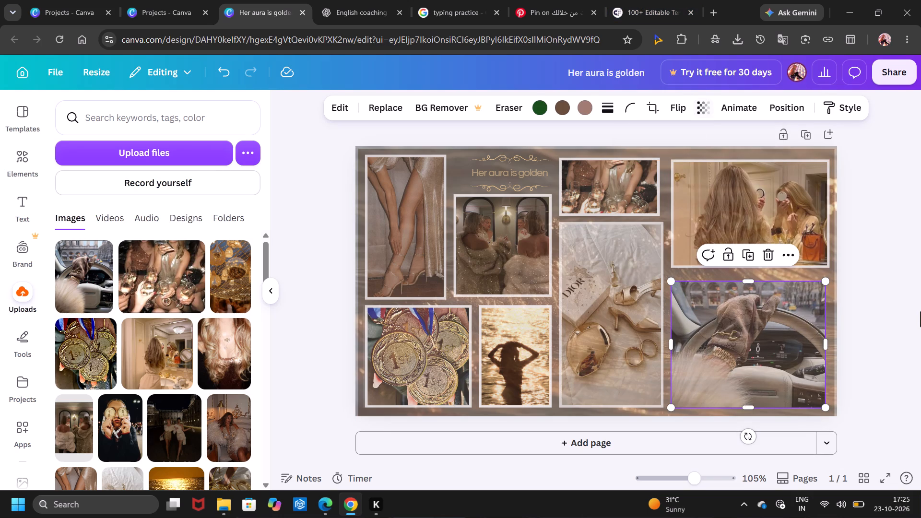
pyautogui.click(791, 327)
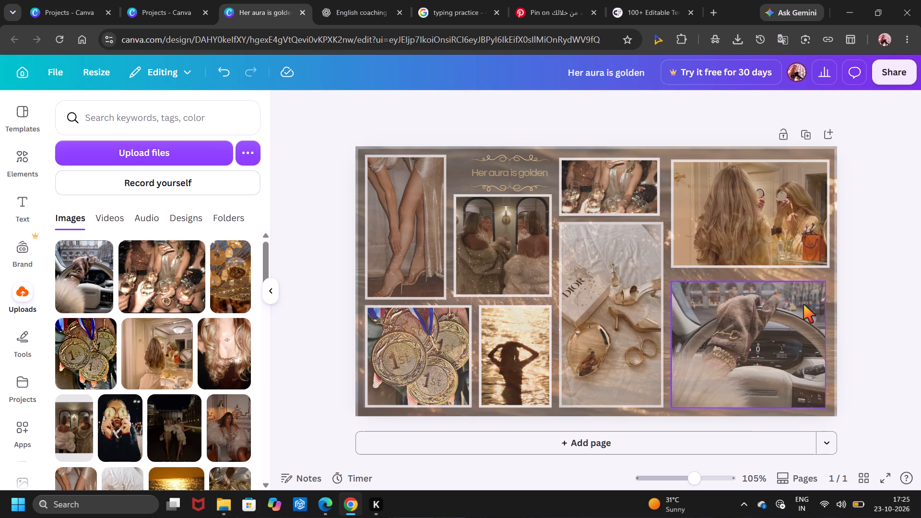
# Recolour the pinkish tone in the steering wheel photo to the copper-brown shade from the photo colours.
pyautogui.click(803, 305)
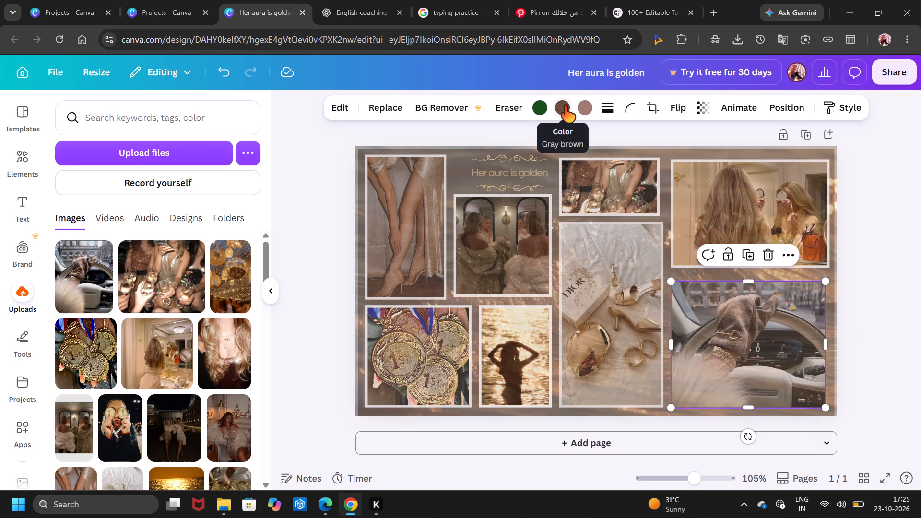
pyautogui.click(693, 106)
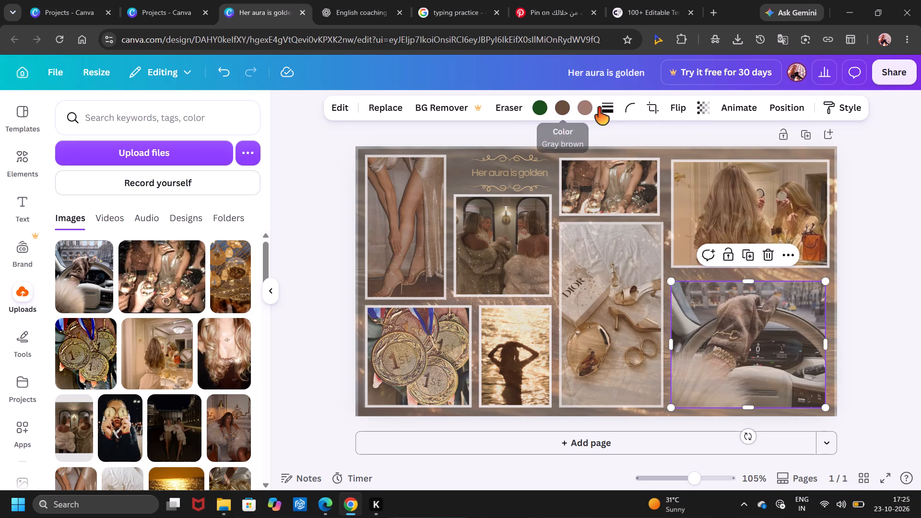
pyautogui.click(589, 110)
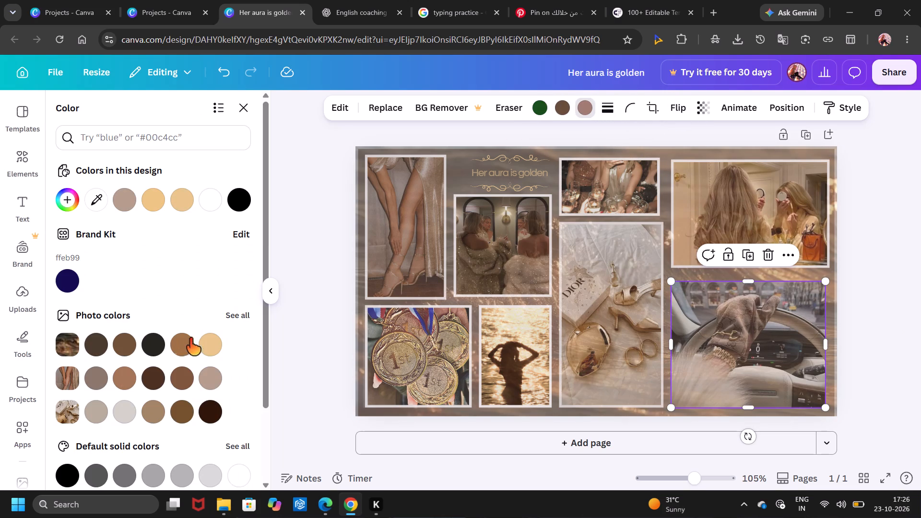
pyautogui.click(182, 345)
pyautogui.click(199, 341)
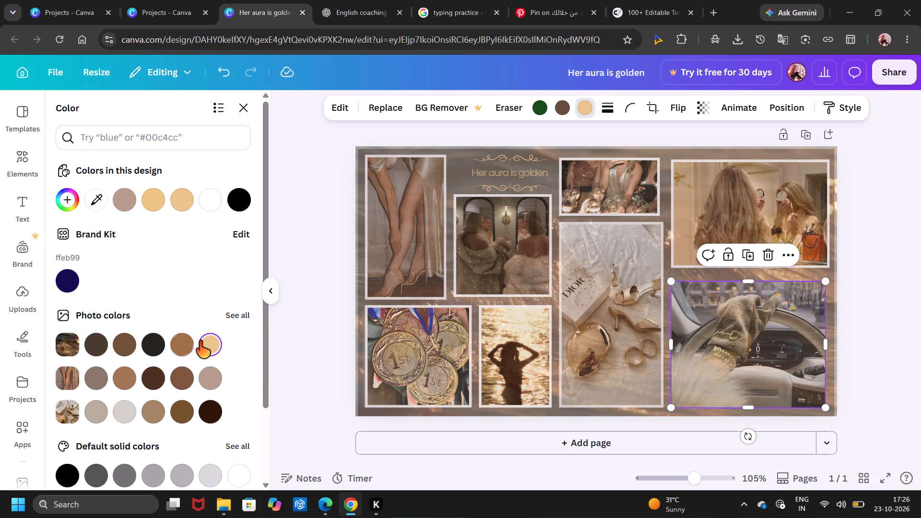
pyautogui.click(182, 208)
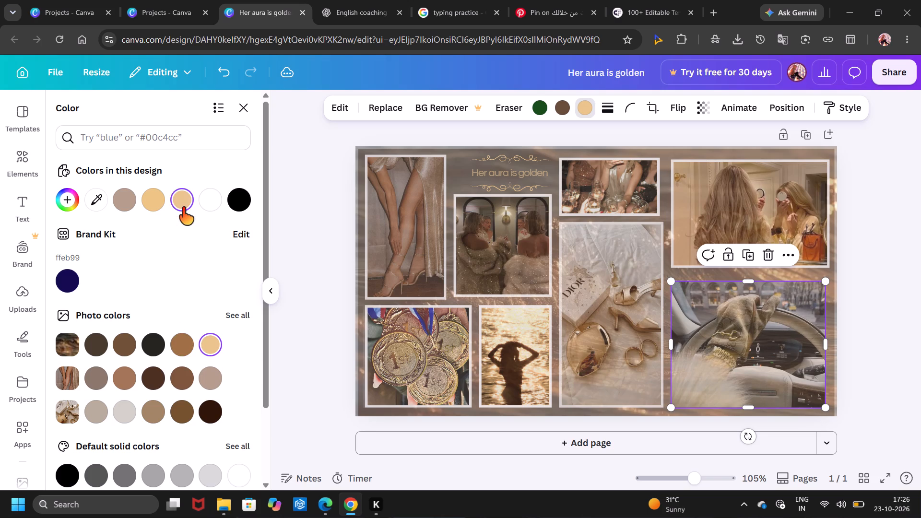
pyautogui.click(124, 377)
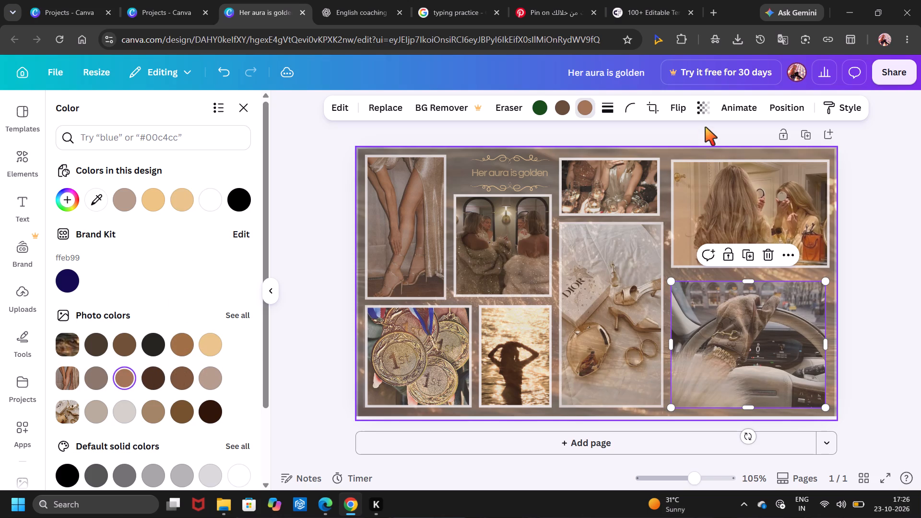
# Add a solid white border with stroke weight 4 to the steering wheel photo.
pyautogui.click(605, 107)
pyautogui.click(573, 145)
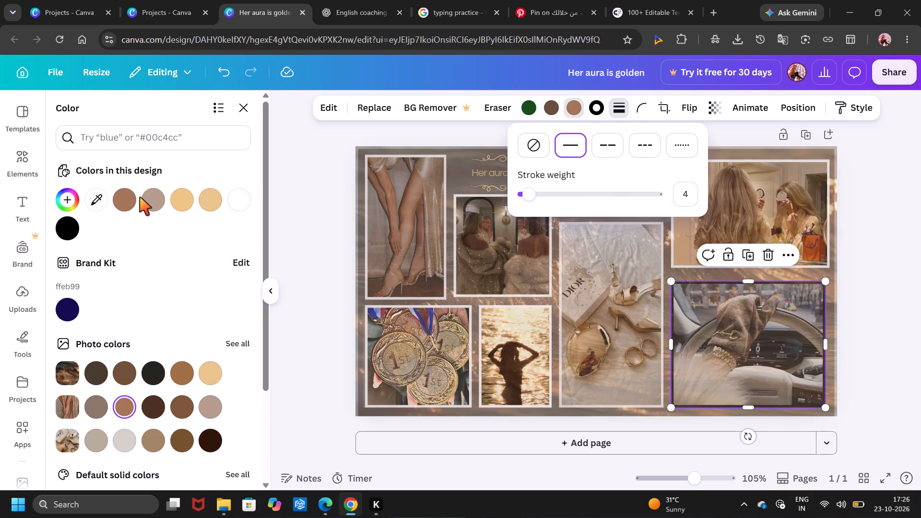
pyautogui.click(591, 110)
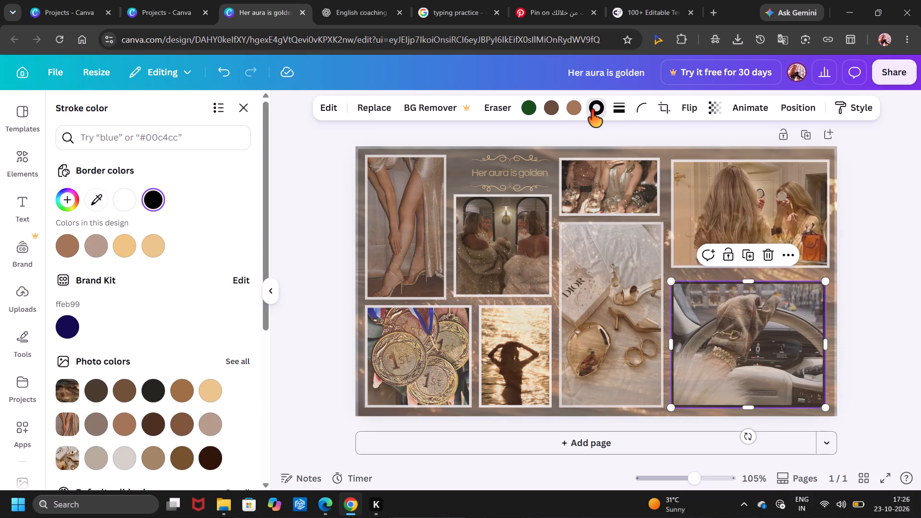
pyautogui.click(134, 202)
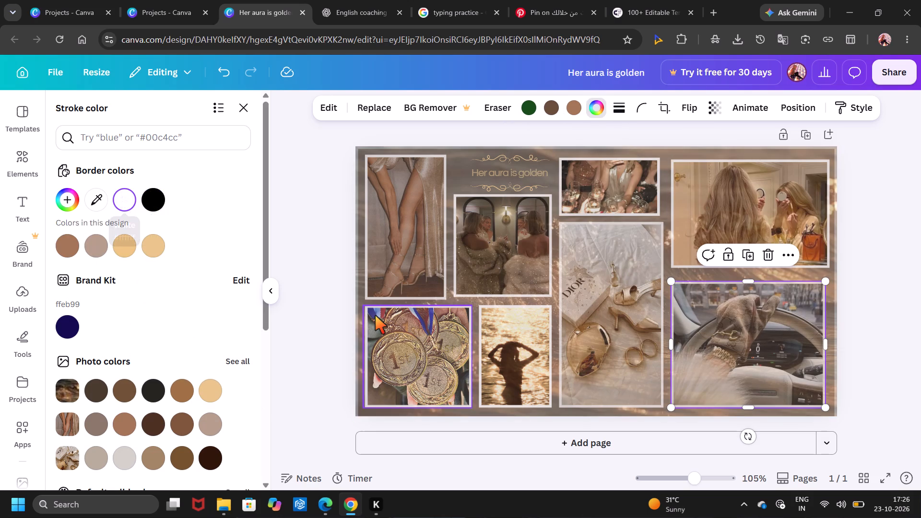
pyautogui.click(322, 337)
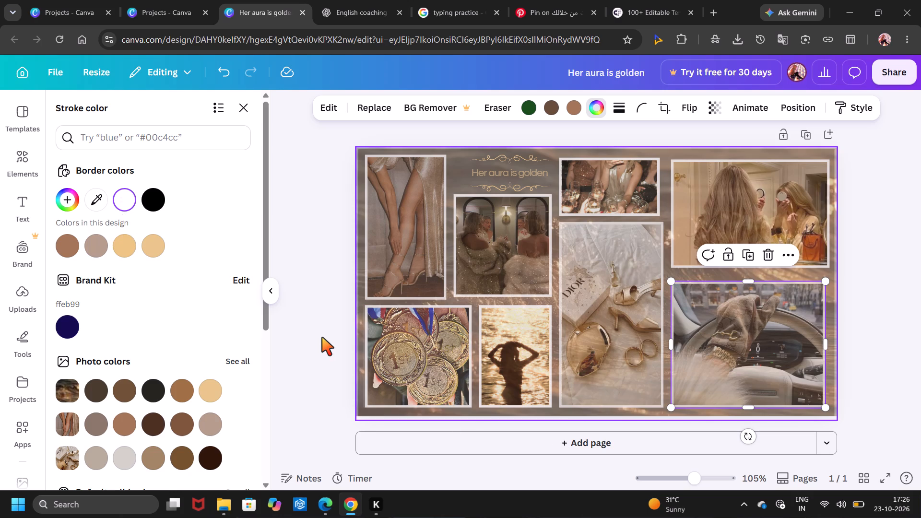
pyautogui.click(322, 337)
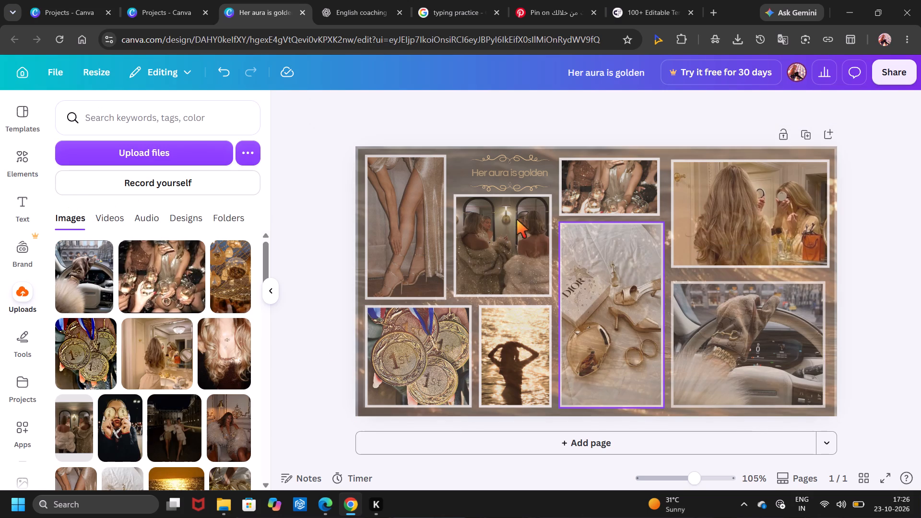
# Shift the "Her aura is golden" title and both gold ornaments slightly left, centring them above the mirror photo.
pyautogui.click(513, 187)
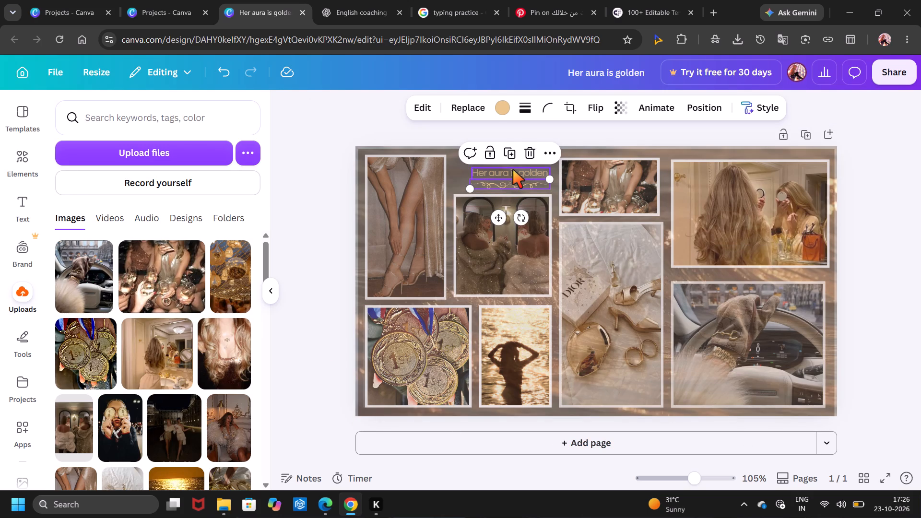
pyautogui.moveTo(513, 170); pyautogui.dragTo(506, 170)
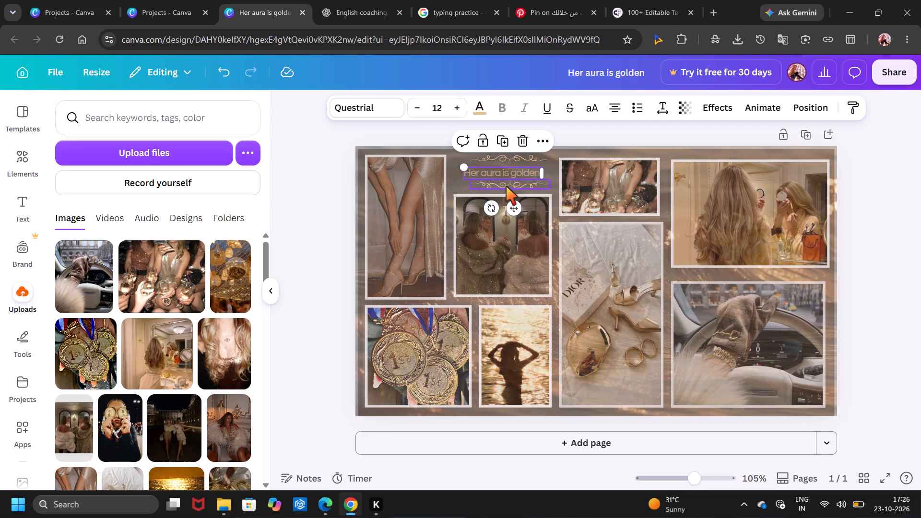
pyautogui.click(507, 188)
pyautogui.moveTo(507, 188); pyautogui.dragTo(501, 188)
pyautogui.click(745, 145)
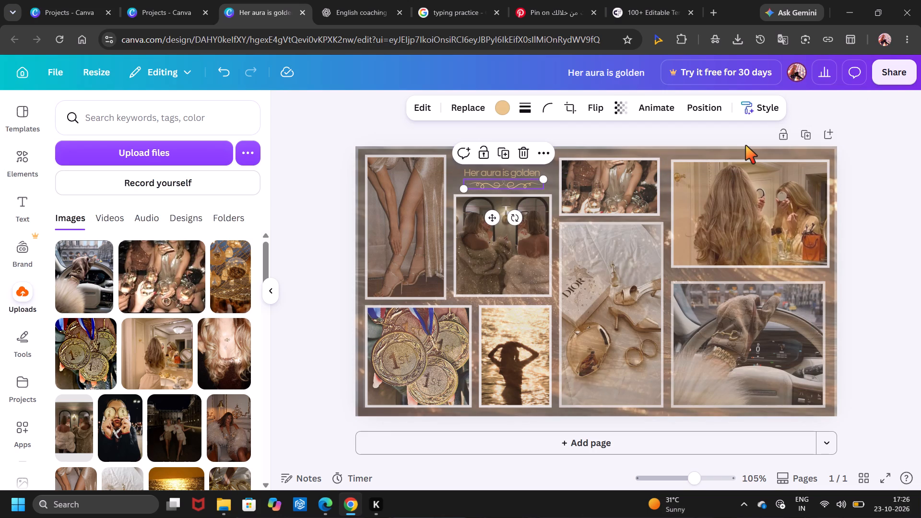
pyautogui.click(524, 163)
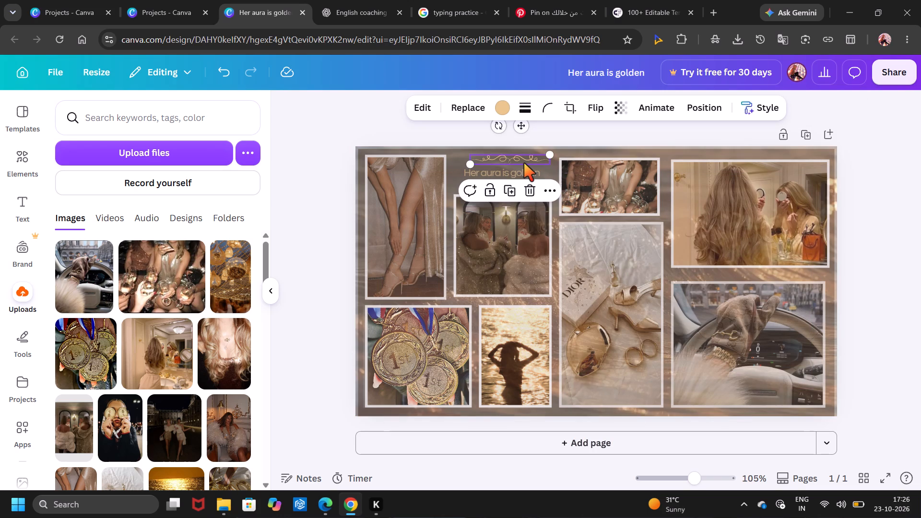
pyautogui.moveTo(524, 163); pyautogui.dragTo(520, 166)
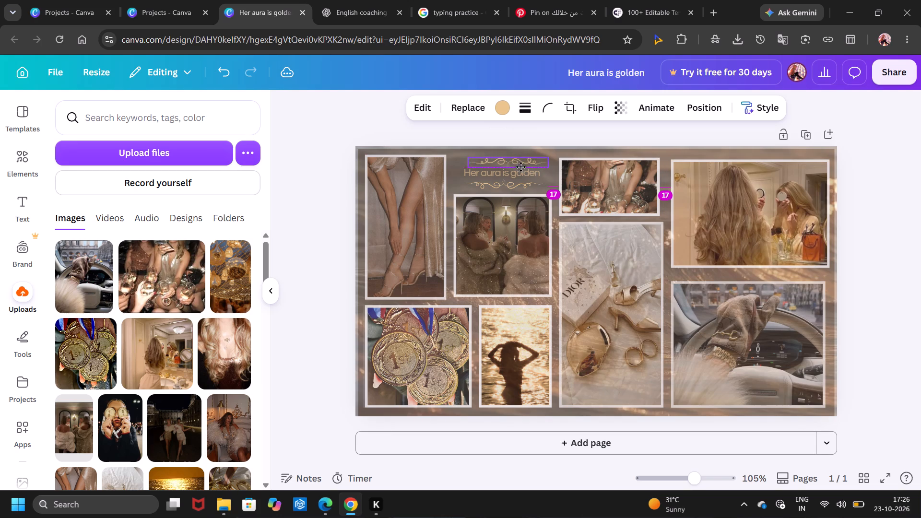
pyautogui.moveTo(520, 166); pyautogui.dragTo(519, 164)
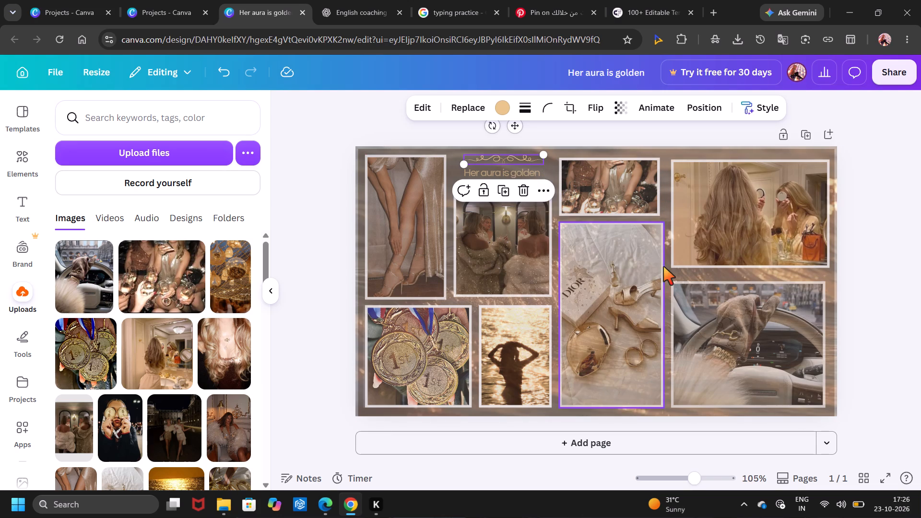
pyautogui.click(920, 320)
pyautogui.click(893, 347)
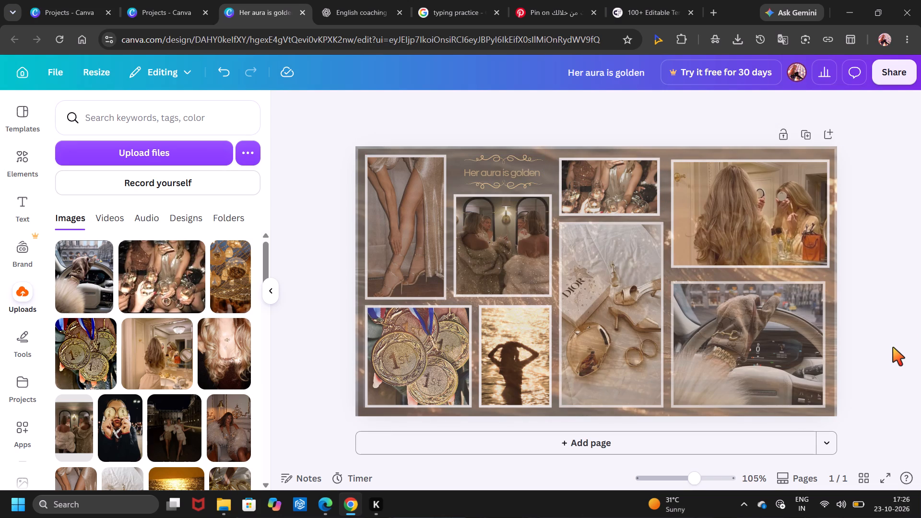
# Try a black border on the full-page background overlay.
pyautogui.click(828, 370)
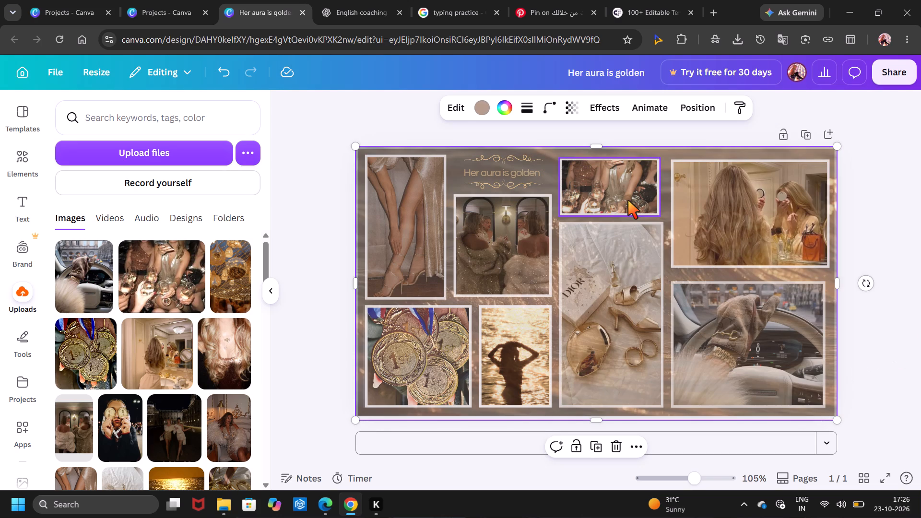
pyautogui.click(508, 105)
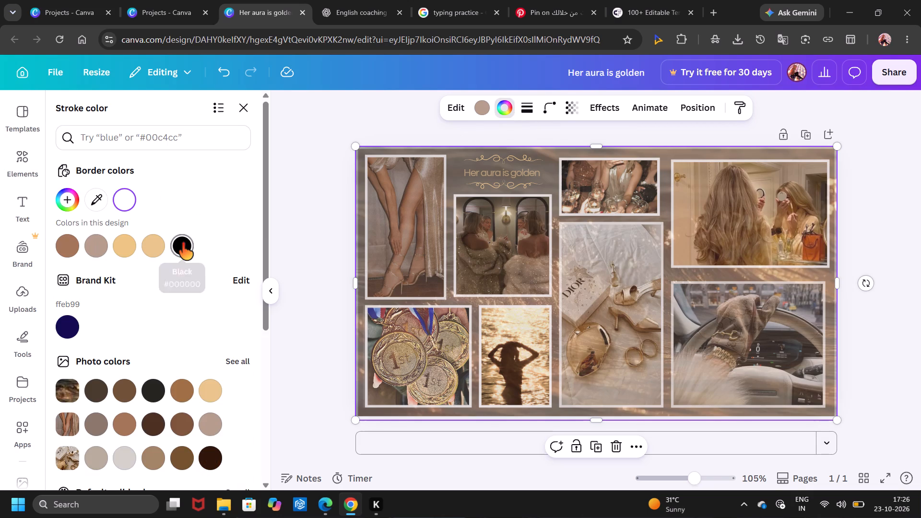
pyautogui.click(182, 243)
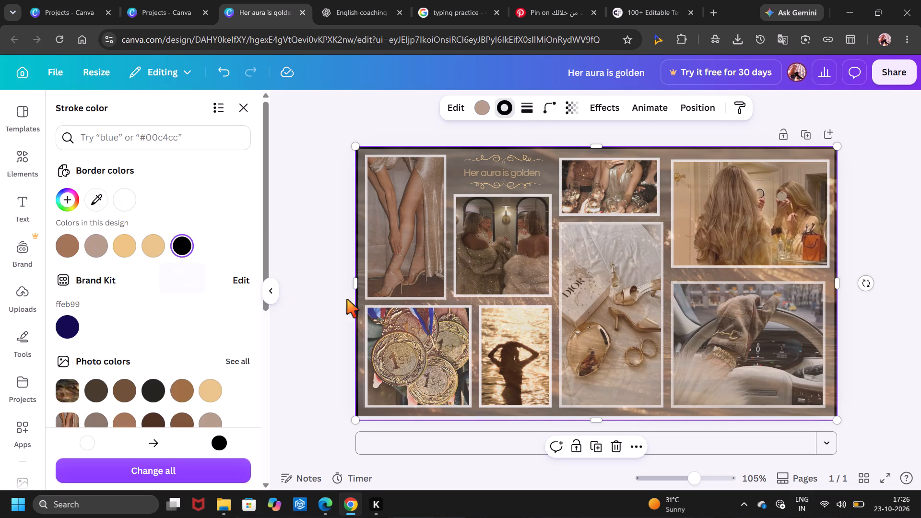
# Shorten the background overlay so its lower edge meets the bottom edge of the page.
pyautogui.click(605, 424)
pyautogui.moveTo(605, 424); pyautogui.dragTo(607, 418)
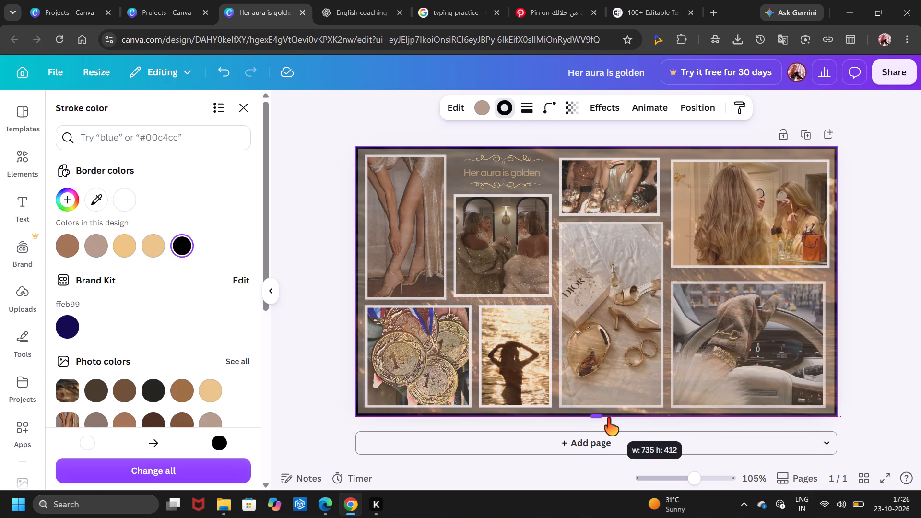
pyautogui.moveTo(607, 418); pyautogui.dragTo(617, 418)
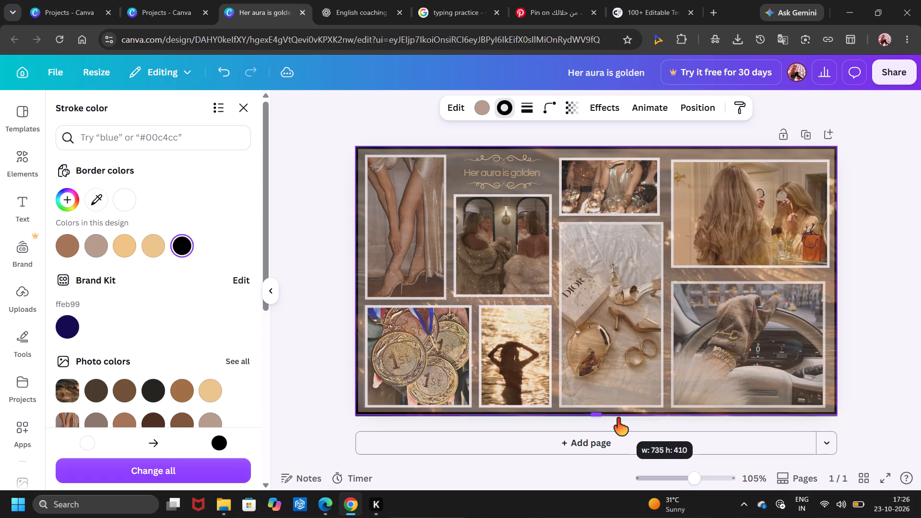
pyautogui.moveTo(617, 418); pyautogui.dragTo(619, 422)
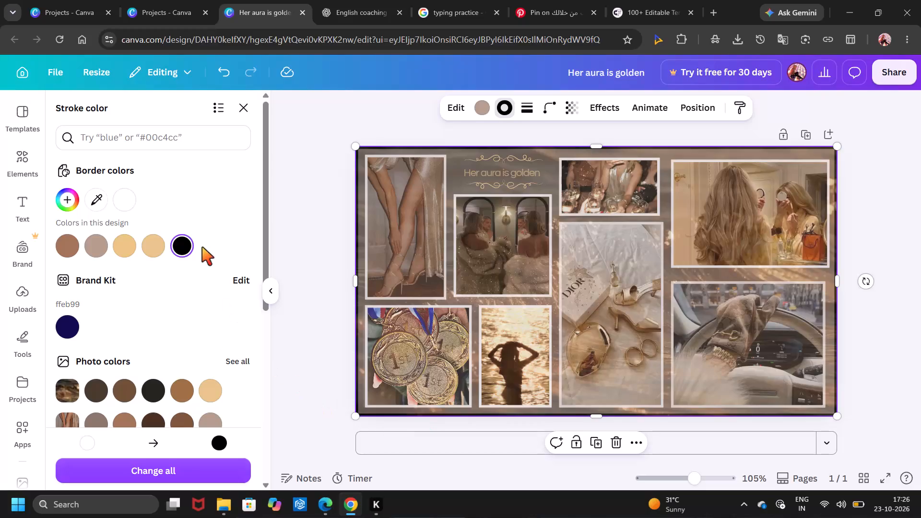
# Set the background overlay's border to the medium reddish-brown from the photo colours.
pyautogui.click(143, 243)
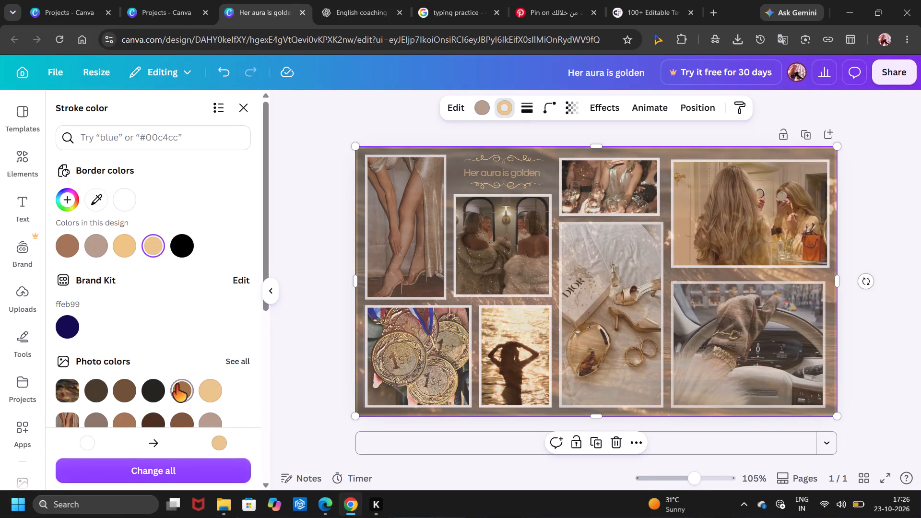
pyautogui.click(176, 385)
pyautogui.click(178, 421)
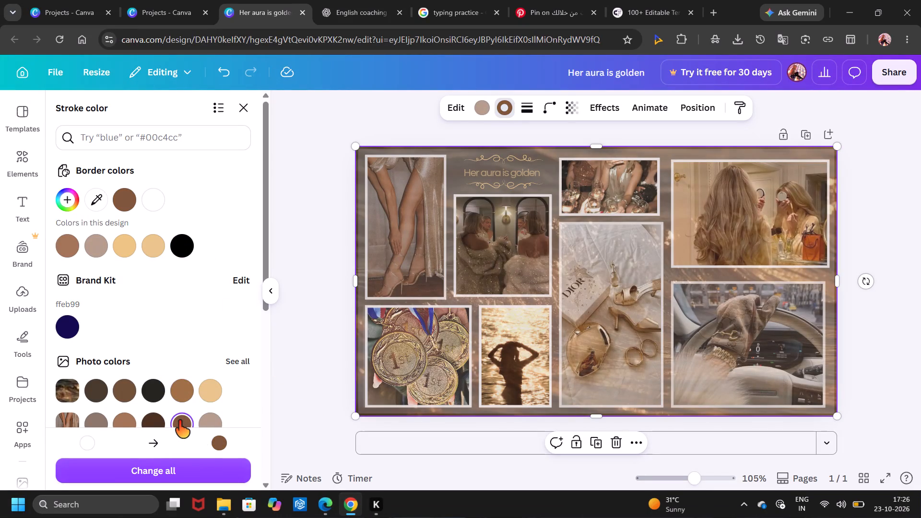
pyautogui.click(307, 391)
pyautogui.click(307, 391)
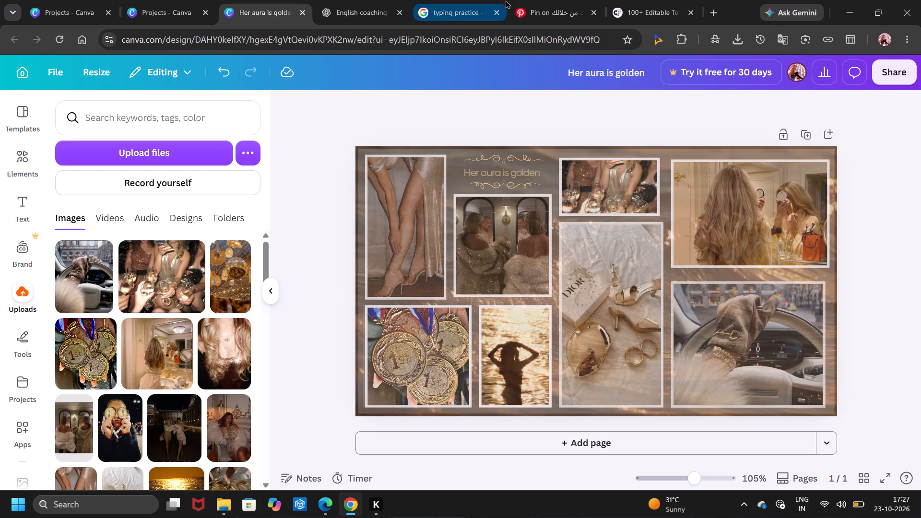
# Switch to Pinterest, search for "wattpad aesthetic" and browse the pins.
pyautogui.click(551, 0)
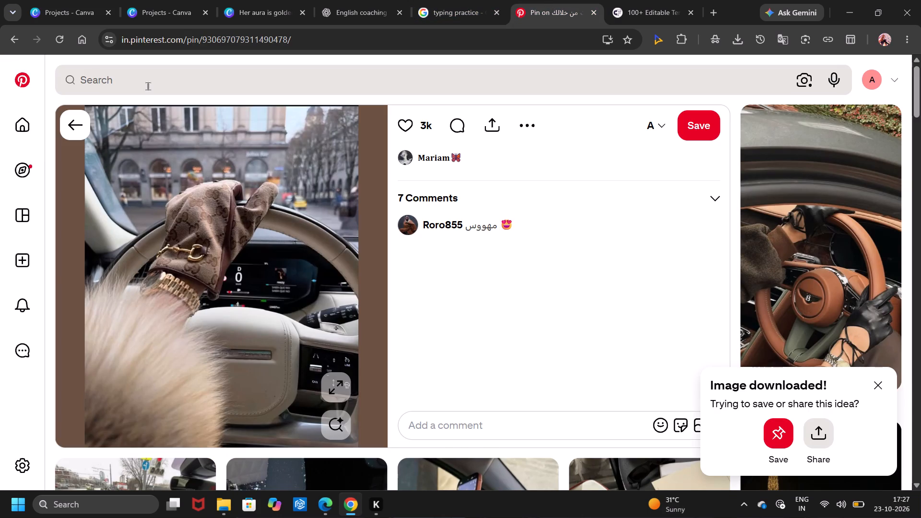
pyautogui.click(148, 86)
pyautogui.write('wattpad')
pyautogui.press('space')
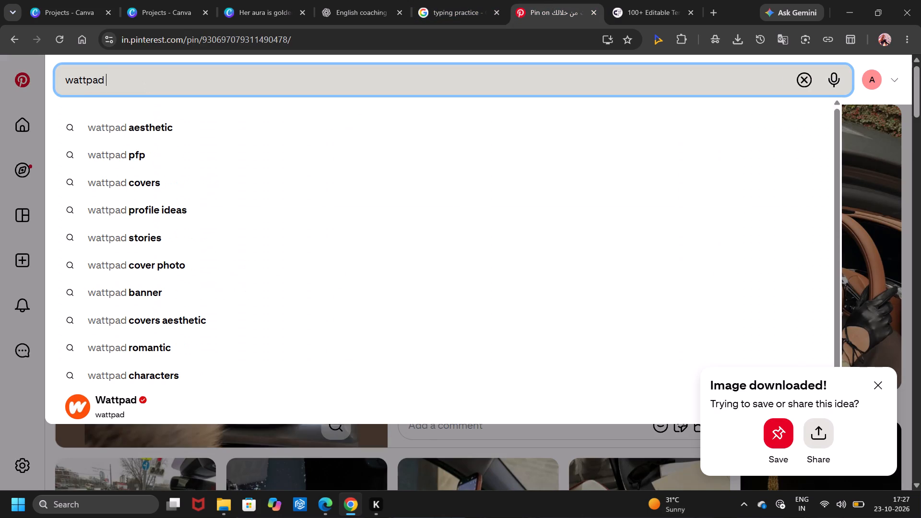
pyautogui.click(136, 126)
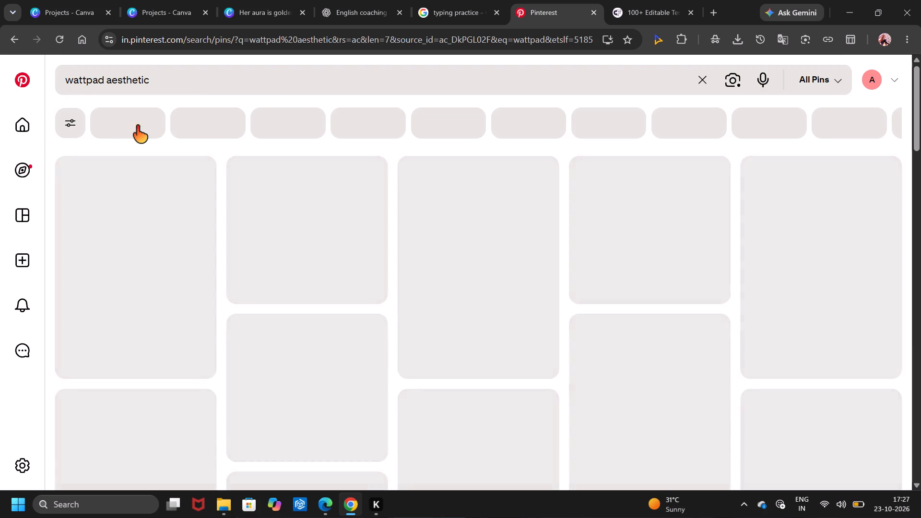
pyautogui.scroll(-4, 372, 363)
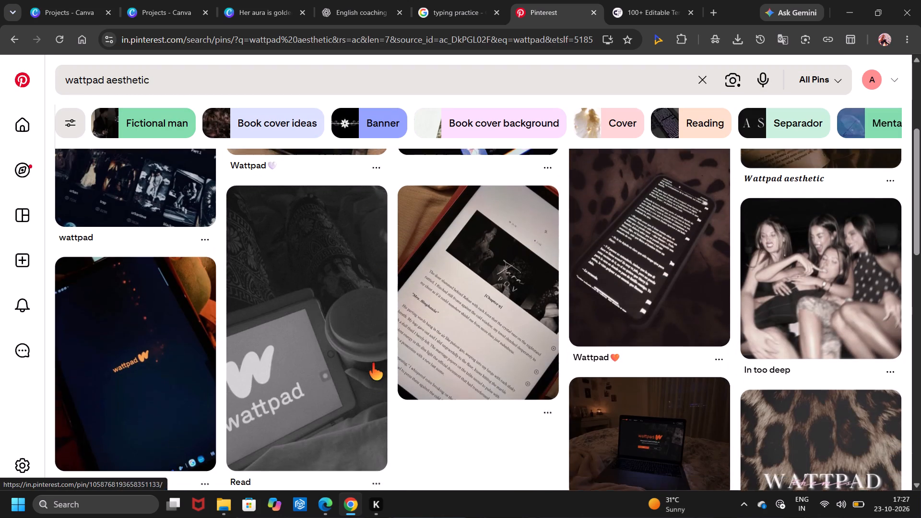
pyautogui.scroll(2, 372, 363)
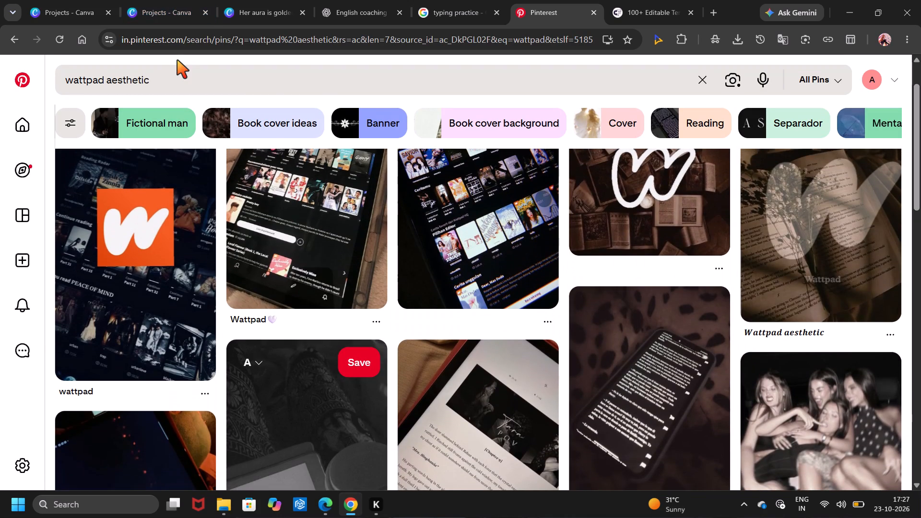
# Search Pinterest for "wattpad stories aesthetic".
pyautogui.click(177, 74)
pyautogui.press('space')
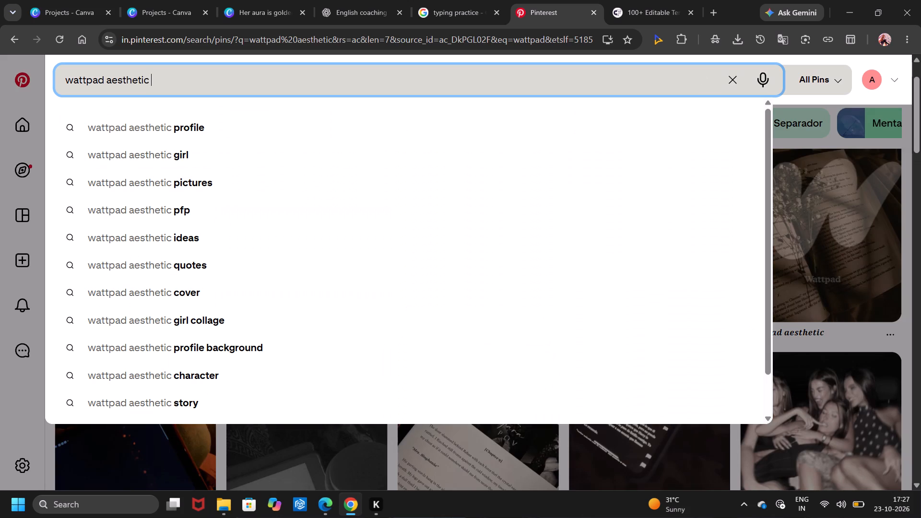
pyautogui.press('Left')
pyautogui.press('Left')
pyautogui.press('Left')
pyautogui.press('Left')
pyautogui.press('Left')
pyautogui.press('Left')
pyautogui.press('Left')
pyautogui.press('Left')
pyautogui.press('Left')
pyautogui.press('Left')
pyautogui.write('stp')
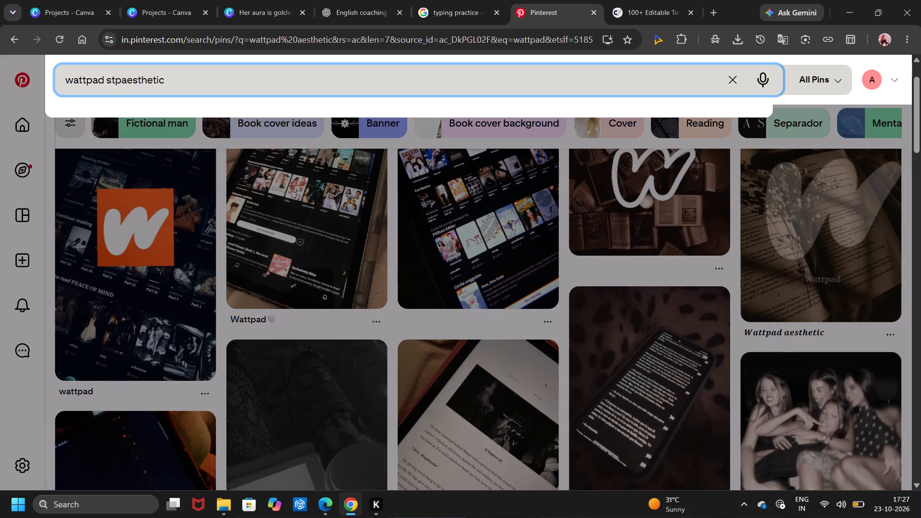
pyautogui.write('ories')
pyautogui.press('space')
pyautogui.press('Return')
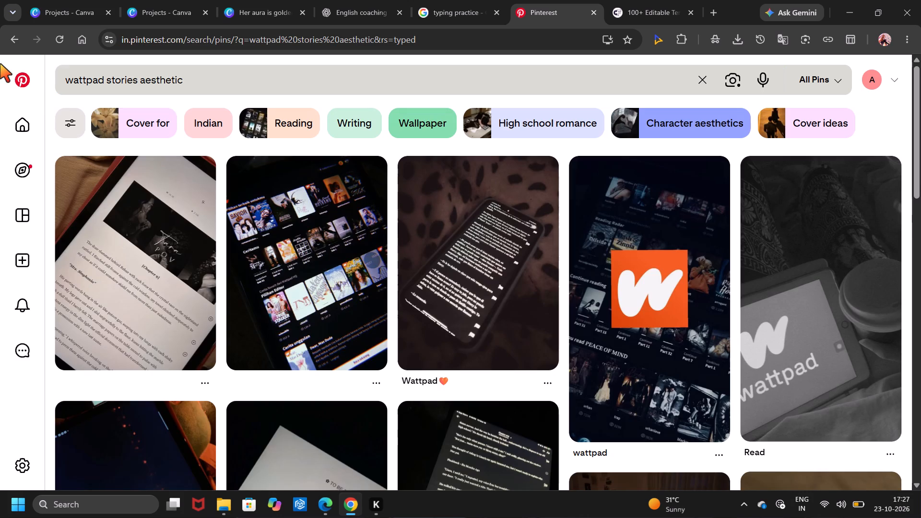
# Refine the Pinterest search to "wattpad stories character aesthetic" and browse the character collage pins.
pyautogui.click(145, 79)
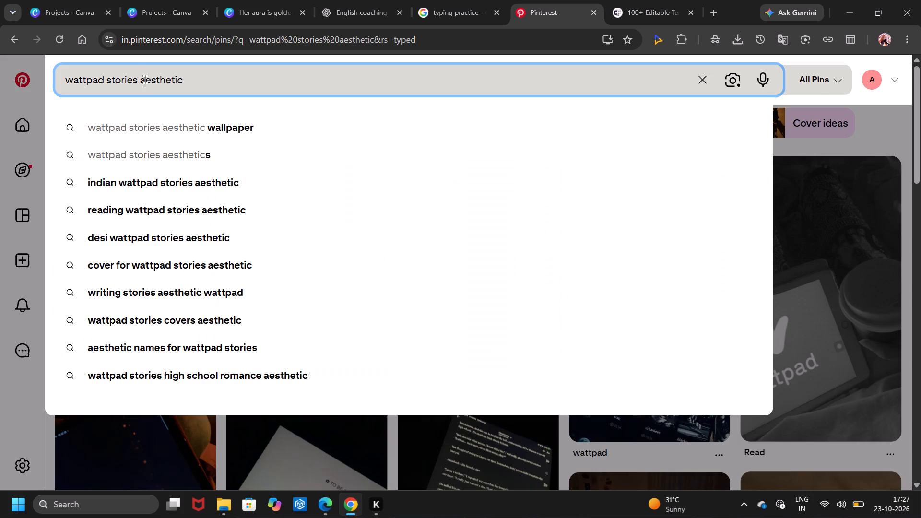
pyautogui.click(135, 84)
pyautogui.click(138, 82)
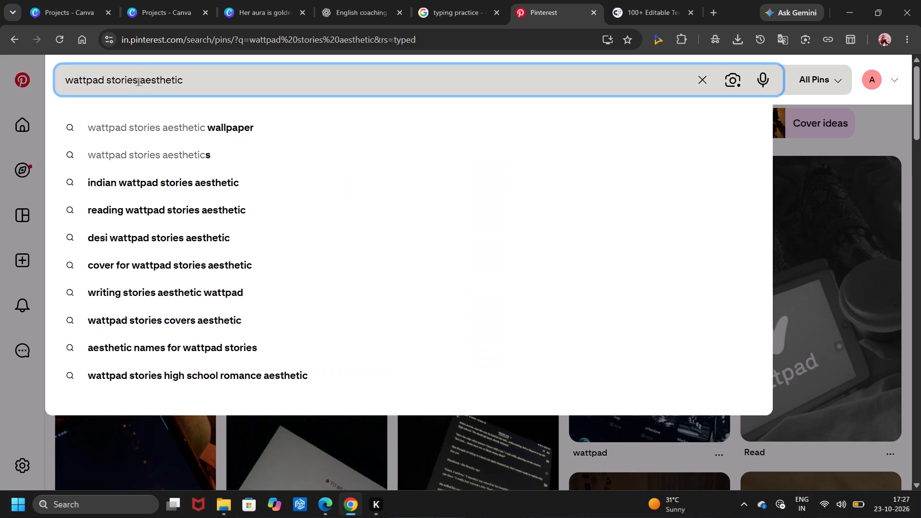
pyautogui.press('space')
pyautogui.write('cha')
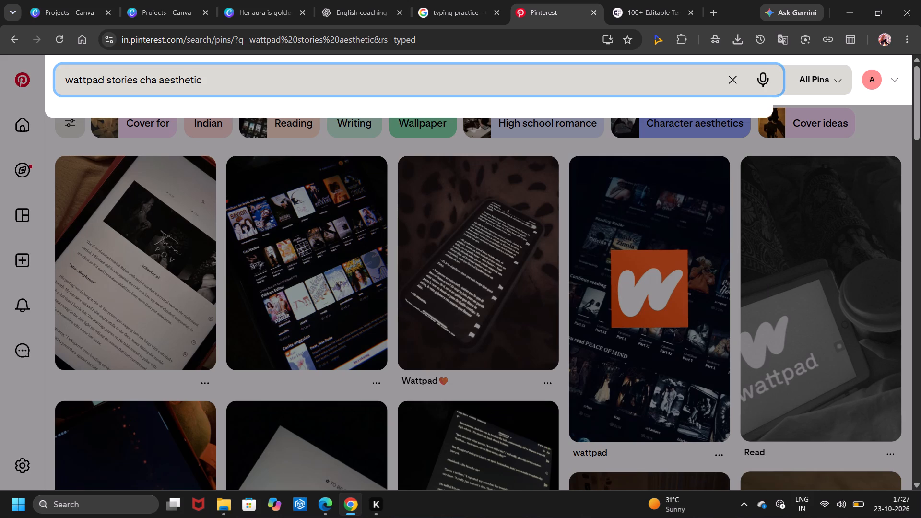
pyautogui.press('a')
pyautogui.press('BackSpace')
pyautogui.write('racter')
pyautogui.press('space')
pyautogui.press('Return')
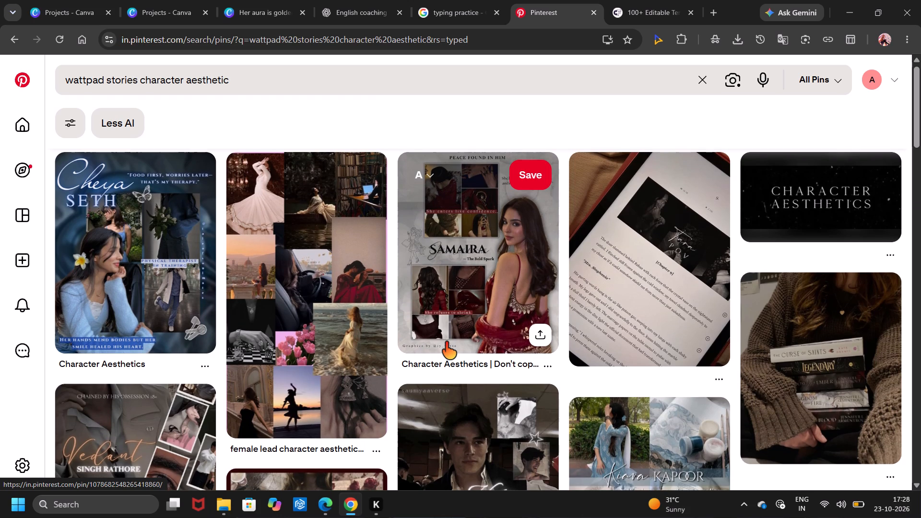
pyautogui.scroll(-1, 445, 342)
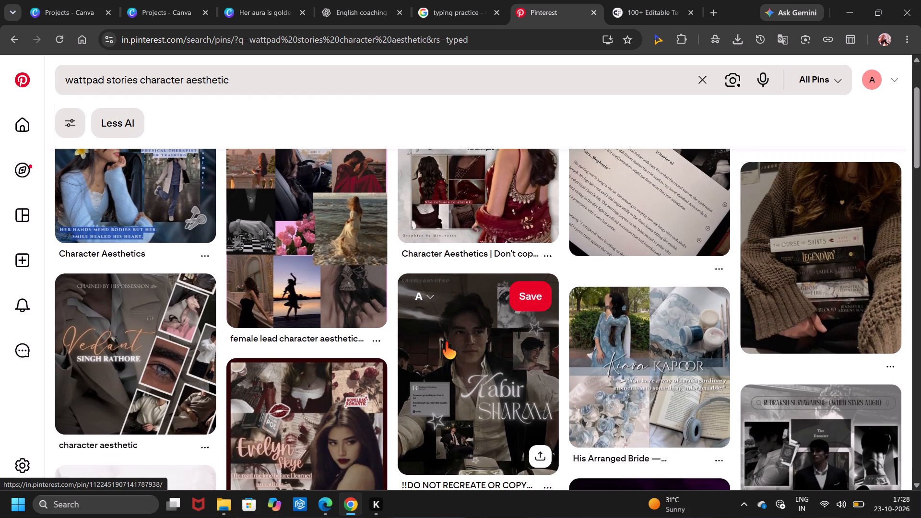
pyautogui.scroll(-2, 445, 342)
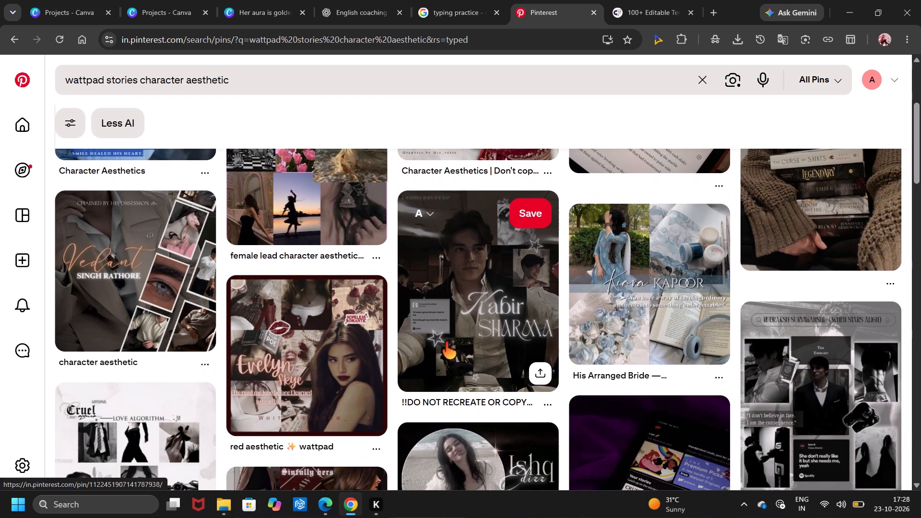
pyautogui.scroll(-2, 445, 342)
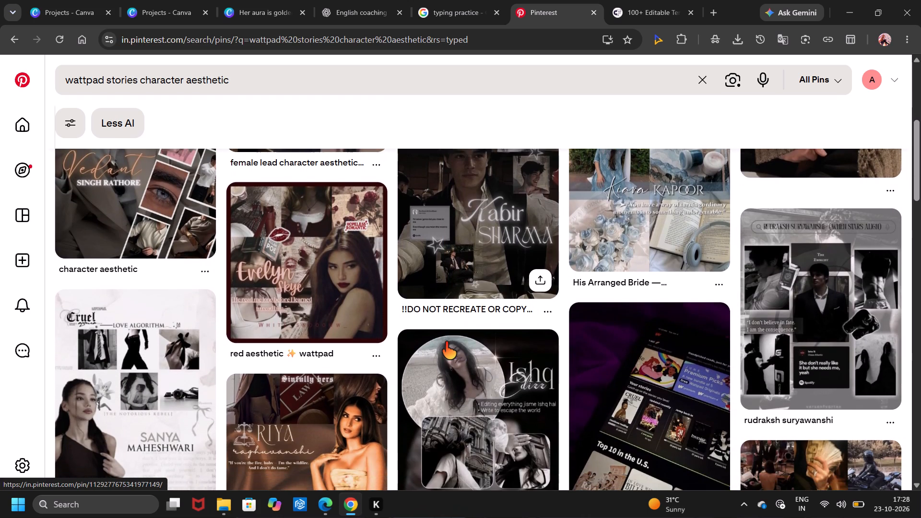
pyautogui.scroll(-2, 445, 342)
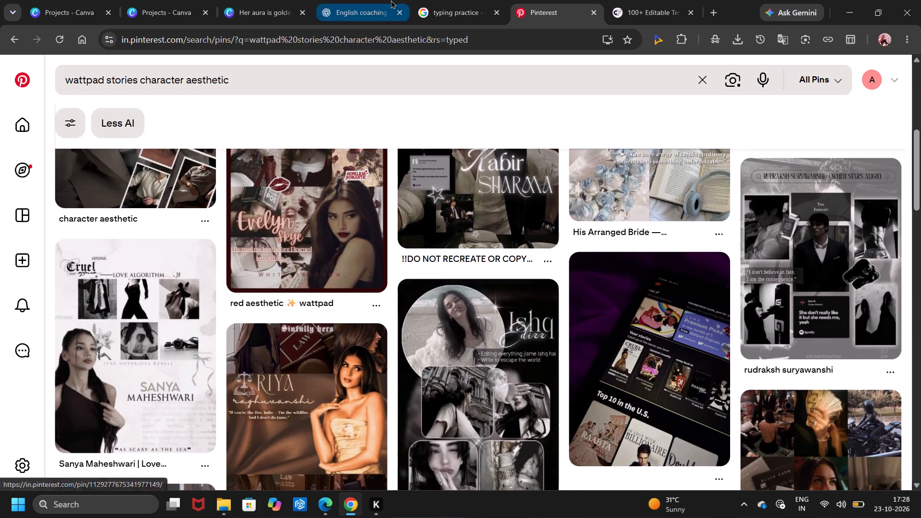
# Switch back to the "Her aura is golden" collage design in Canva.
pyautogui.click(390, 0)
pyautogui.click(437, 0)
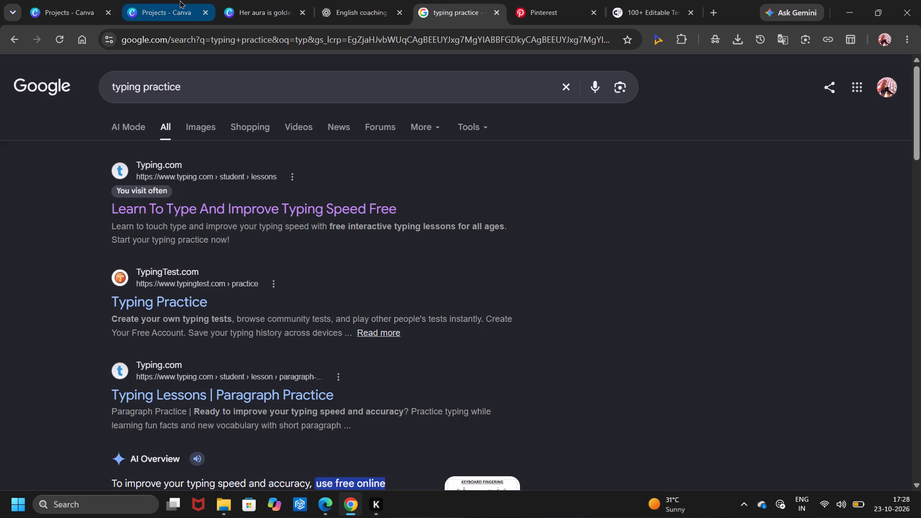
pyautogui.click(179, 0)
pyautogui.click(179, 0)
pyautogui.click(284, 0)
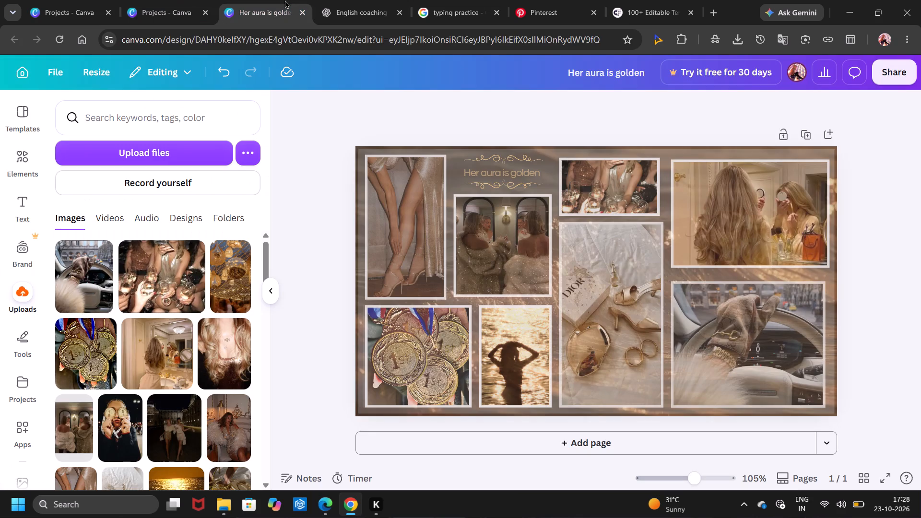
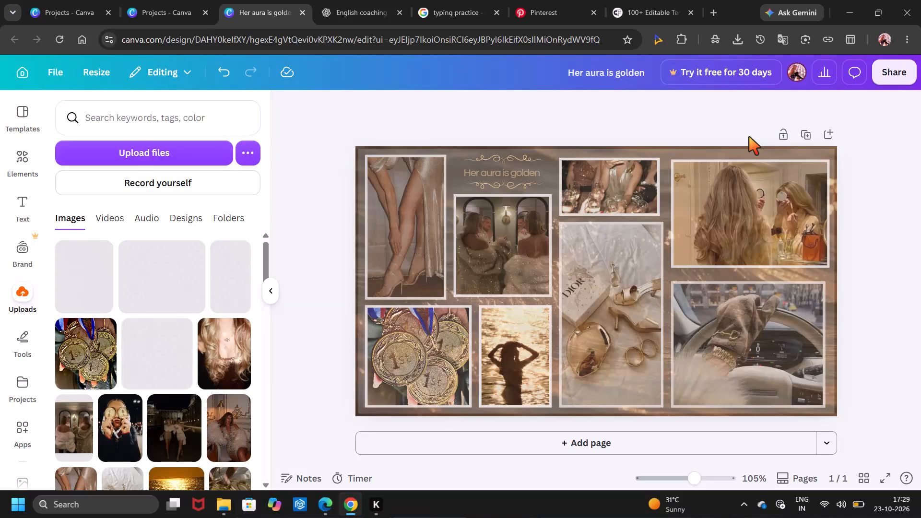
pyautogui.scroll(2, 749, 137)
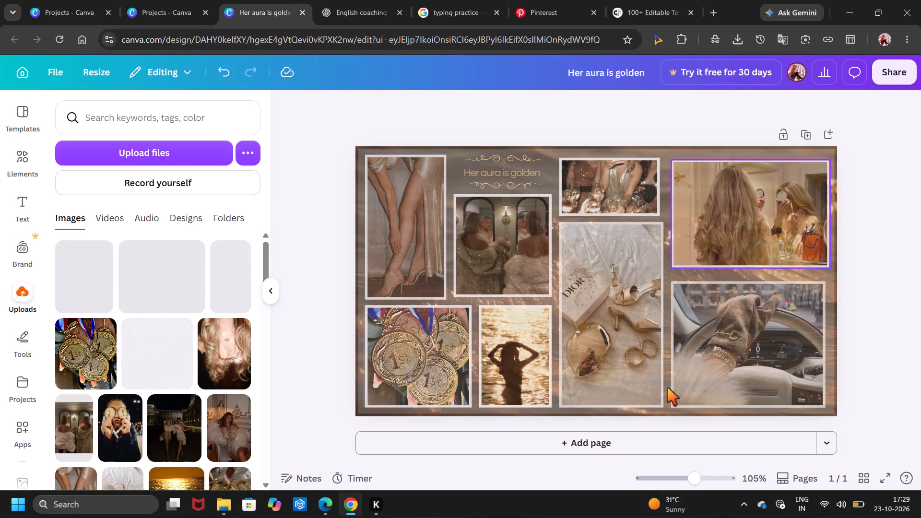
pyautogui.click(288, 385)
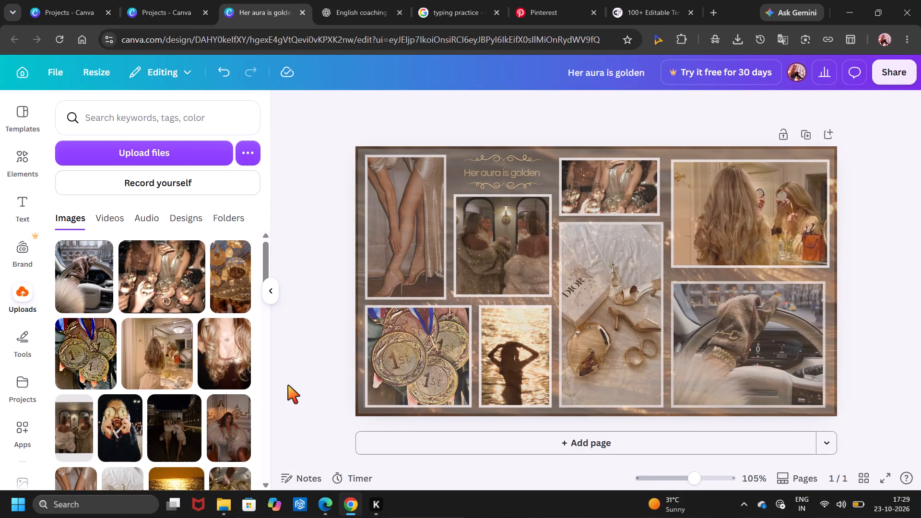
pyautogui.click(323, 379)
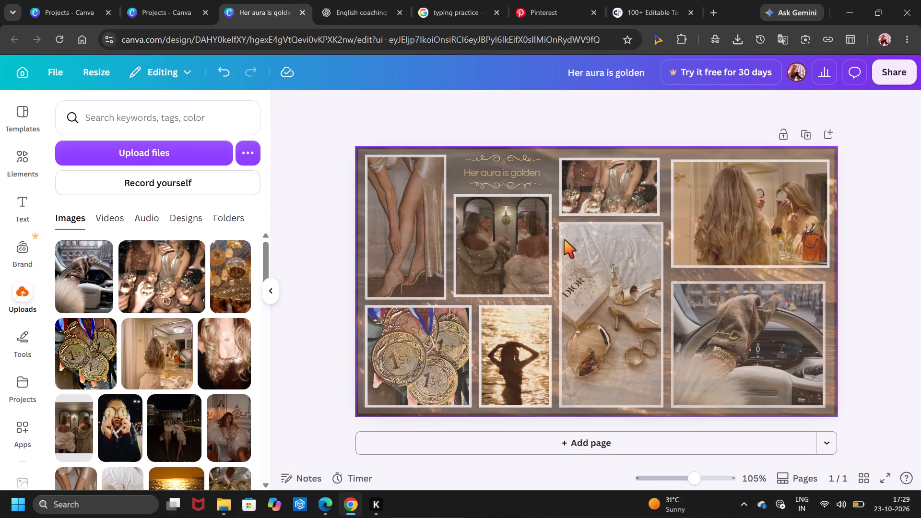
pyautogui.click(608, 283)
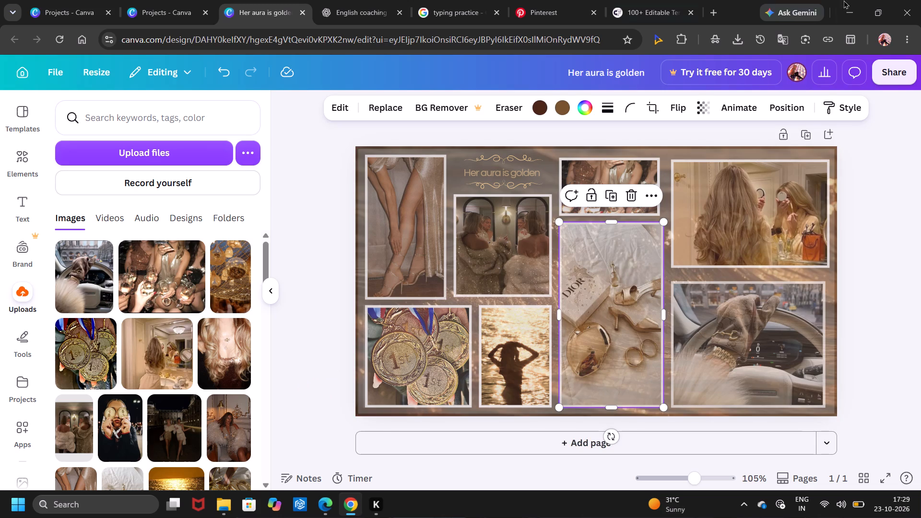
# Choose JPG as the download file type for the collage and try to download it.
pyautogui.click(889, 68)
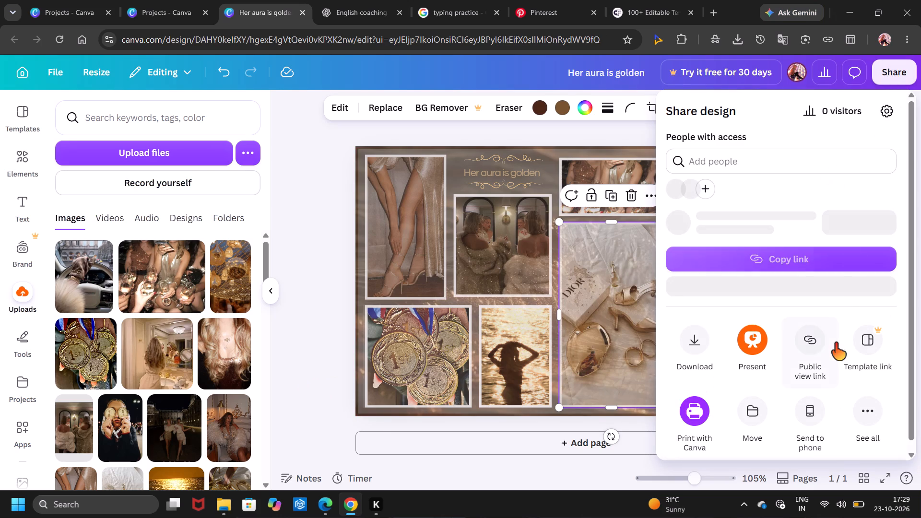
pyautogui.click(690, 373)
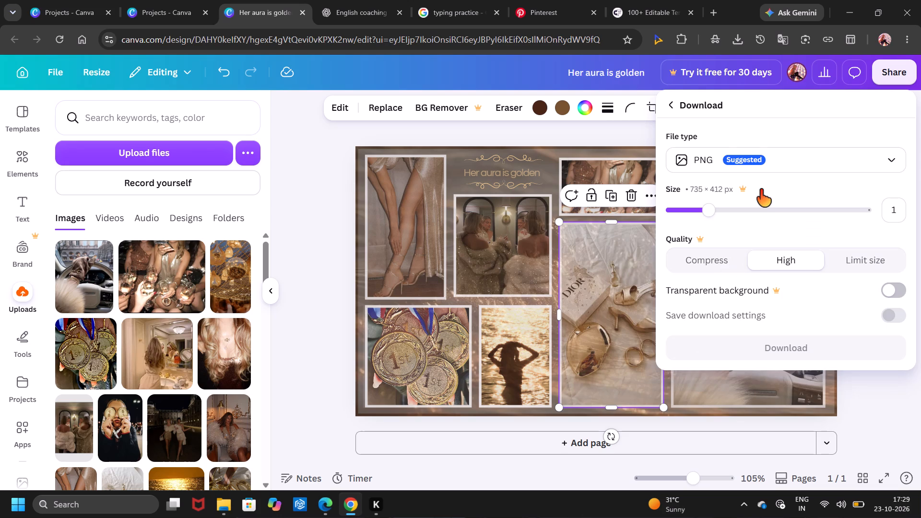
pyautogui.click(781, 158)
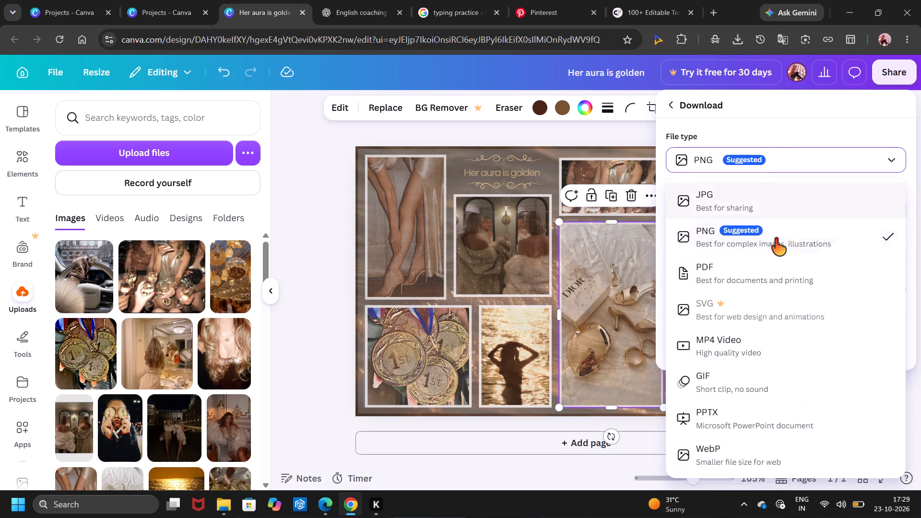
pyautogui.click(763, 190)
pyautogui.scroll(-1, 775, 264)
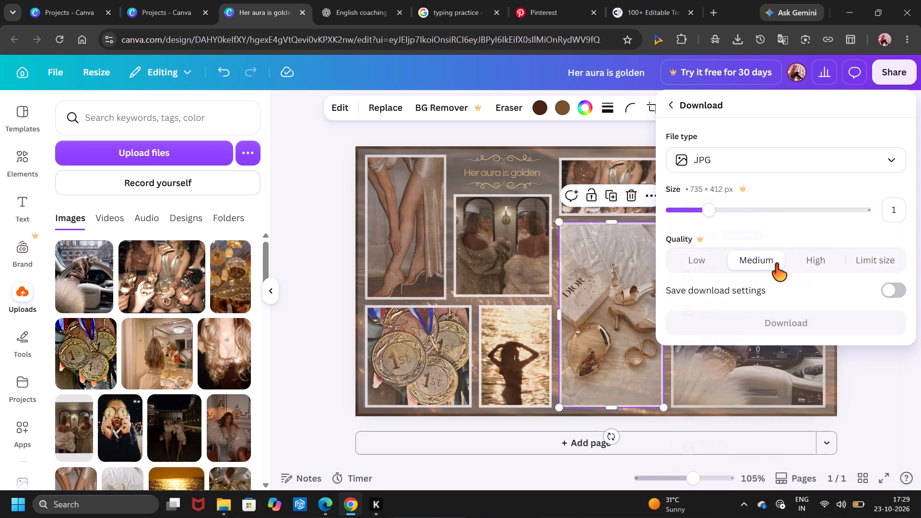
pyautogui.scroll(-1, 775, 264)
pyautogui.click(766, 323)
pyautogui.scroll(1, 791, 188)
pyautogui.scroll(-1, 791, 188)
# Reopen the collage's download options and turn on saving of the download settings.
pyautogui.click(672, 104)
pyautogui.scroll(-1, 718, 230)
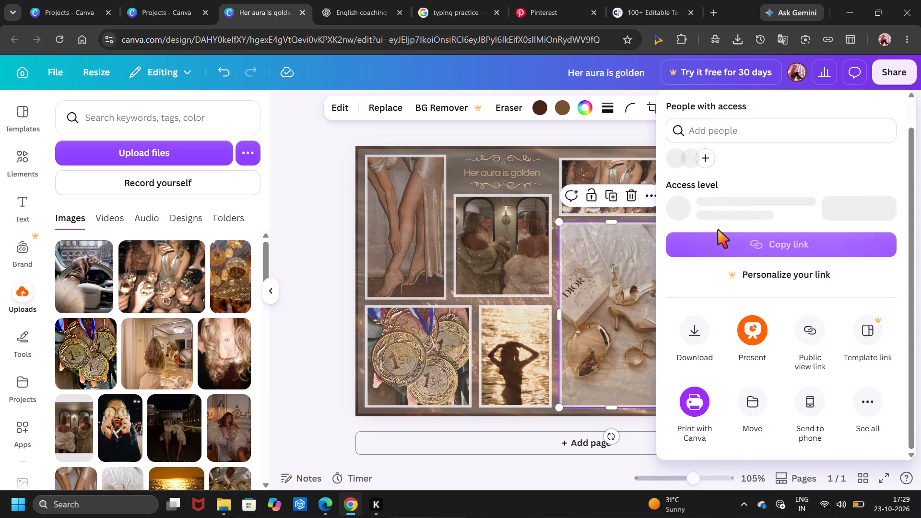
pyautogui.scroll(-1, 718, 230)
pyautogui.click(697, 341)
pyautogui.moveTo(746, 306); pyautogui.dragTo(751, 317)
pyautogui.tripleClick(751, 317)
pyautogui.moveTo(751, 317); pyautogui.dragTo(883, 251)
pyautogui.click(885, 299)
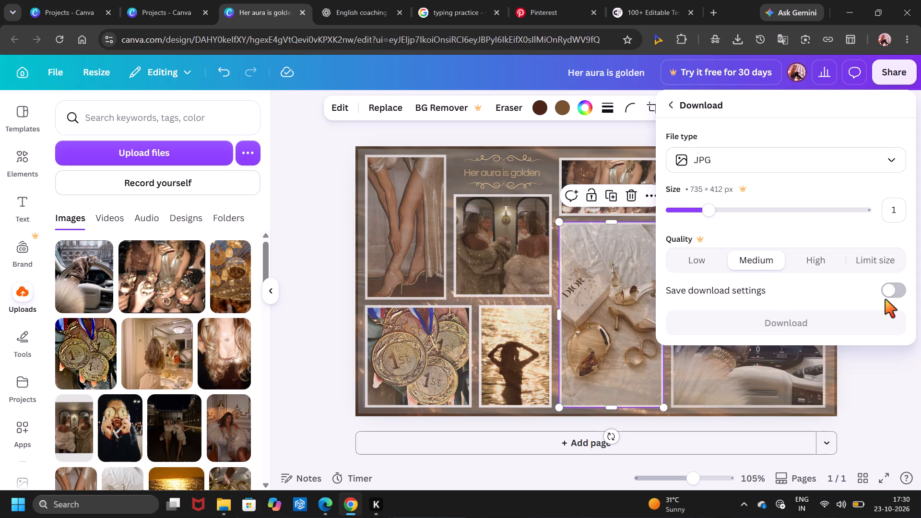
pyautogui.click(892, 289)
pyautogui.click(829, 342)
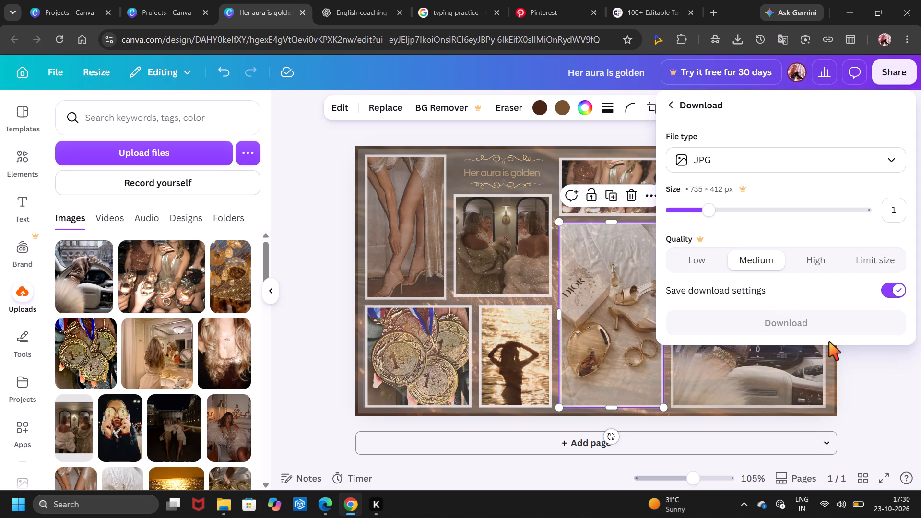
pyautogui.tripleClick(829, 342)
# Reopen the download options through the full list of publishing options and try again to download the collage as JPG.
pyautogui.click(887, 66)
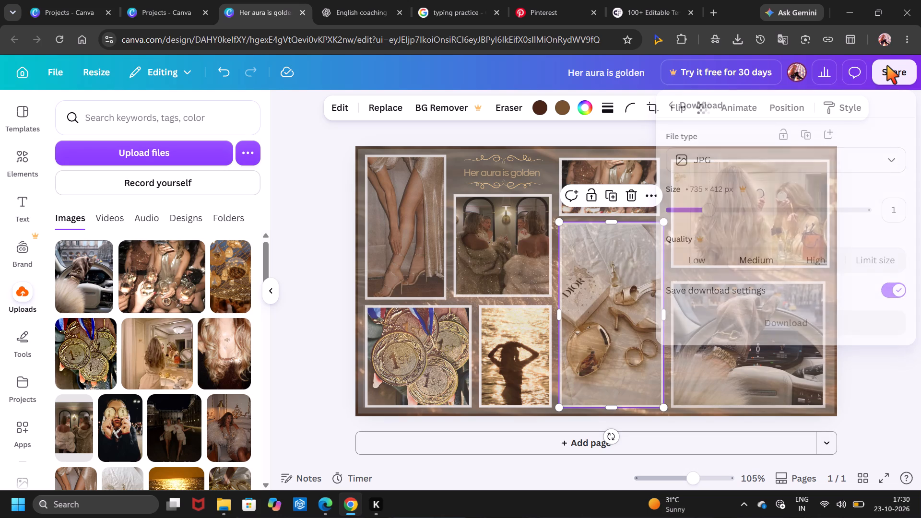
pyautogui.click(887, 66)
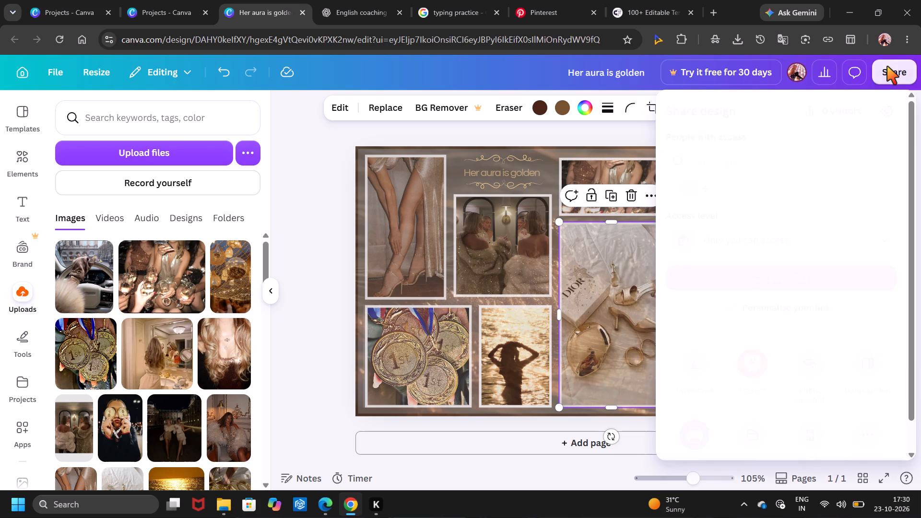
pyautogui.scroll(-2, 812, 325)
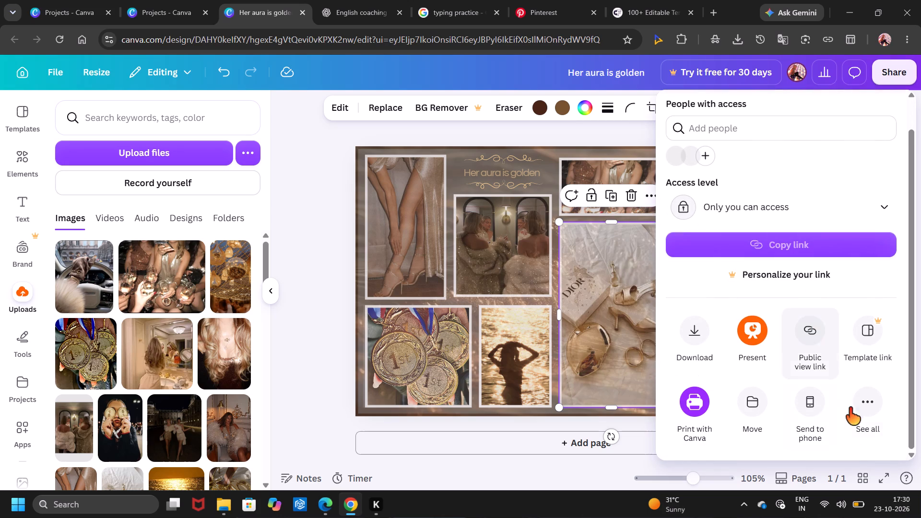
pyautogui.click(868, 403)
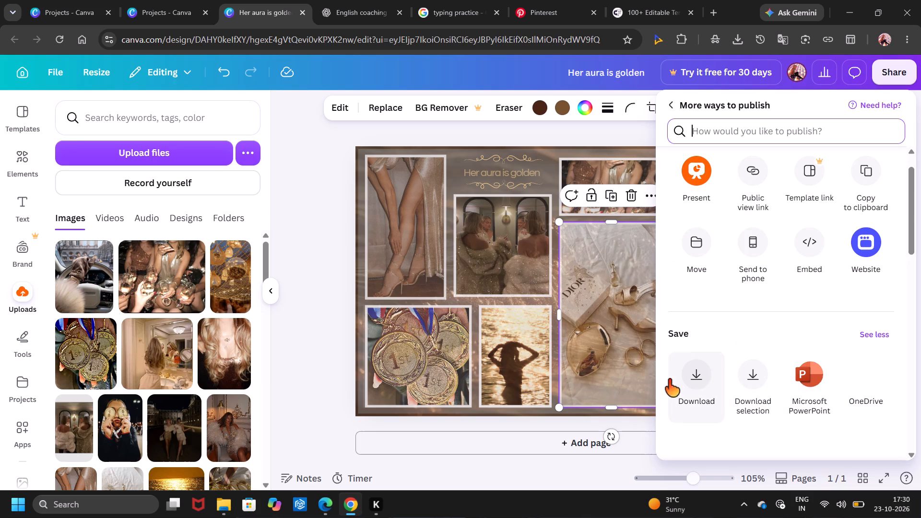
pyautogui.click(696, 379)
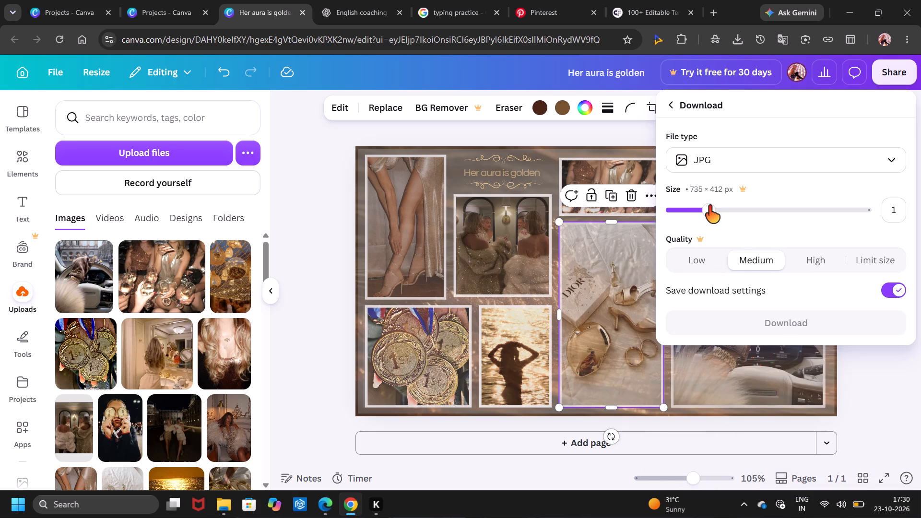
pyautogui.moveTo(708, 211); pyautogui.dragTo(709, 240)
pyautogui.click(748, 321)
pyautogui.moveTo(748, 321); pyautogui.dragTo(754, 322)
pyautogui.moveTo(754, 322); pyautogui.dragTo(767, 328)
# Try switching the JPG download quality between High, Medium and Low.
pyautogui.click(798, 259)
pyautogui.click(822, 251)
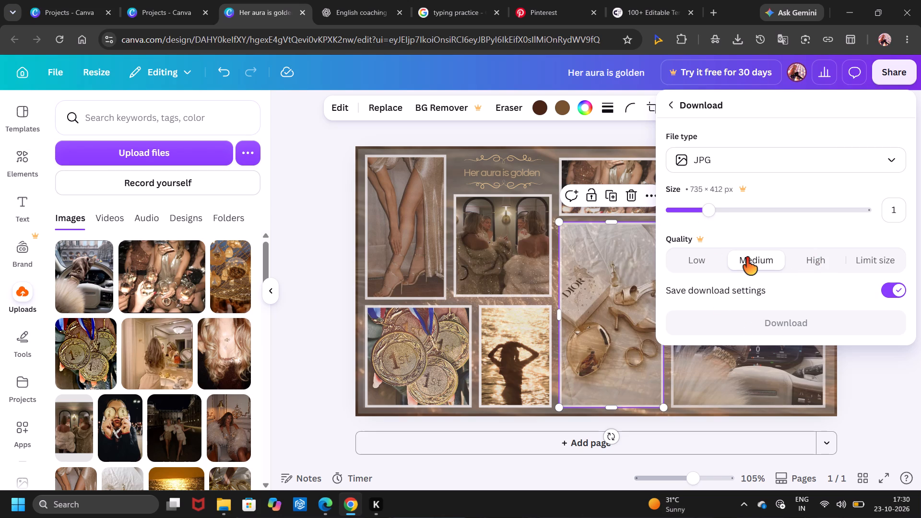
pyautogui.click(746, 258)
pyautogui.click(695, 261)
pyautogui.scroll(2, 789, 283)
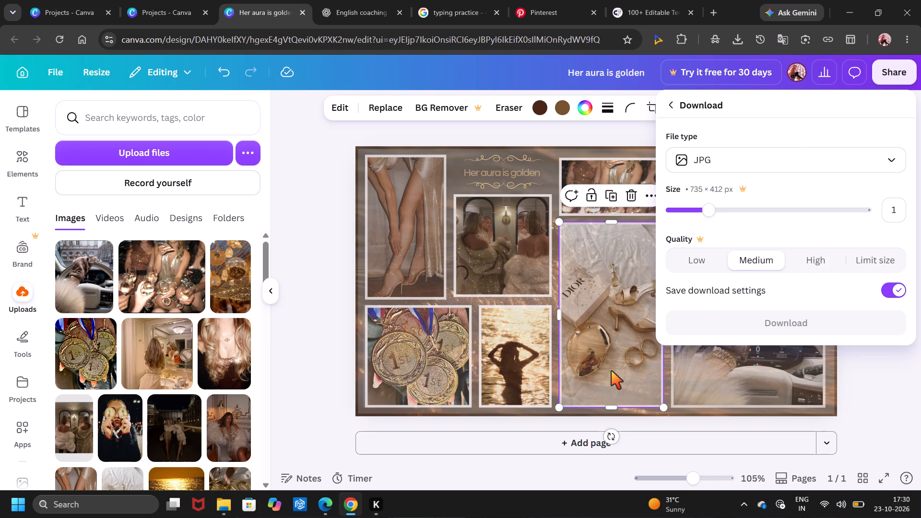